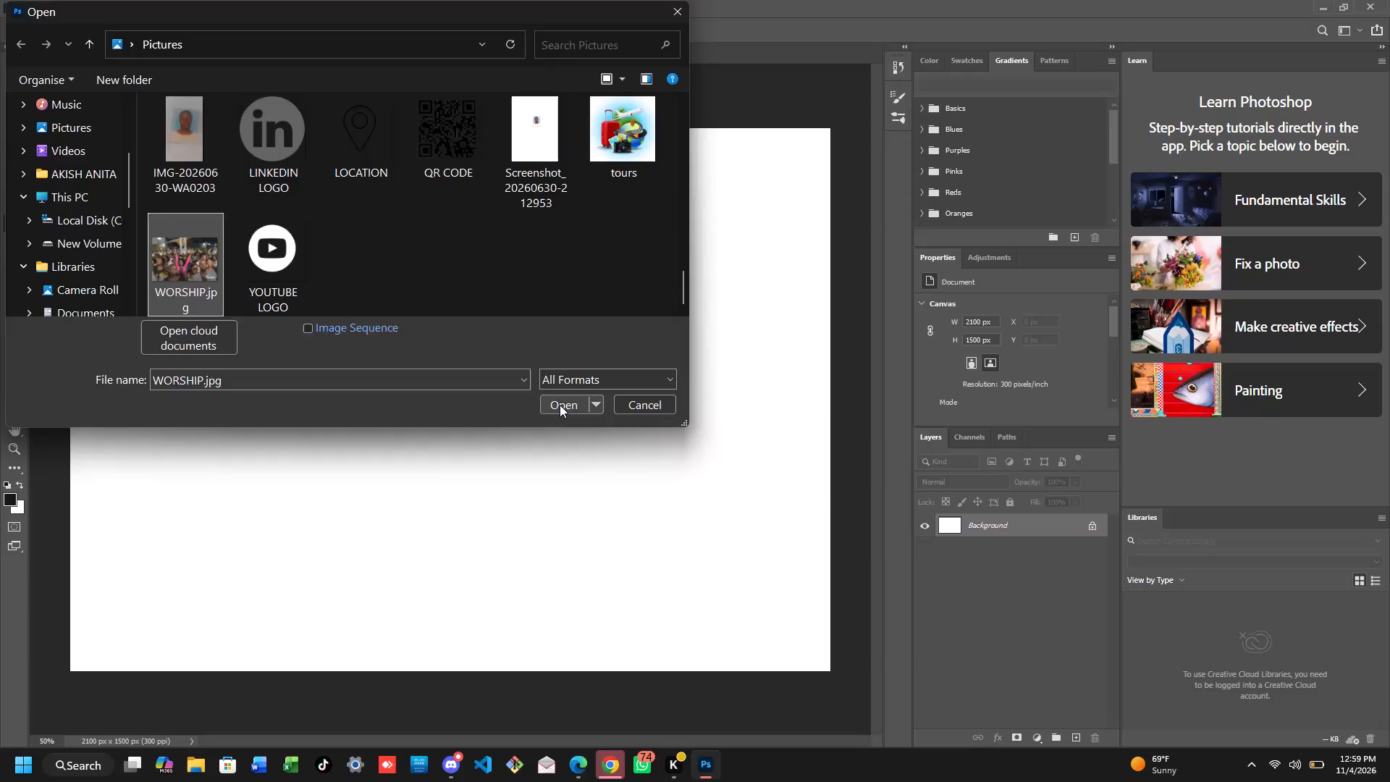
Open the image WORSHIP.jpg from the Pictures folder as its own document.
{"action": "left_click", "coordinate": [560, 405]}
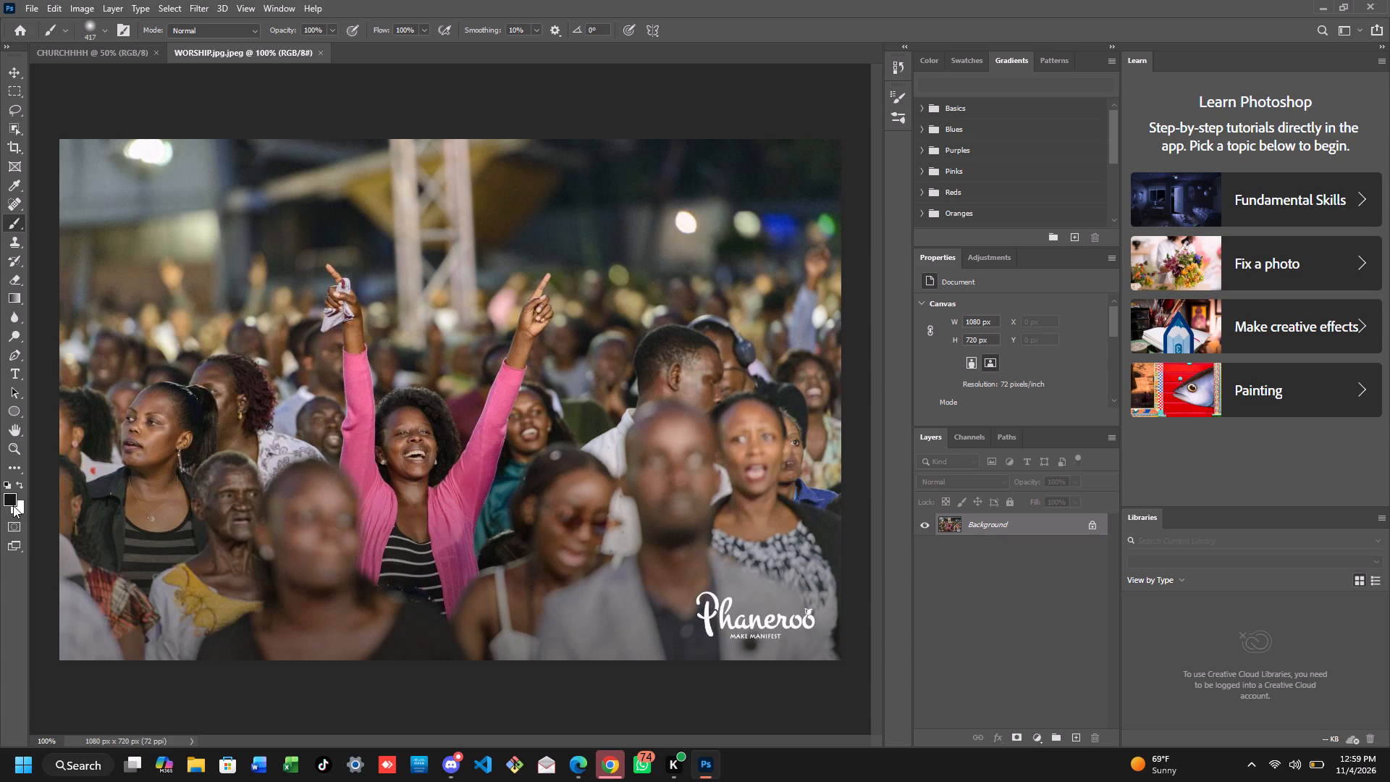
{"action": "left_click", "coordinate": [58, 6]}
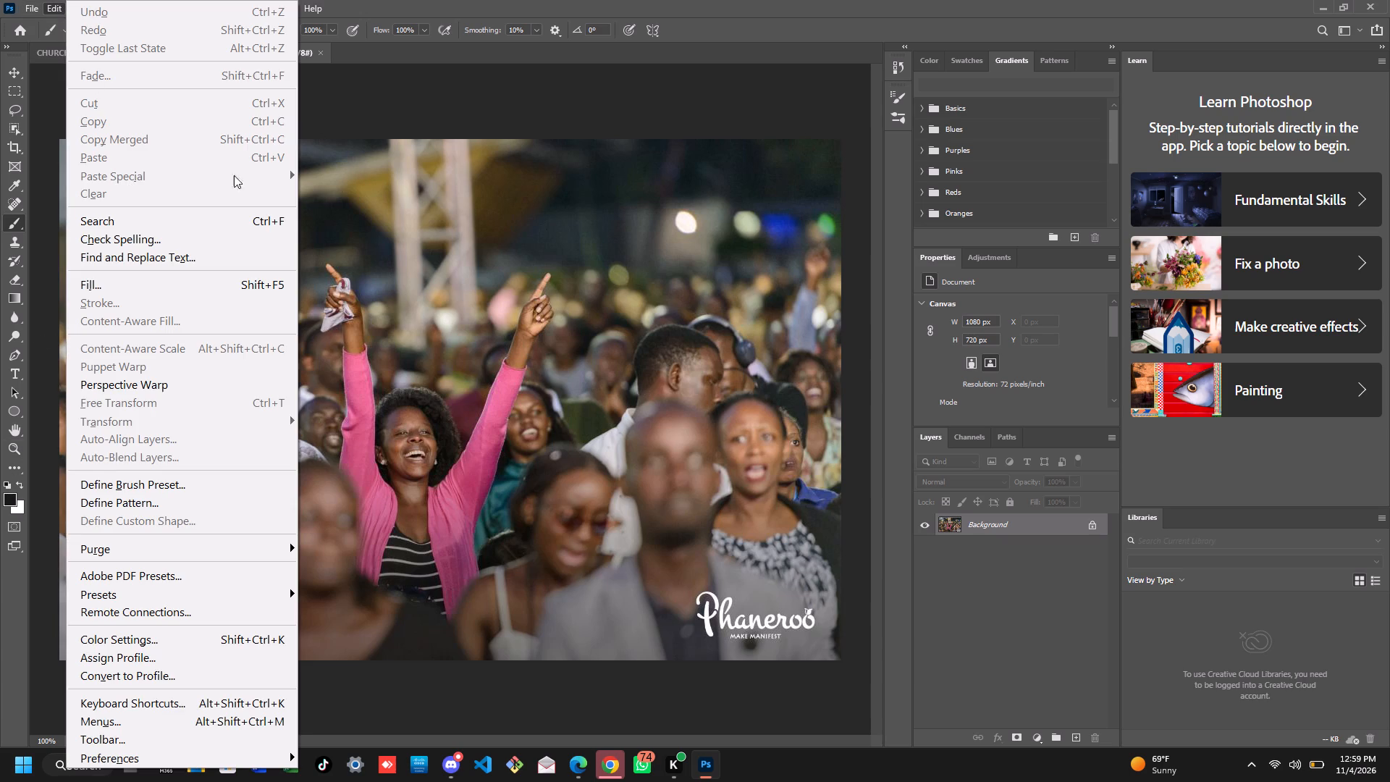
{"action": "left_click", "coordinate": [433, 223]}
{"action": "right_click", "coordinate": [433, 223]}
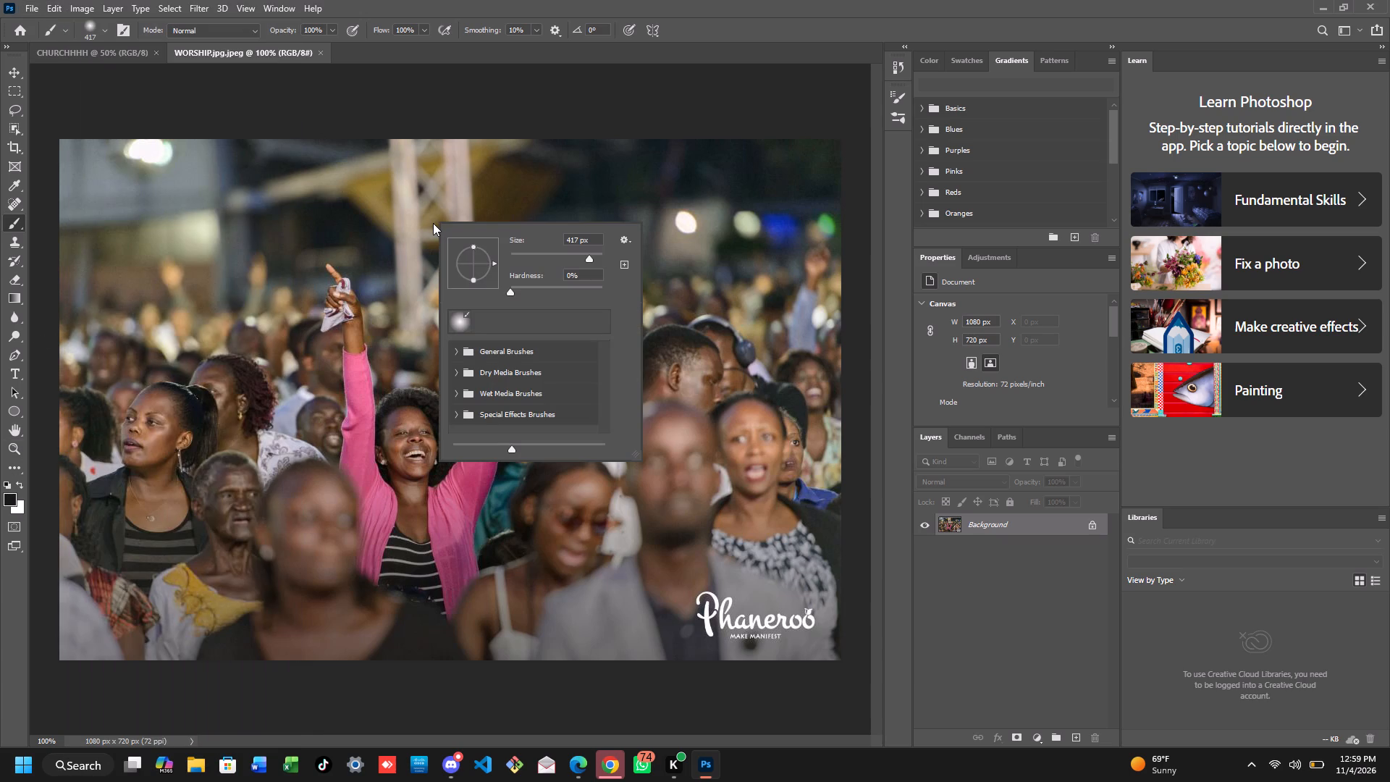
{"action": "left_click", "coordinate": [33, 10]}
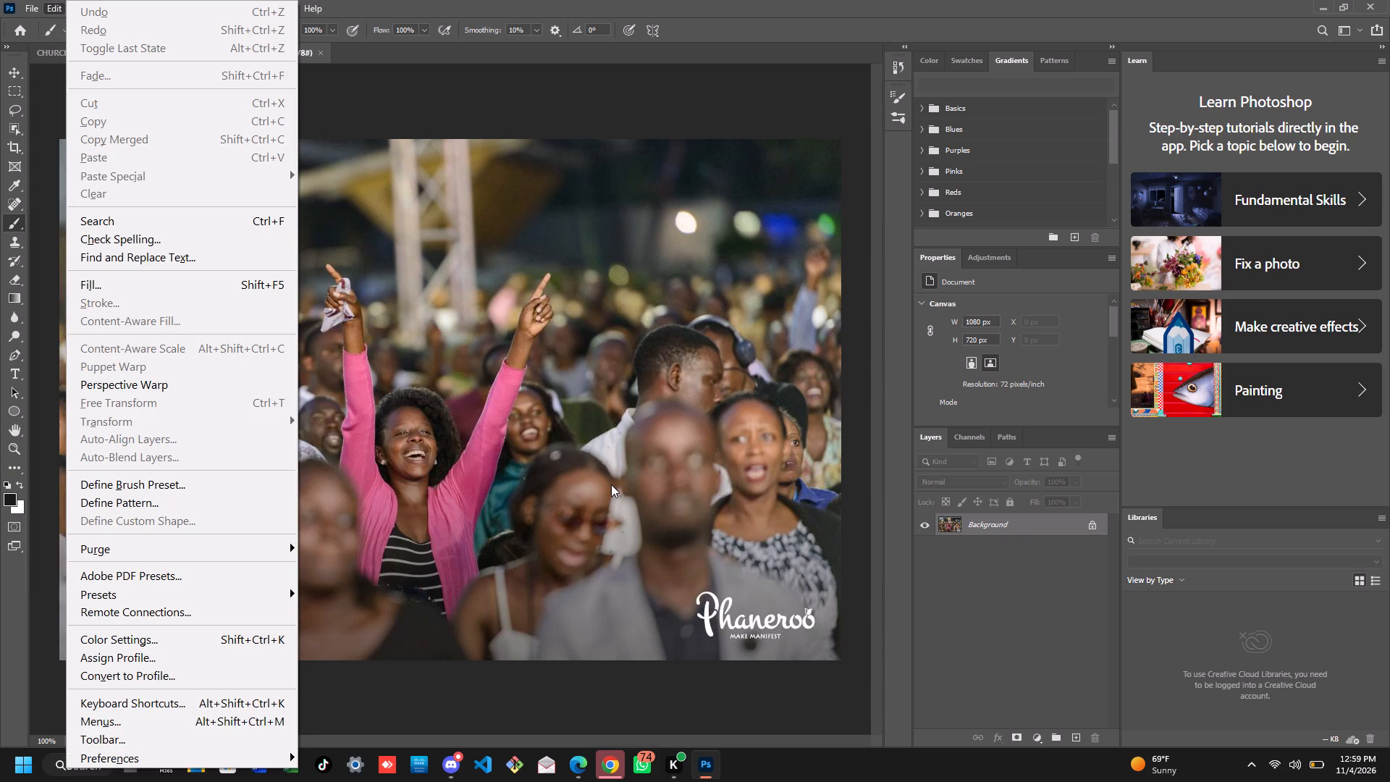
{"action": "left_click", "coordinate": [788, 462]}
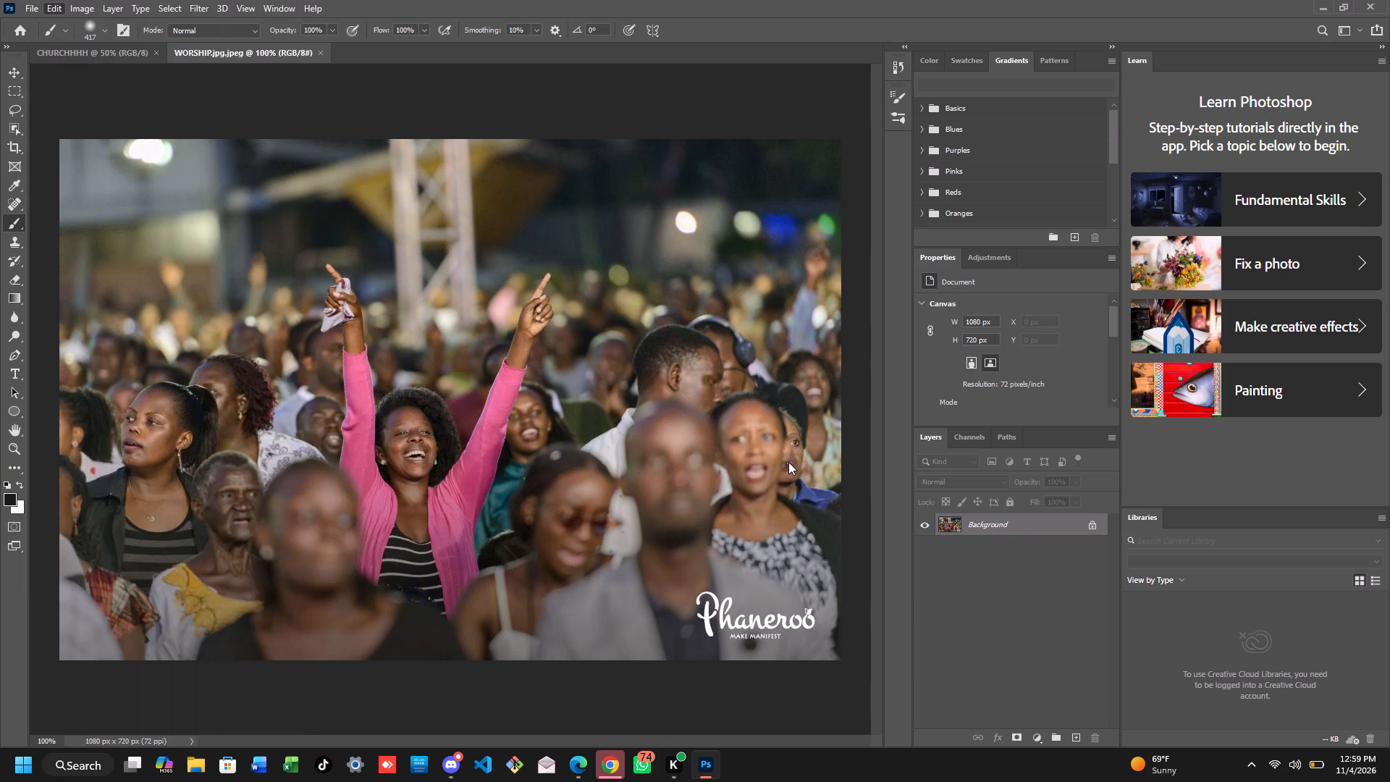
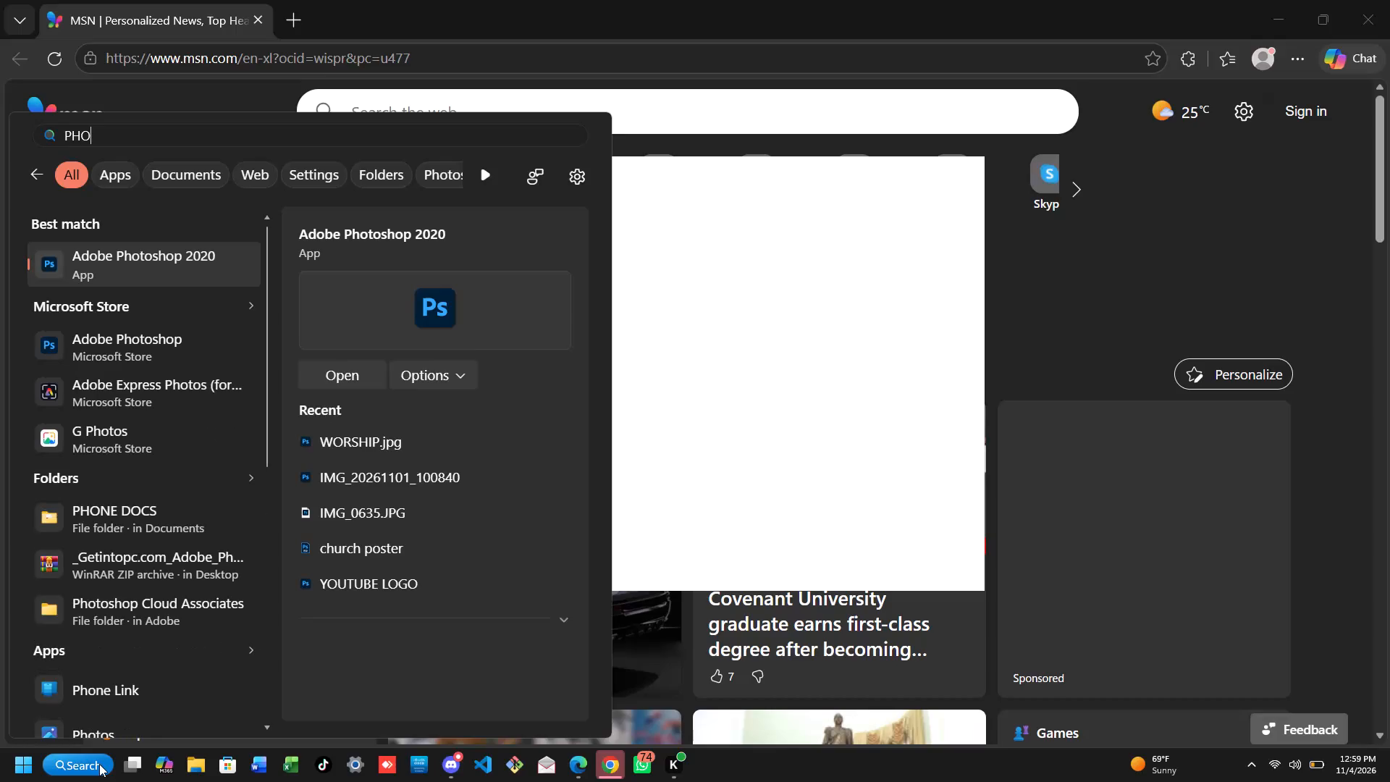
Finish the system search for PHOTO and launch Adobe Photoshop 2020.
{"action": "type", "text": "O"}
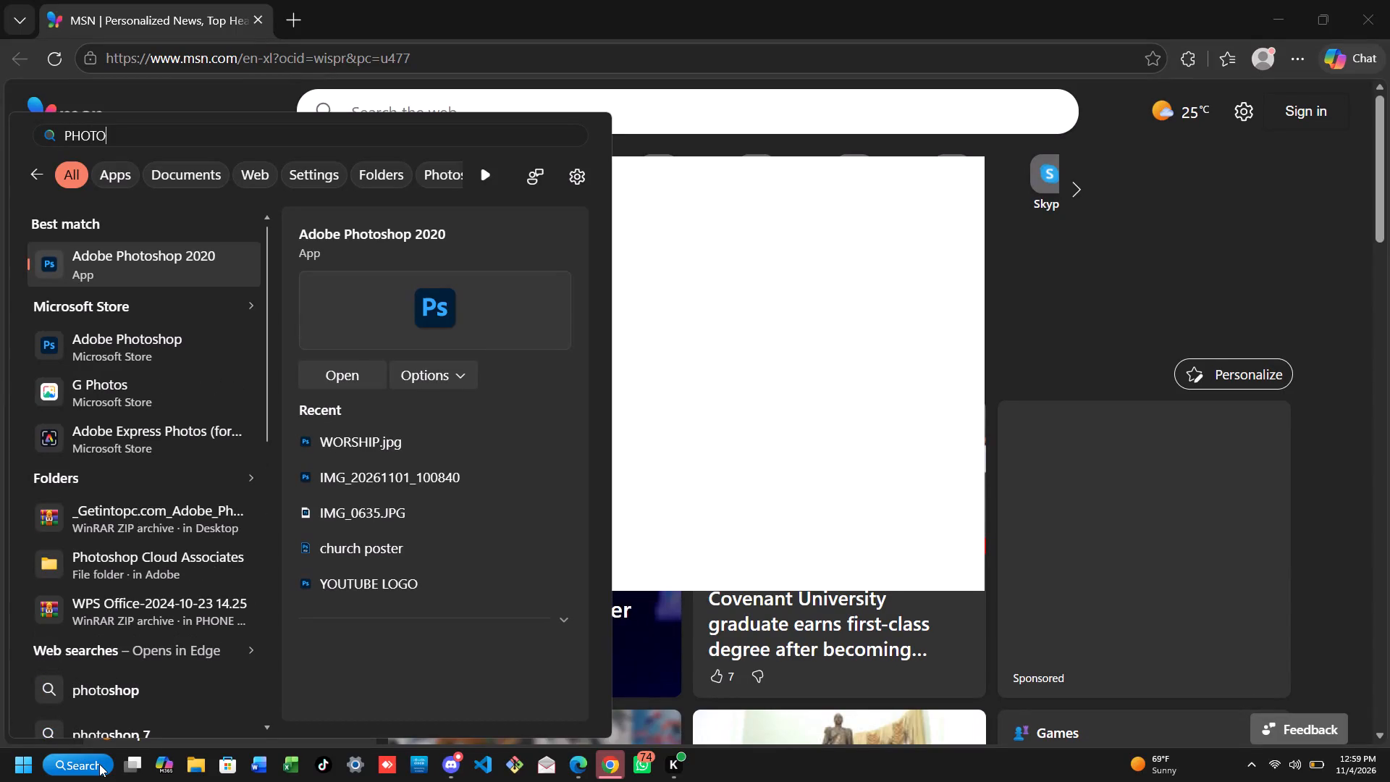
{"action": "key", "text": "Return"}
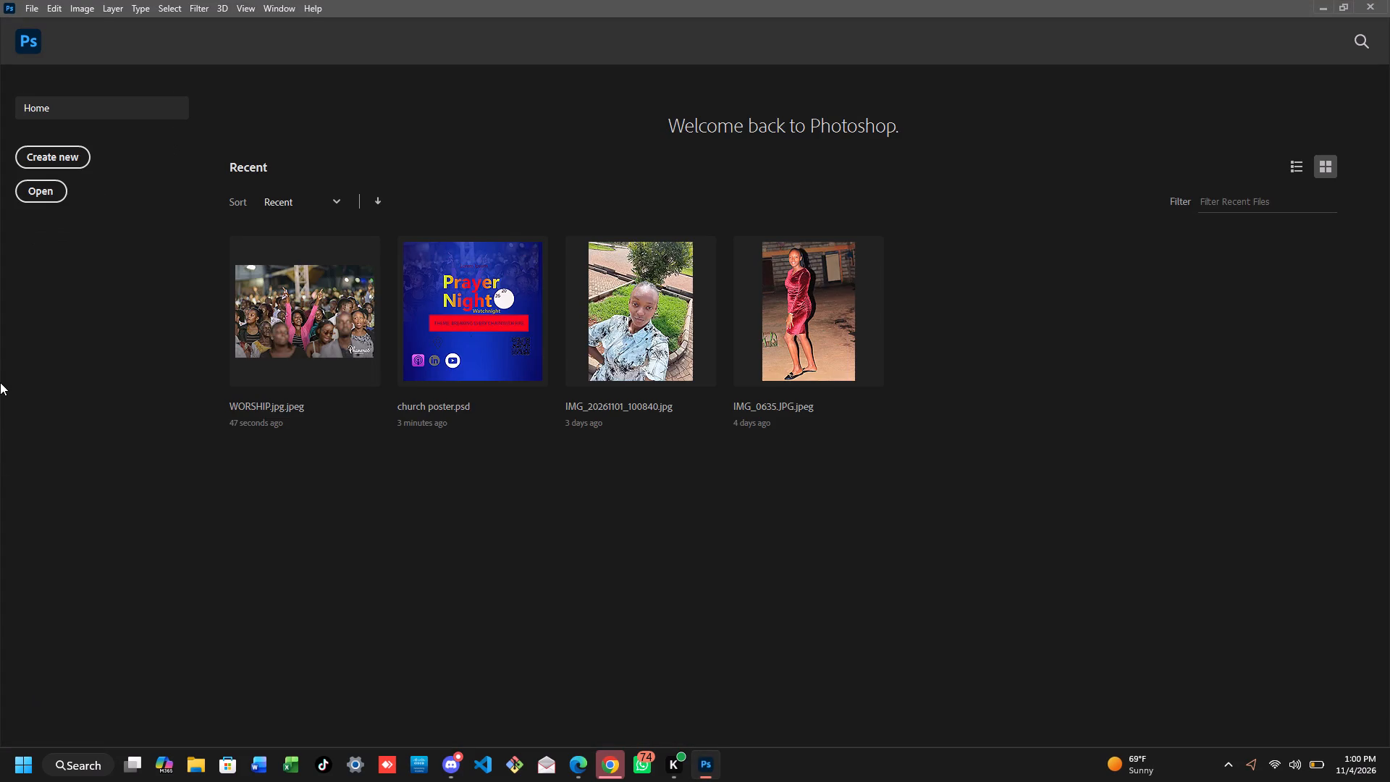
Start creating a new document from the Photoshop home screen.
{"action": "left_click", "coordinate": [56, 153]}
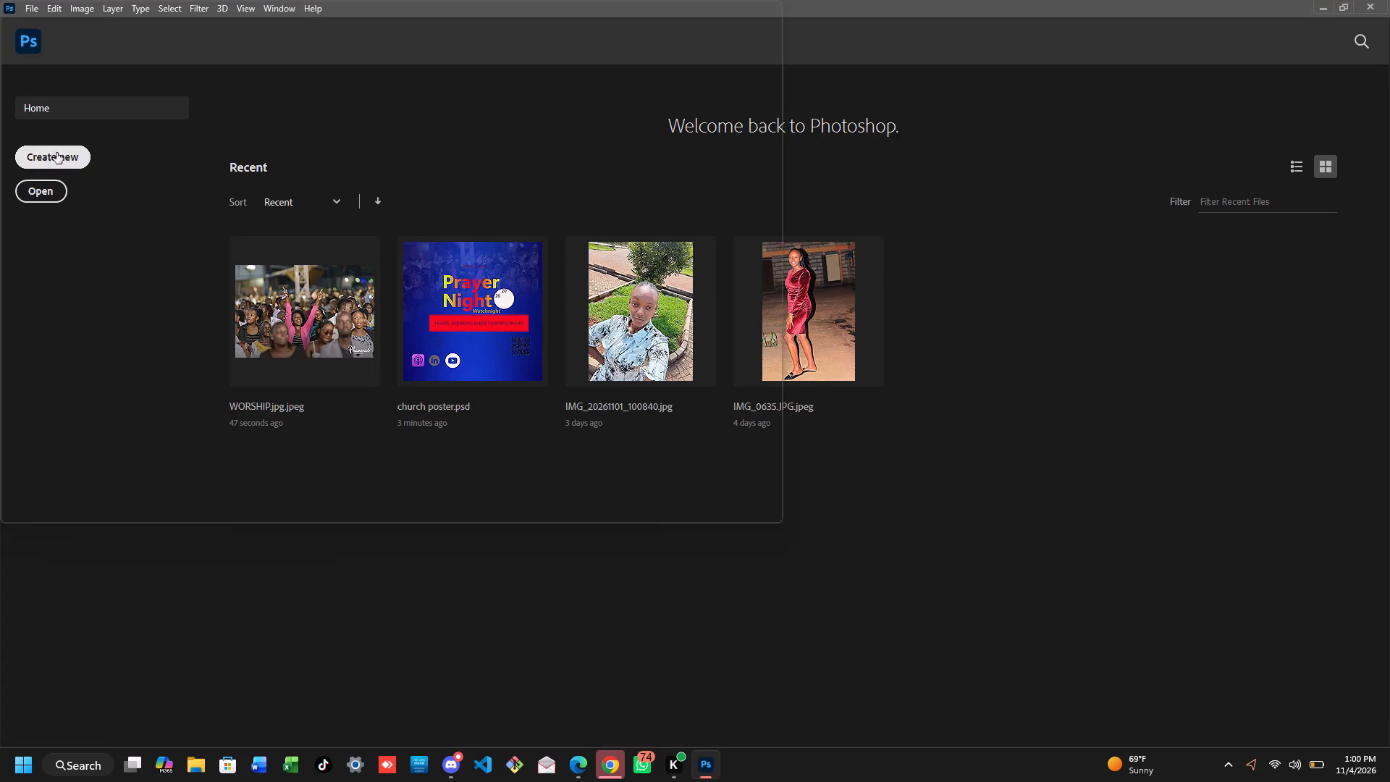
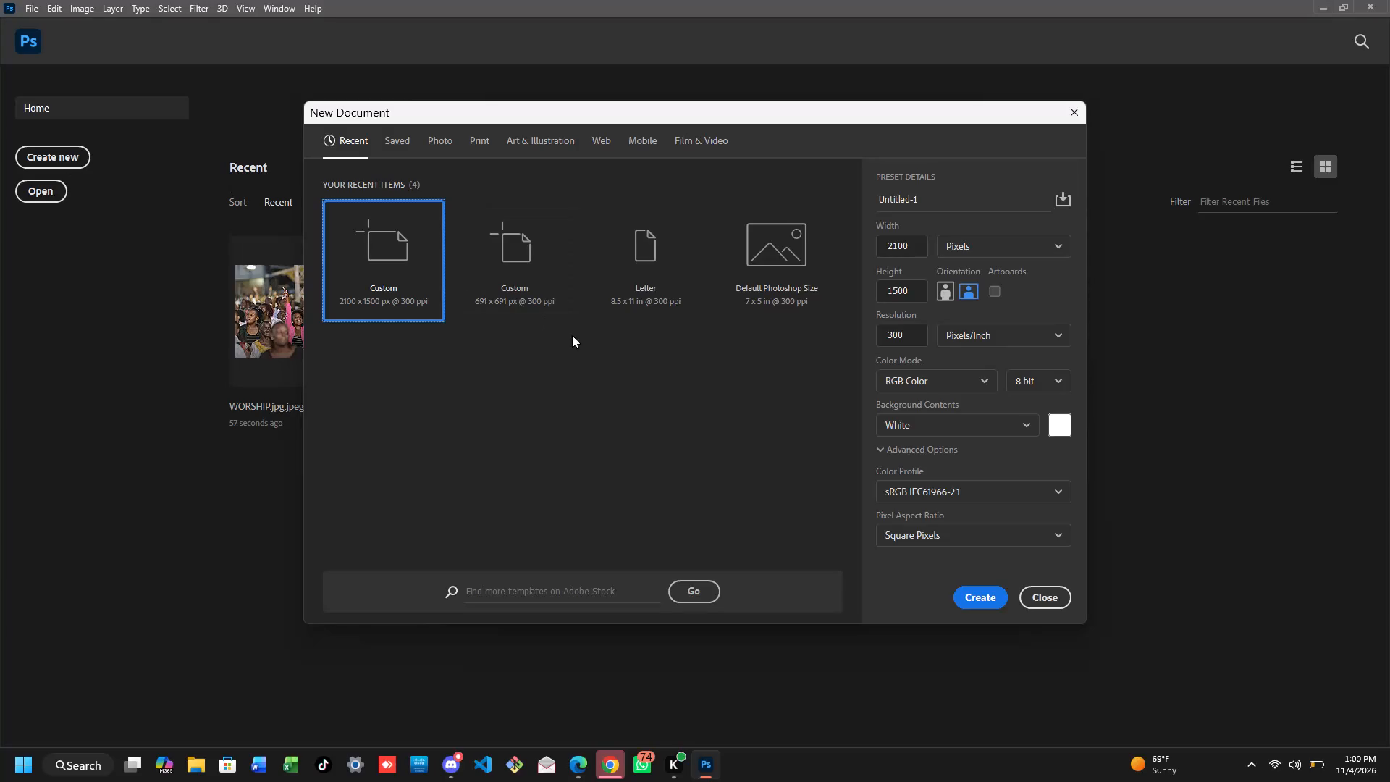
Create a new document named MY CHUCH from the recent 2100 x 1500 px, 300 ppi custom preset.
{"action": "left_click", "coordinate": [389, 278]}
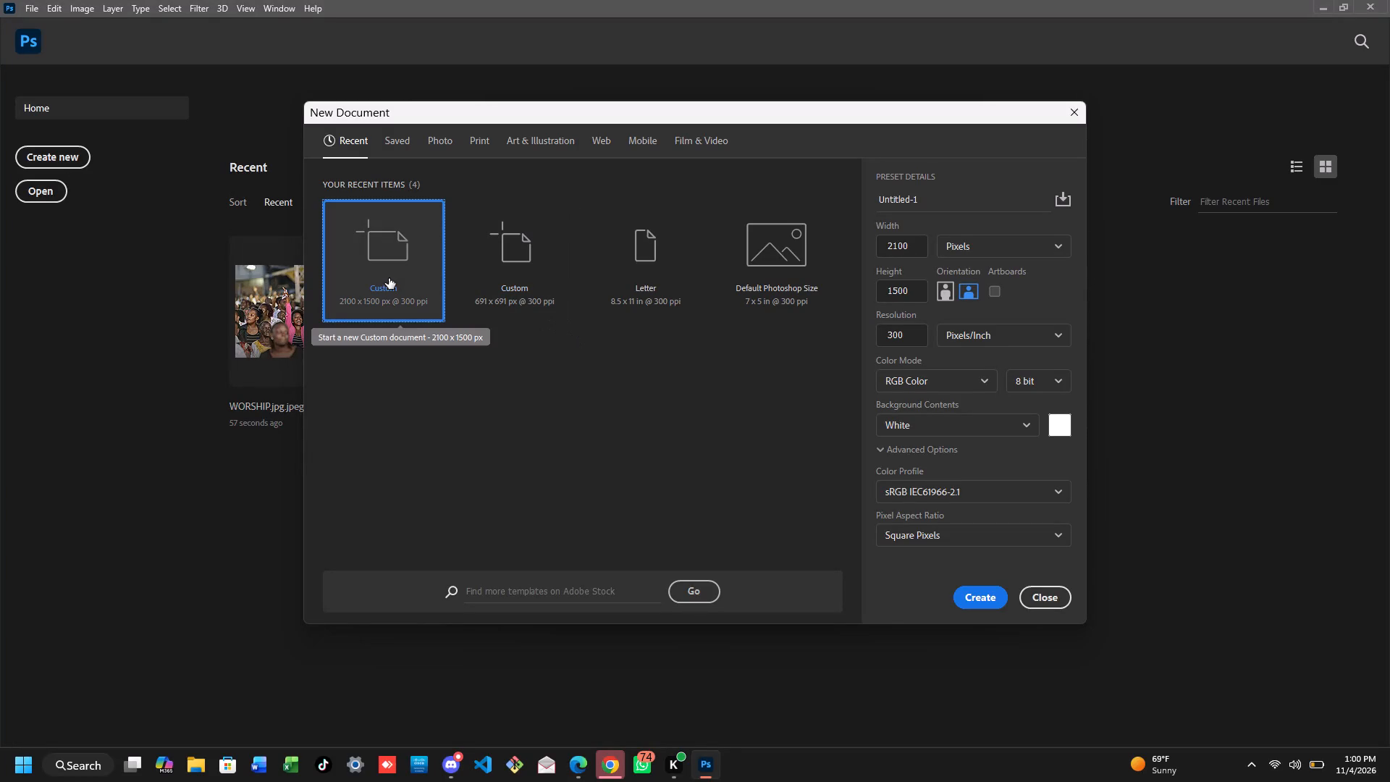
{"action": "left_click", "coordinate": [389, 278]}
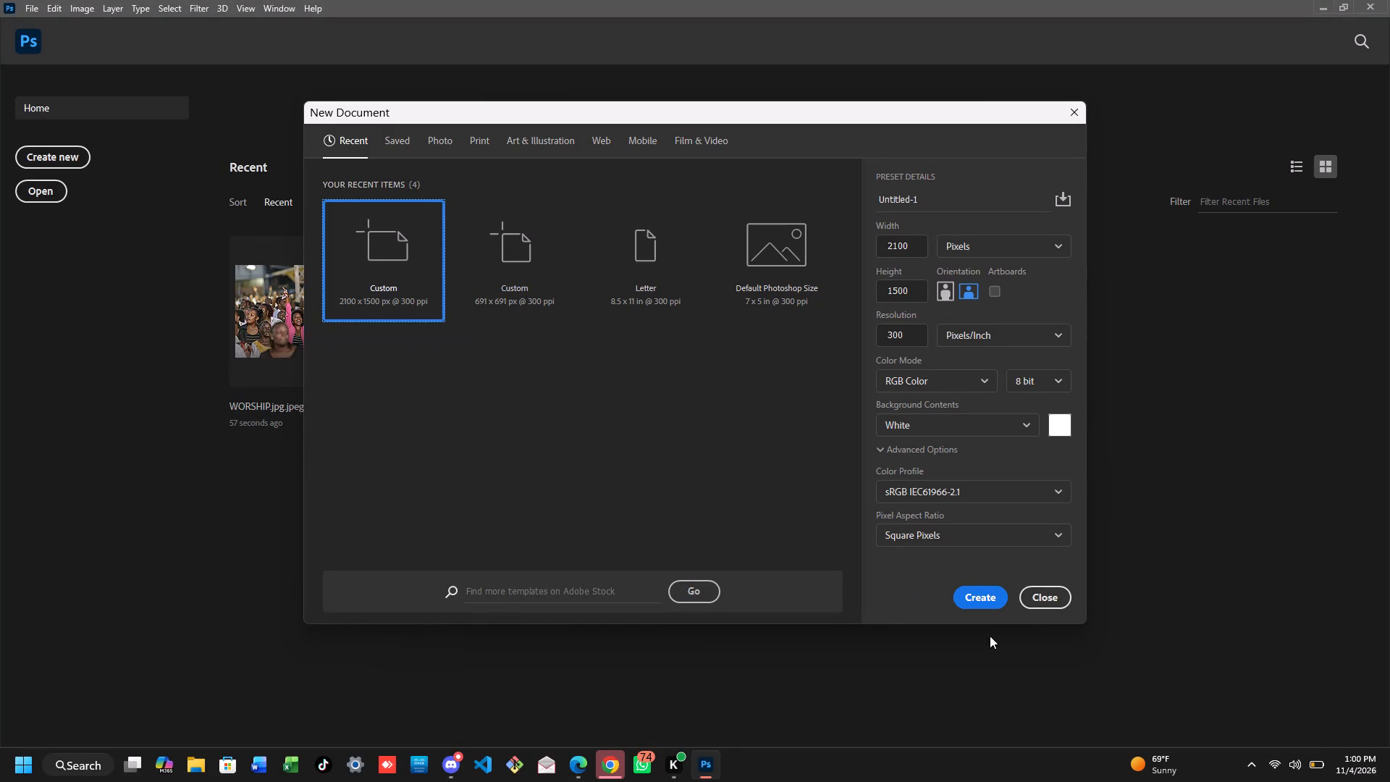
{"action": "left_click", "coordinate": [946, 204]}
{"action": "key", "text": "BackSpace"}
{"action": "key", "text": "BackSpace"}
{"action": "key", "text": "BackSpace"}
{"action": "key", "text": "BackSpace"}
{"action": "key", "text": "BackSpace"}
{"action": "key", "text": "BackSpace"}
{"action": "key", "text": "BackSpace"}
{"action": "key", "text": "BackSpace"}
{"action": "key", "text": "BackSpace"}
{"action": "key", "text": "BackSpace"}
{"action": "key", "text": "BackSpace"}
{"action": "key", "text": "BackSpace"}
{"action": "key", "text": "BackSpace"}
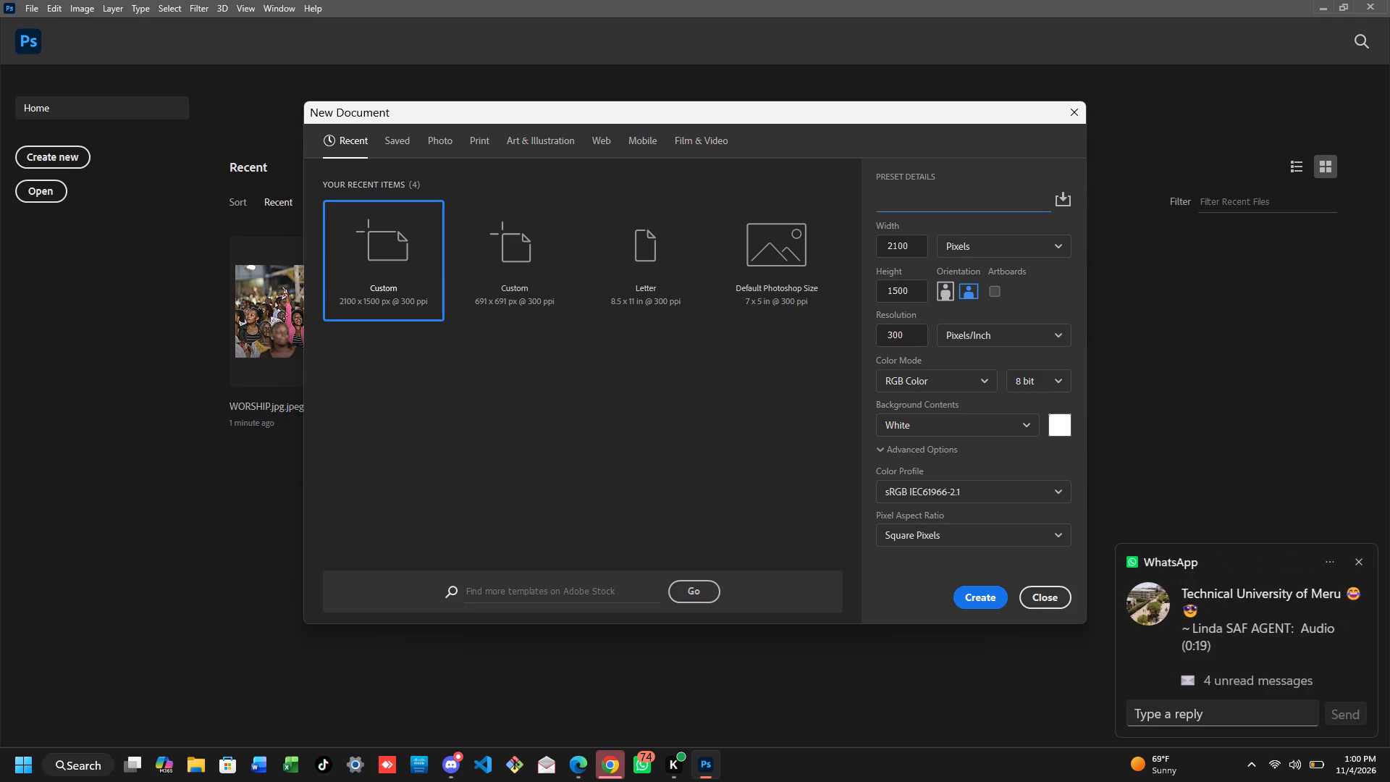
{"action": "type", "text": "MY CHUCH"}
{"action": "left_click", "coordinate": [980, 592]}
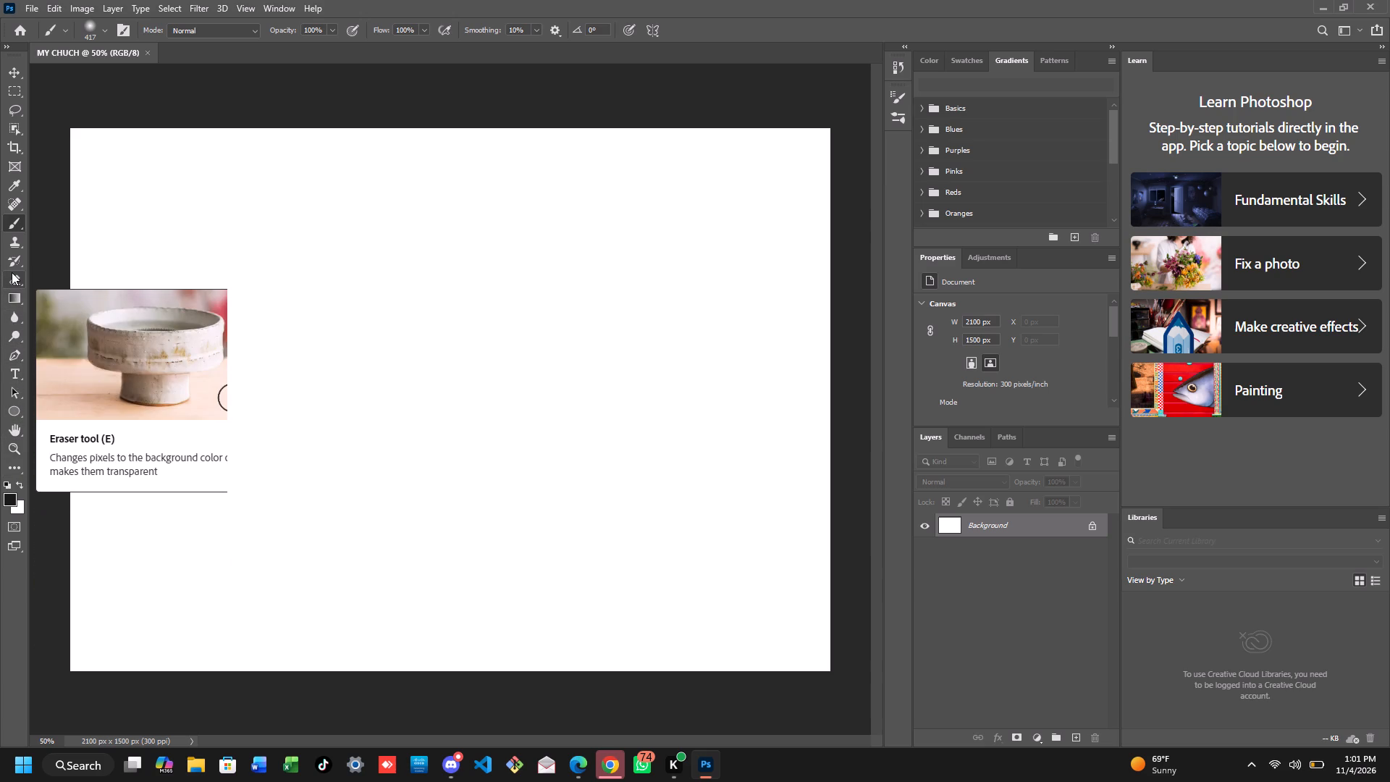
Draw a rectangle shape about 1956 x 1482 px over most of the canvas, leaving a strip along the canvas's left edge.
{"action": "left_click", "coordinate": [22, 411]}
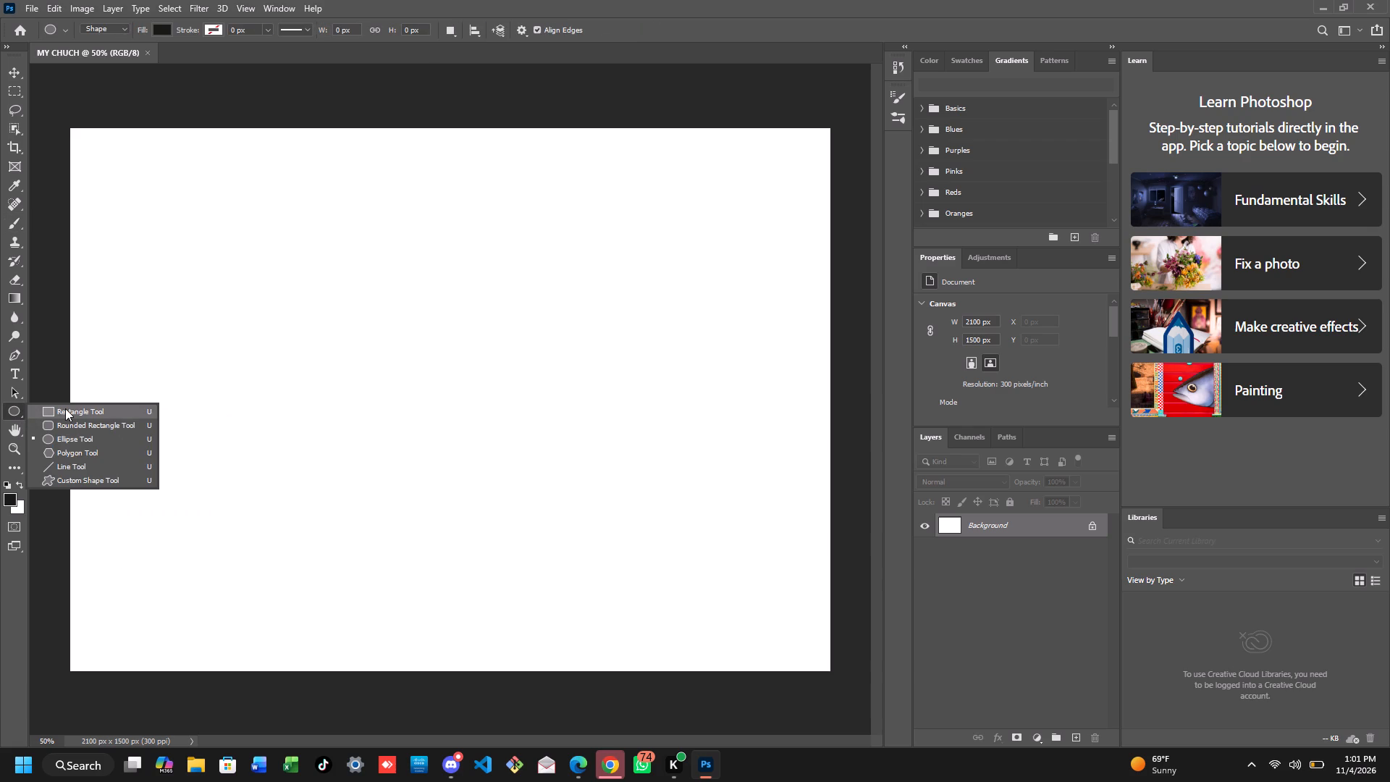
{"action": "left_click", "coordinate": [65, 408]}
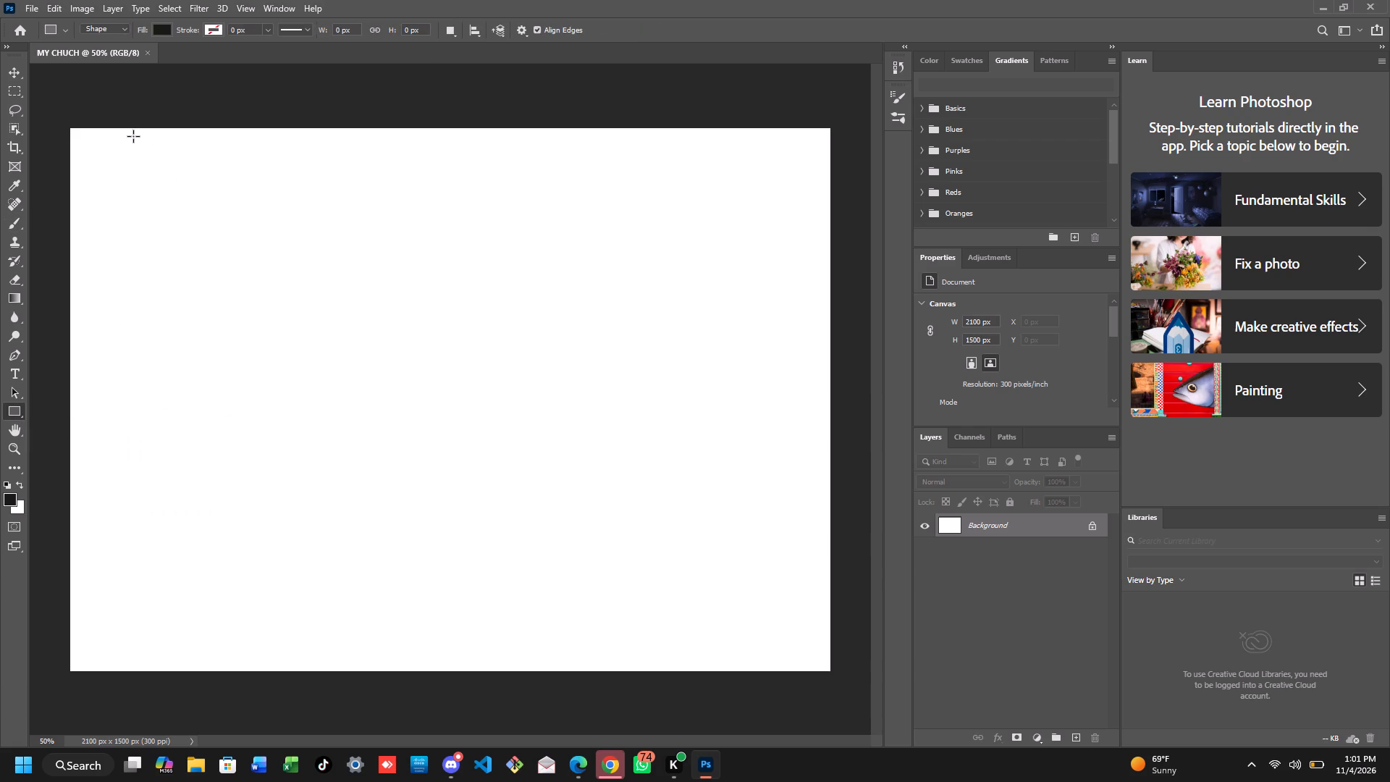
{"action": "left_click_drag", "start_coordinate": [125, 132], "coordinate": [461, 437]}
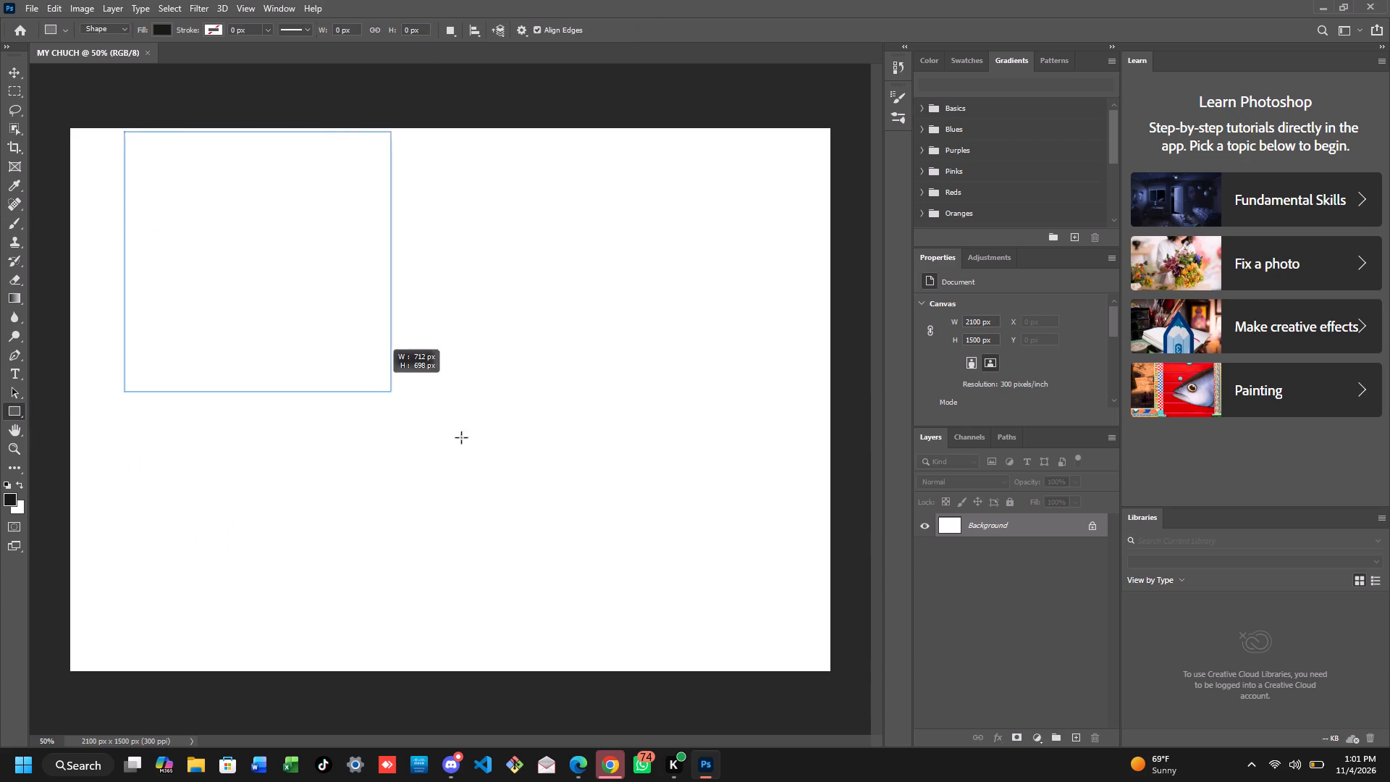
{"action": "left_click_drag", "start_coordinate": [461, 437], "coordinate": [816, 666]}
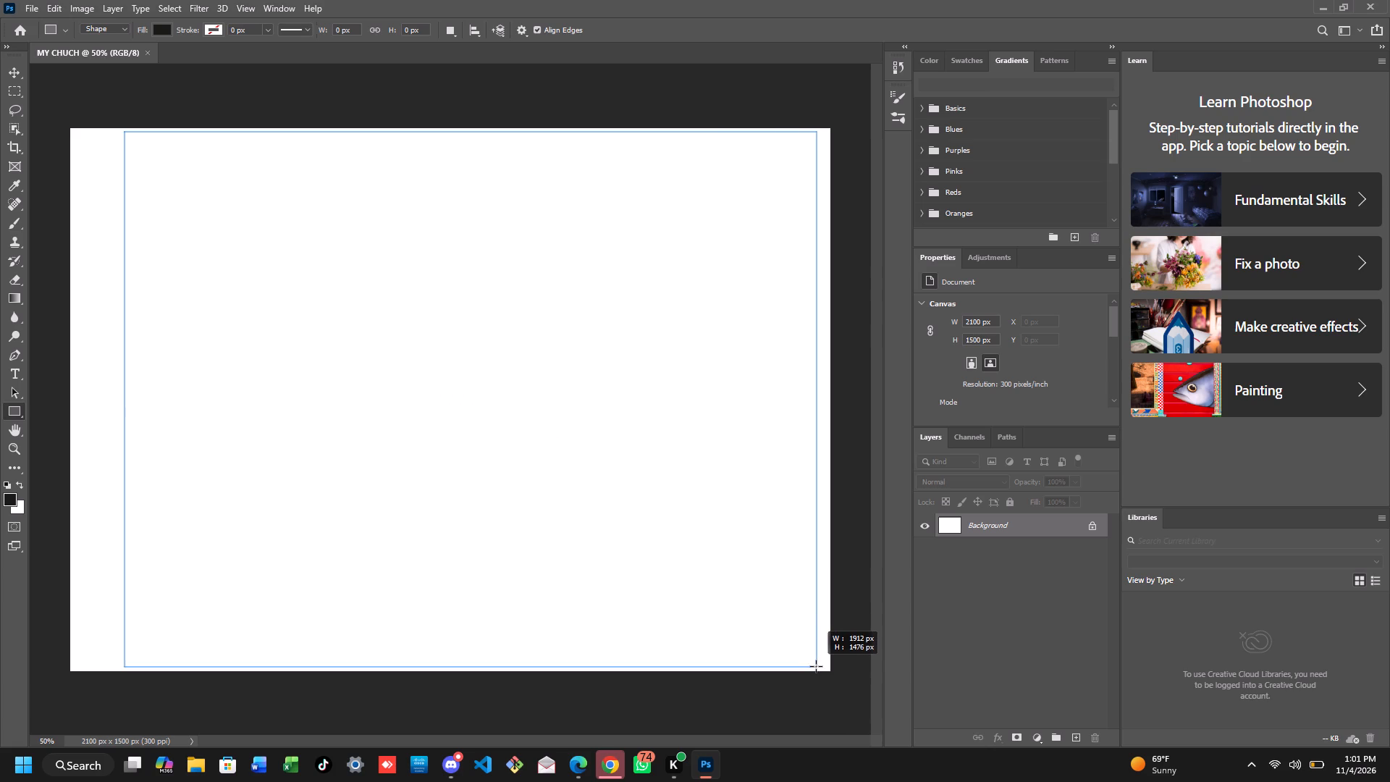
{"action": "left_click_drag", "start_coordinate": [816, 666], "coordinate": [832, 668]}
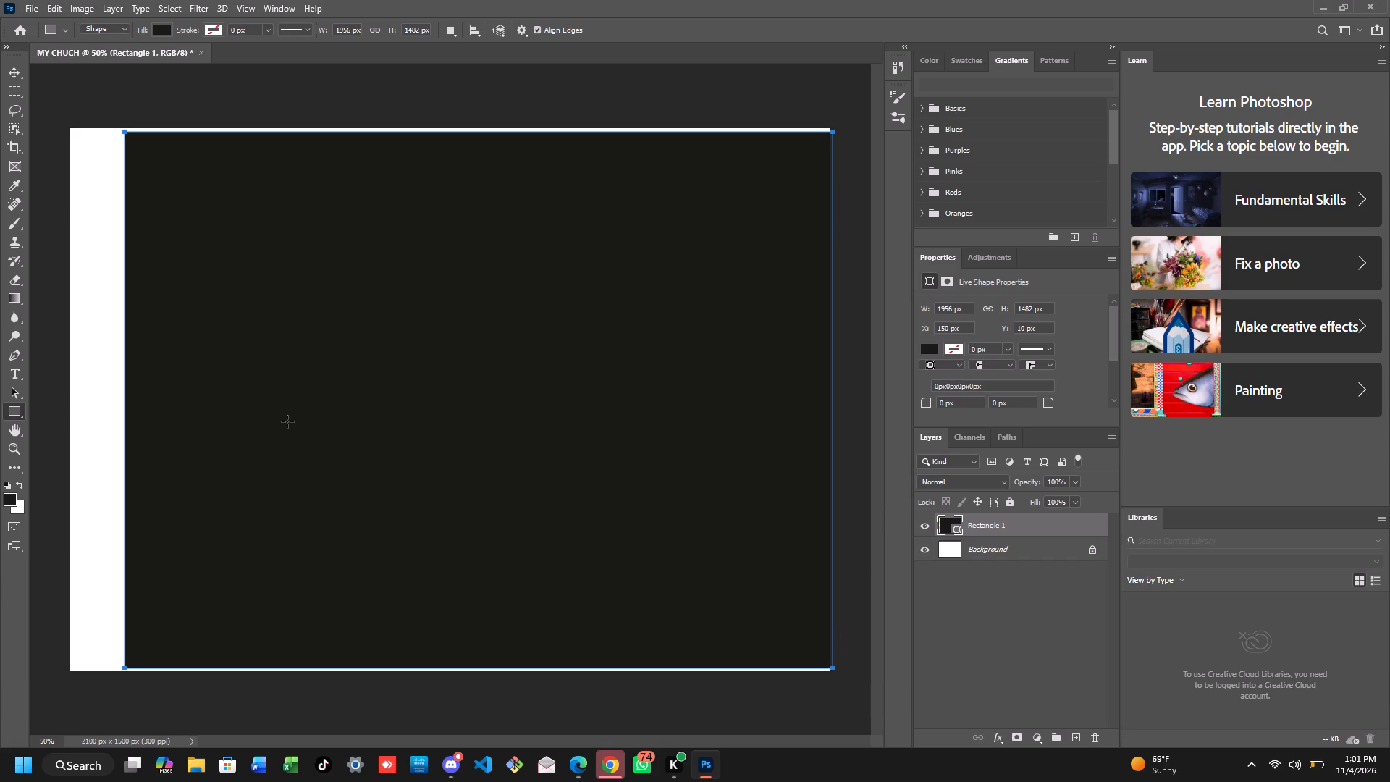
Set the foreground color to the vivid blue #3112f1.
{"action": "left_click", "coordinate": [14, 500]}
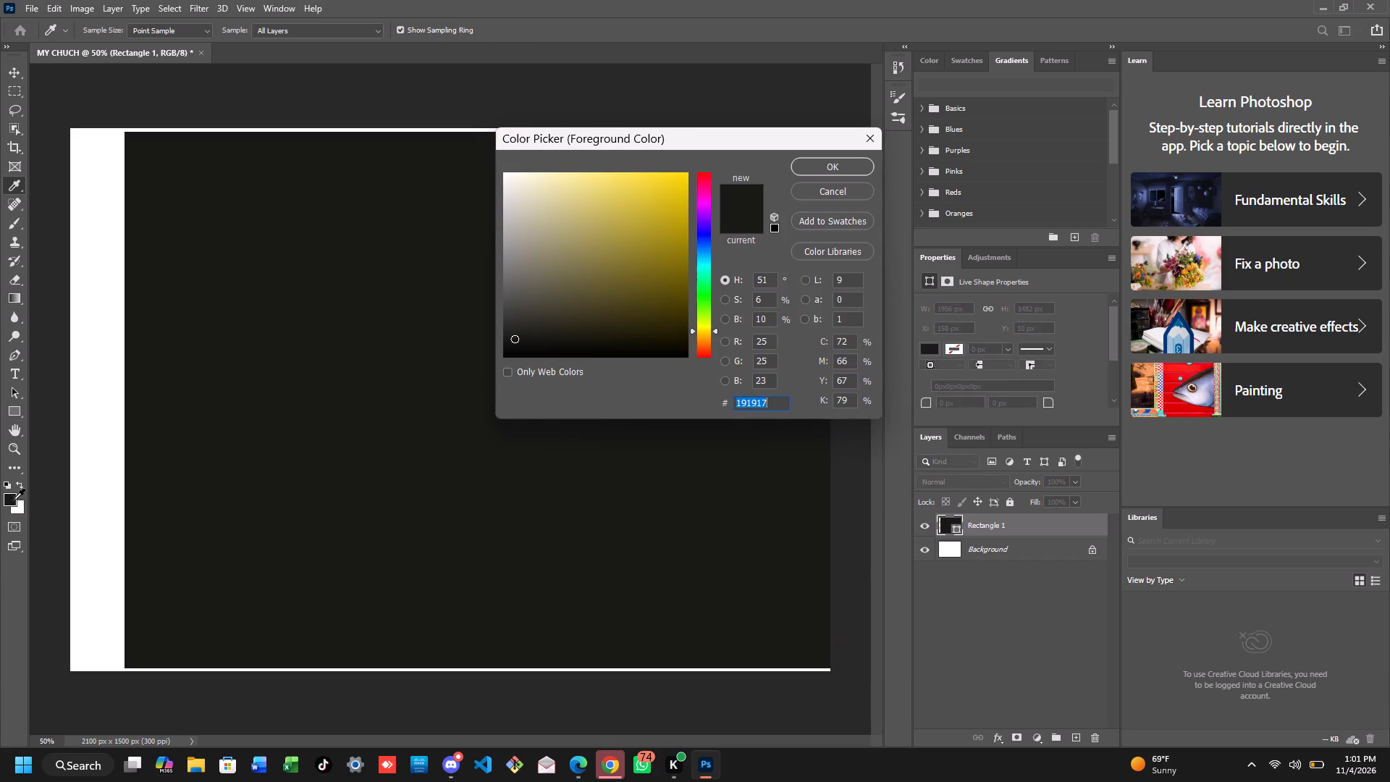
{"action": "double_click", "coordinate": [707, 222]}
{"action": "left_click", "coordinate": [704, 230]}
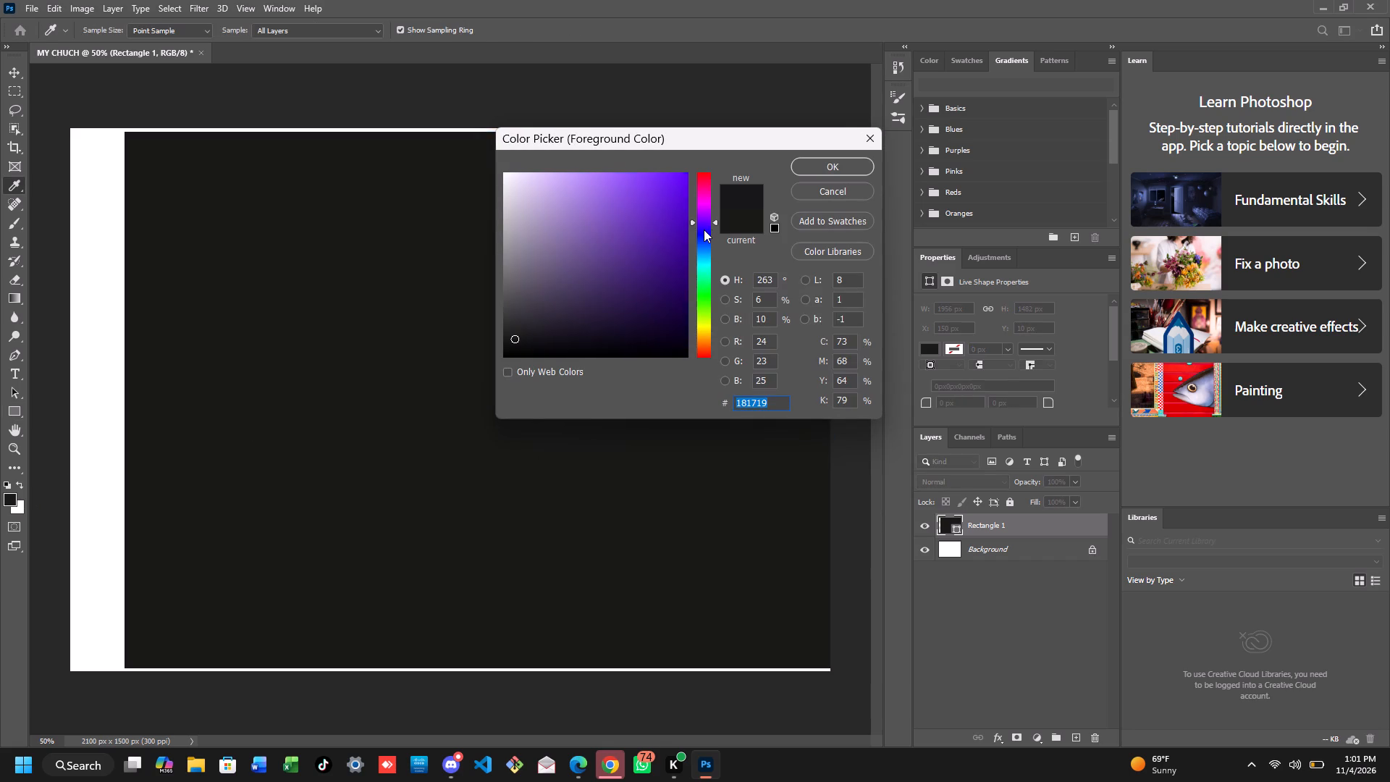
{"action": "left_click", "coordinate": [673, 203]}
{"action": "triple_click", "coordinate": [673, 203]}
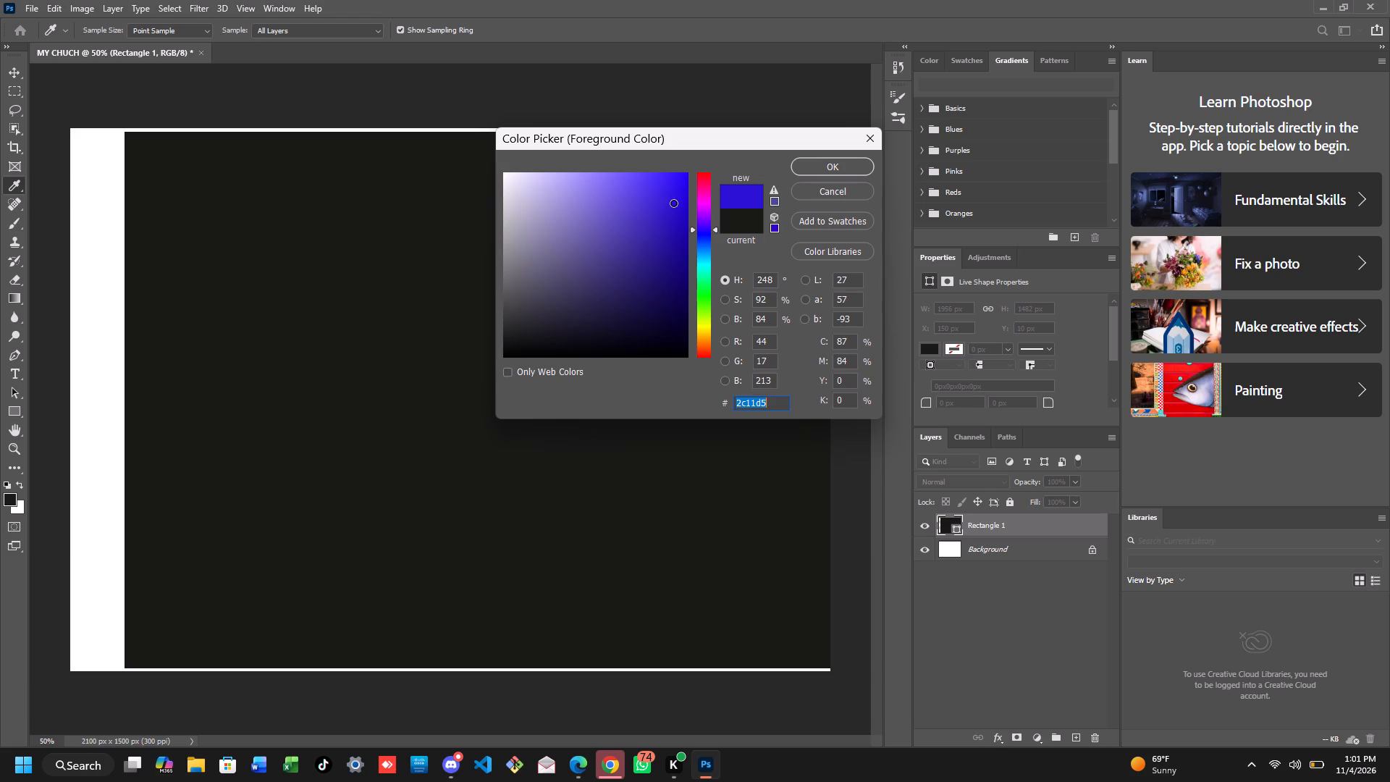
{"action": "left_click", "coordinate": [674, 182]}
{"action": "left_click", "coordinate": [674, 182]}
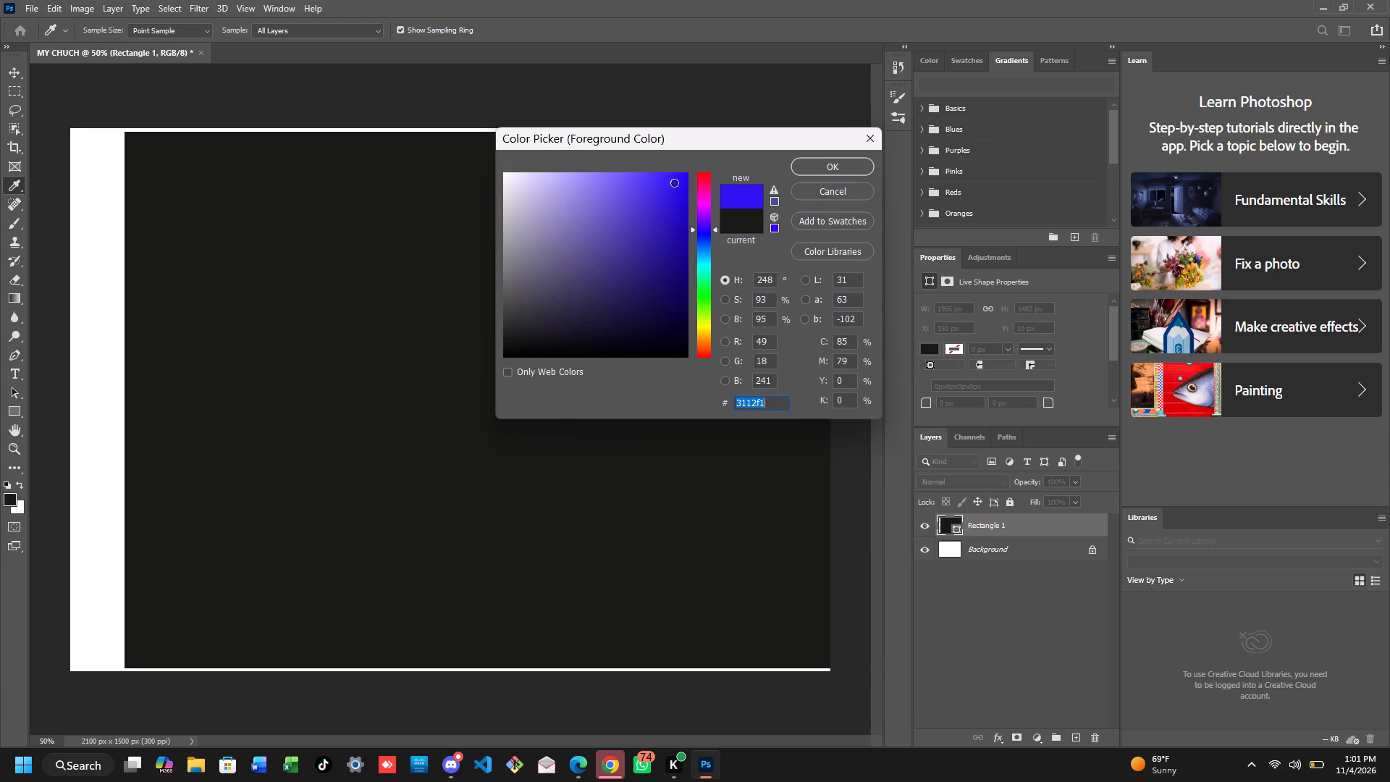
{"action": "left_click", "coordinate": [841, 155]}
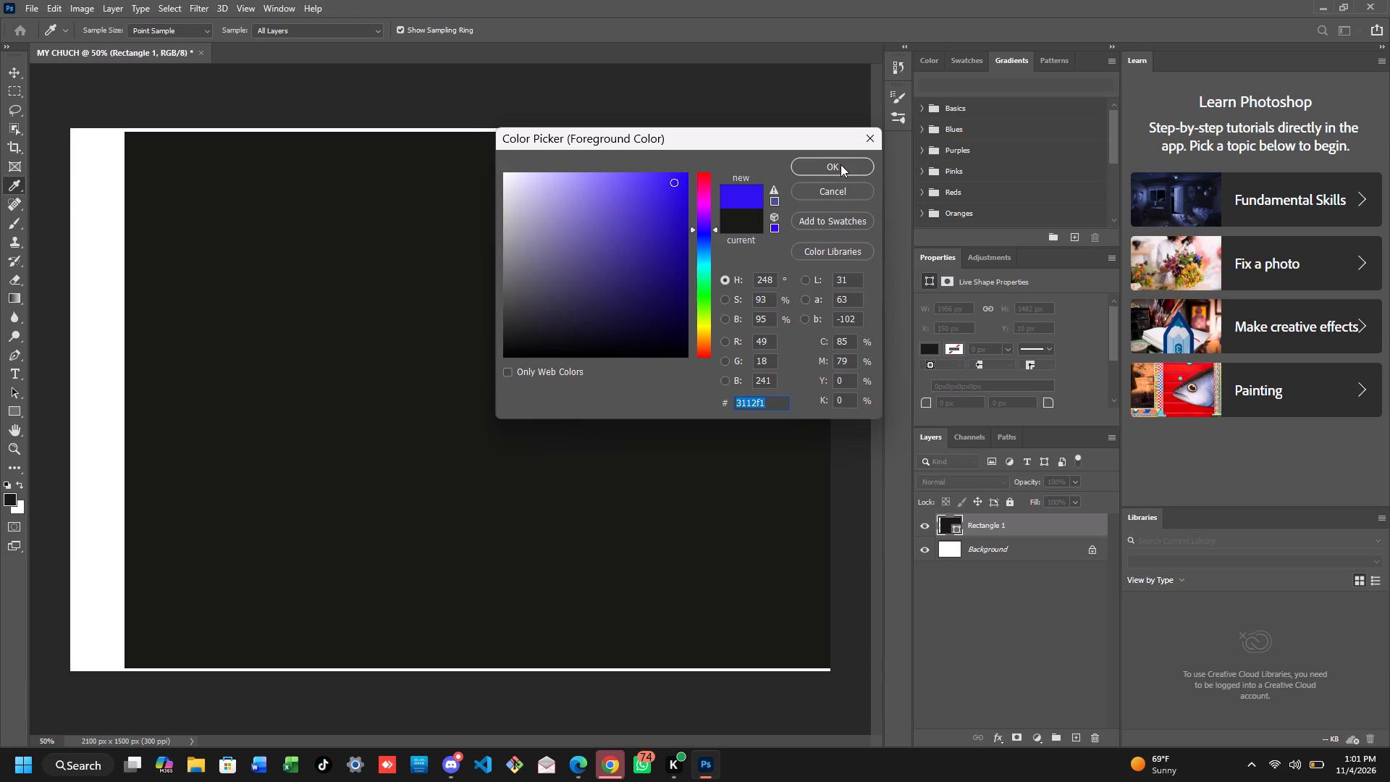
{"action": "left_click", "coordinate": [841, 164]}
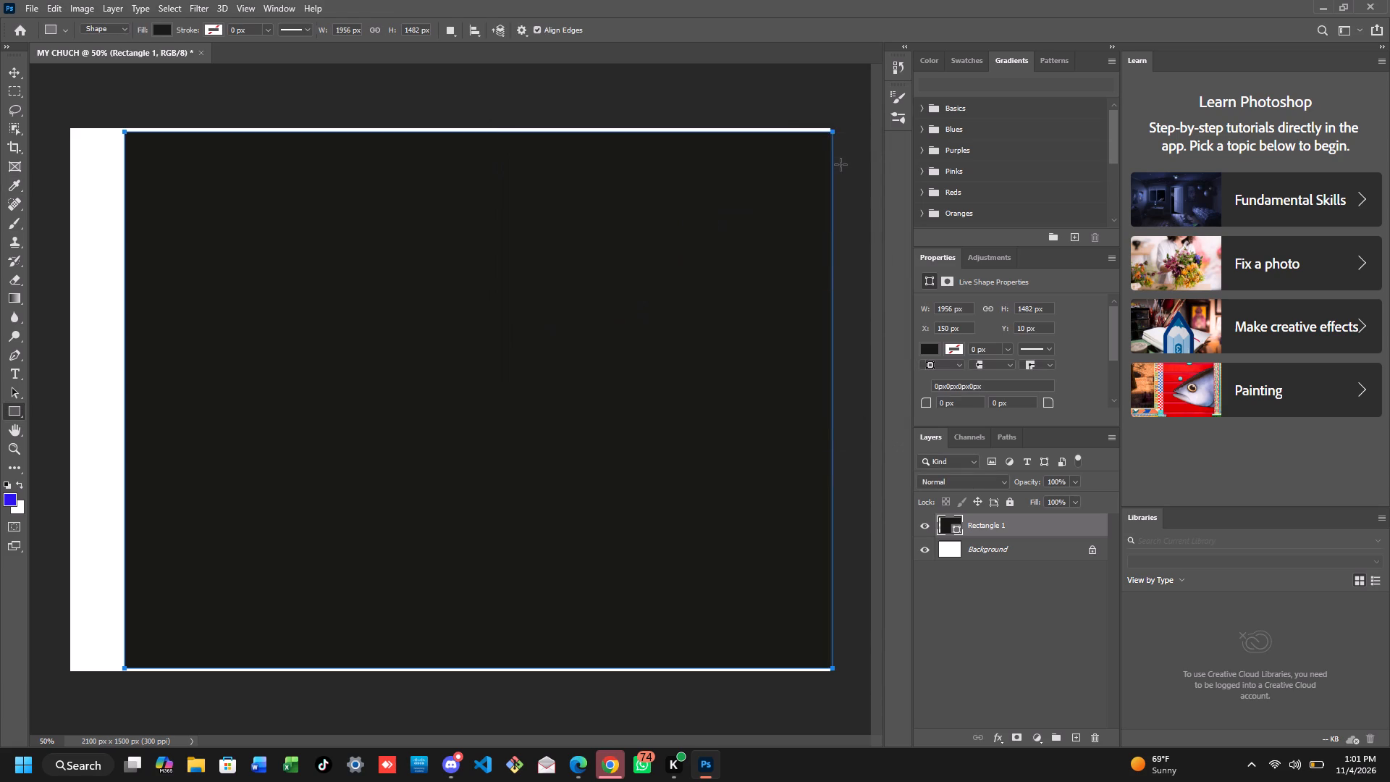
Enable a Gradient Overlay in the rectangle layer's blending options.
{"action": "right_click", "coordinate": [606, 269]}
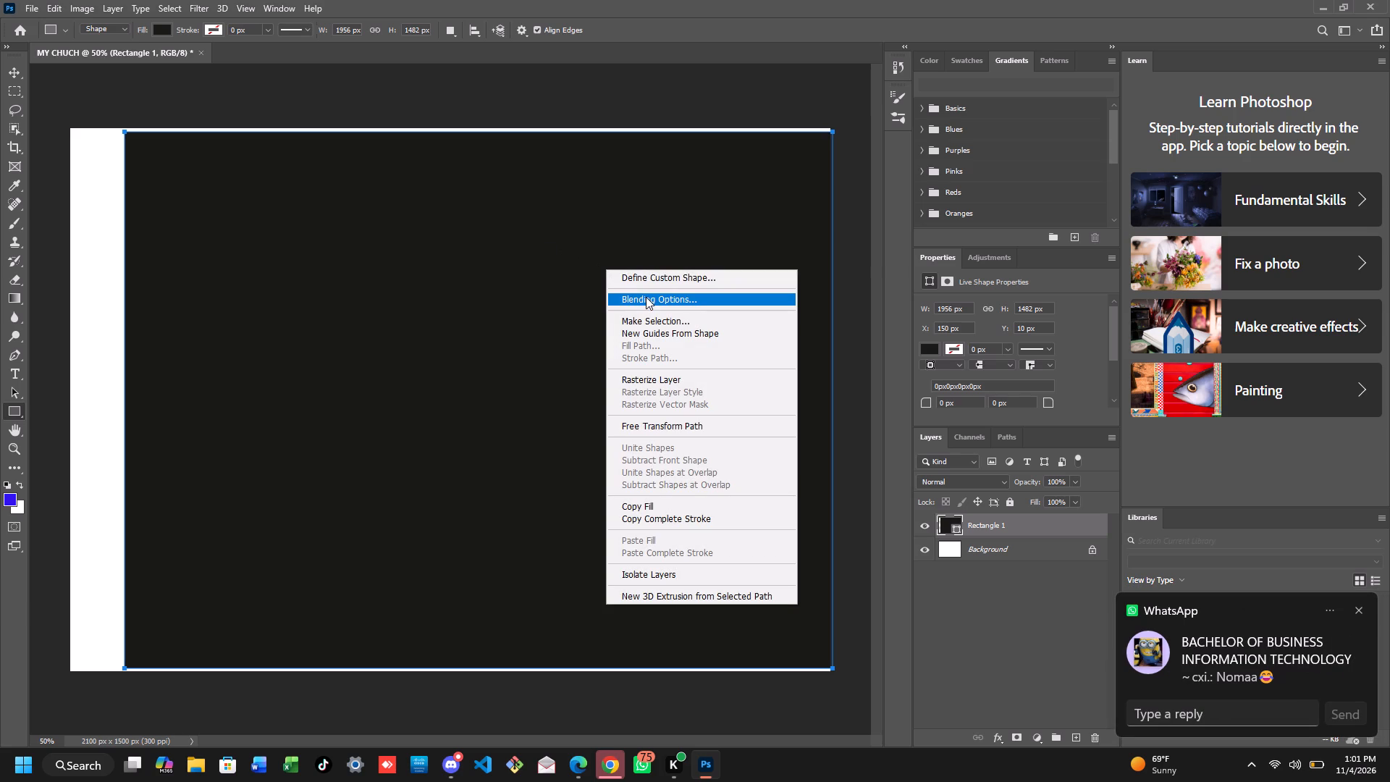
{"action": "right_click", "coordinate": [998, 526]}
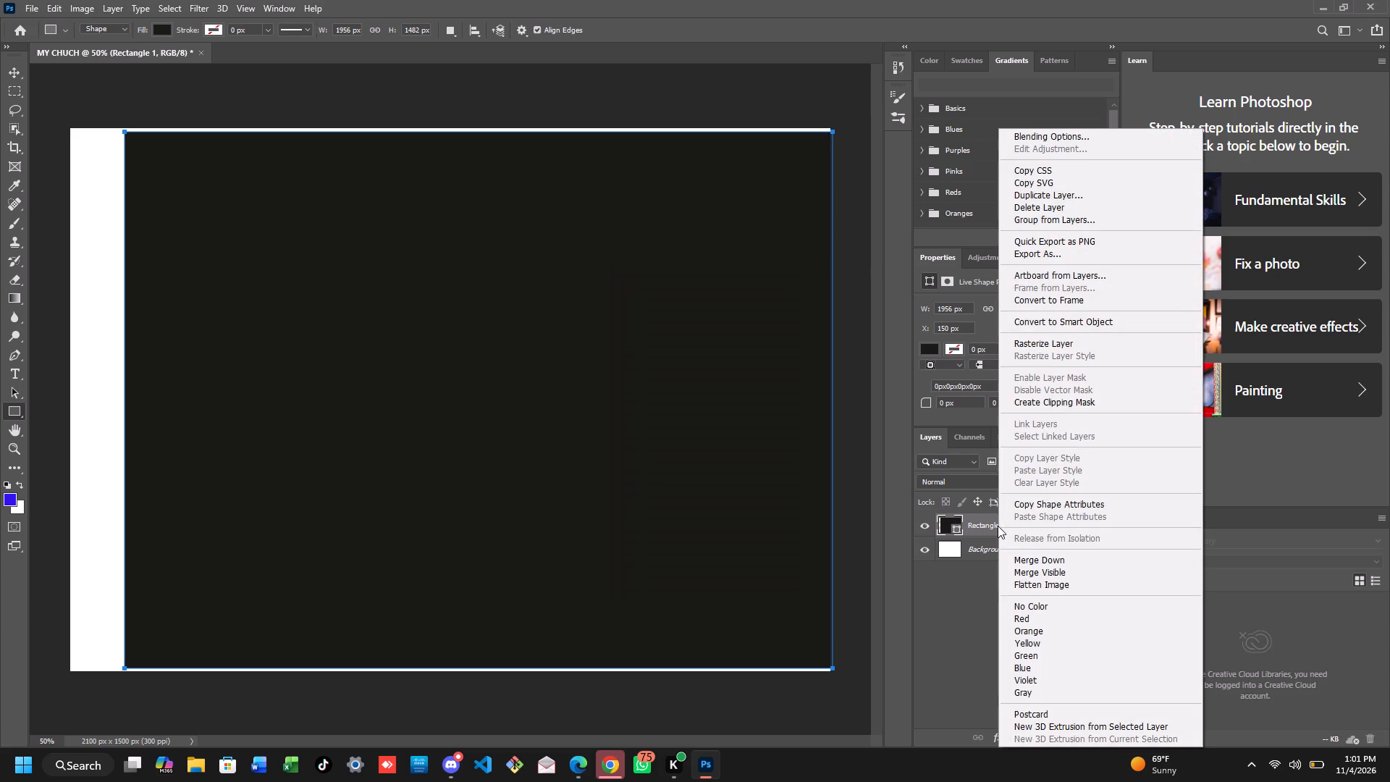
{"action": "left_click", "coordinate": [1045, 140]}
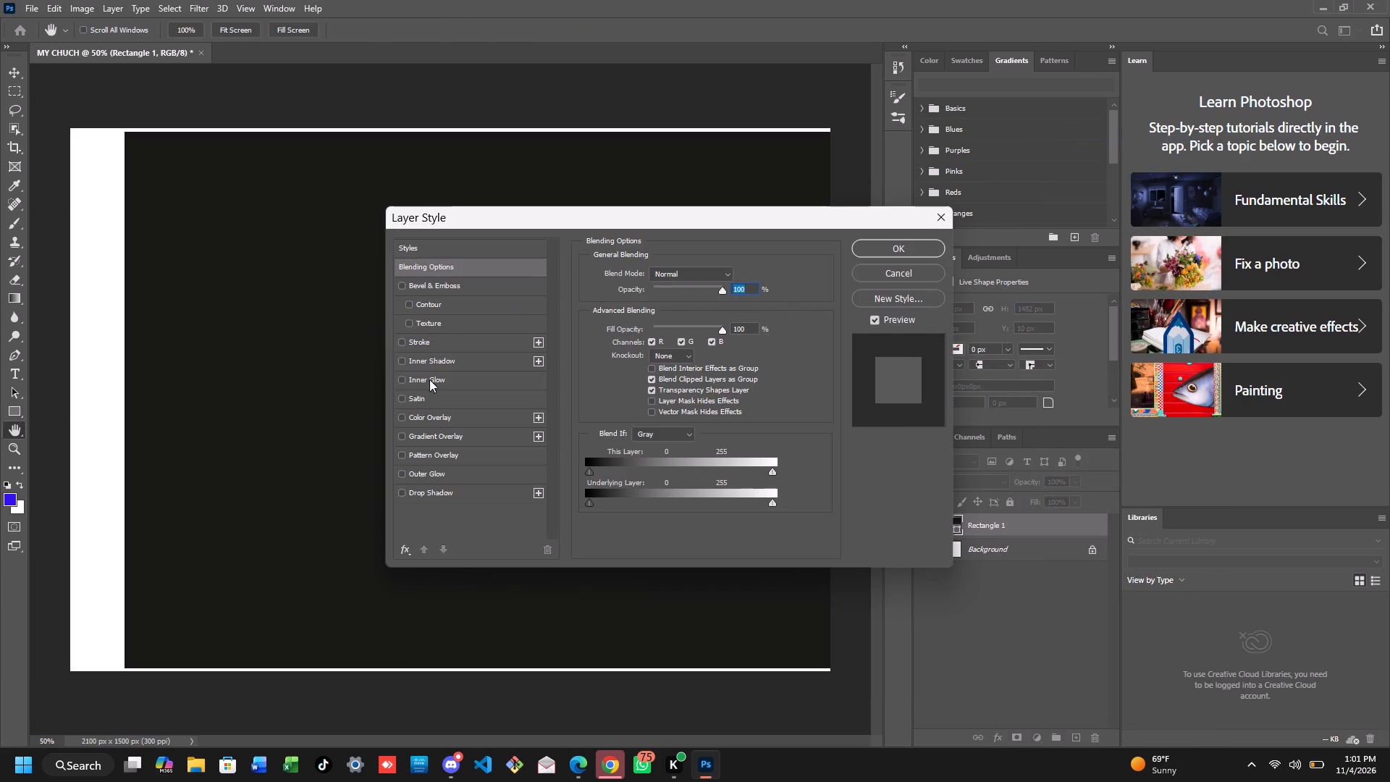
{"action": "left_click", "coordinate": [399, 440]}
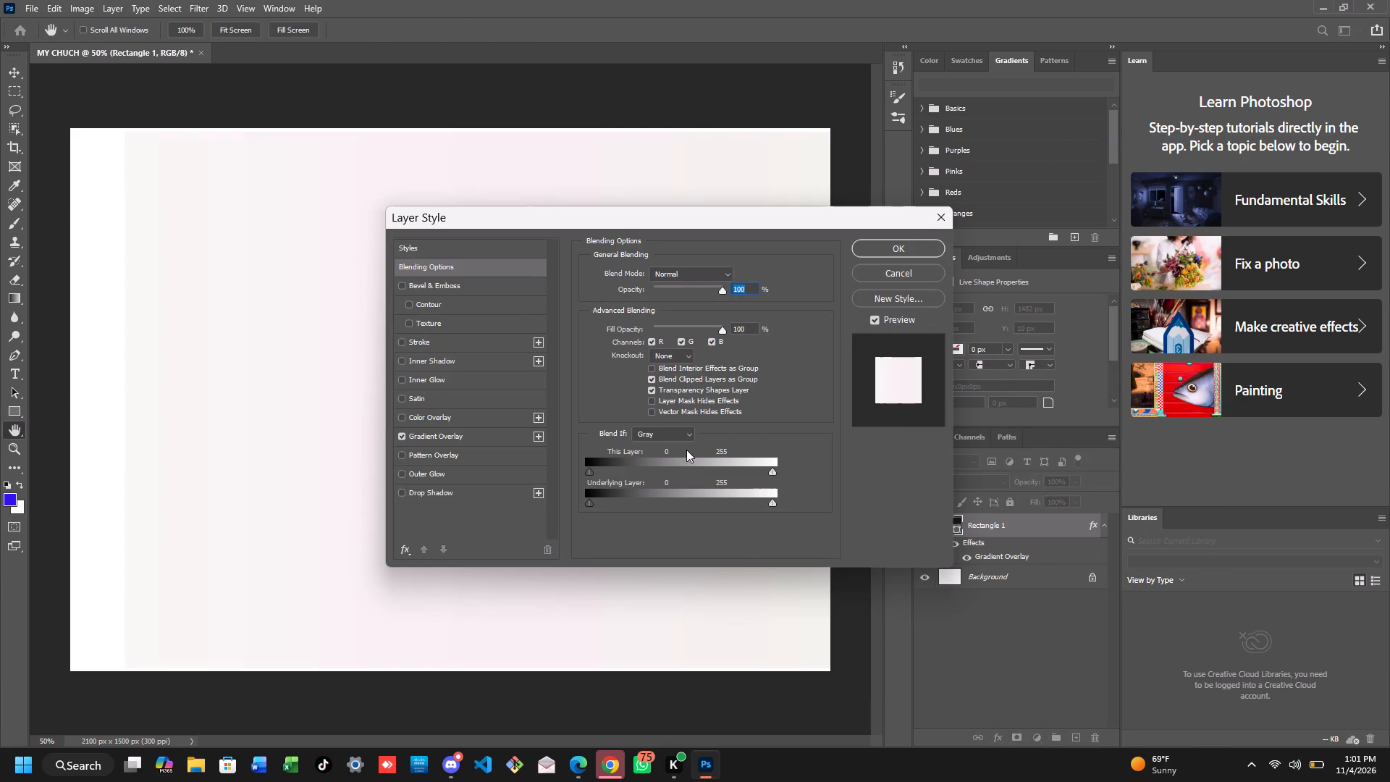
Set the Gray Blend If range to a This Layer black point of 160 and an Underlying Layer white point of 135.
{"action": "left_click", "coordinate": [673, 466]}
{"action": "left_click", "coordinate": [695, 466]}
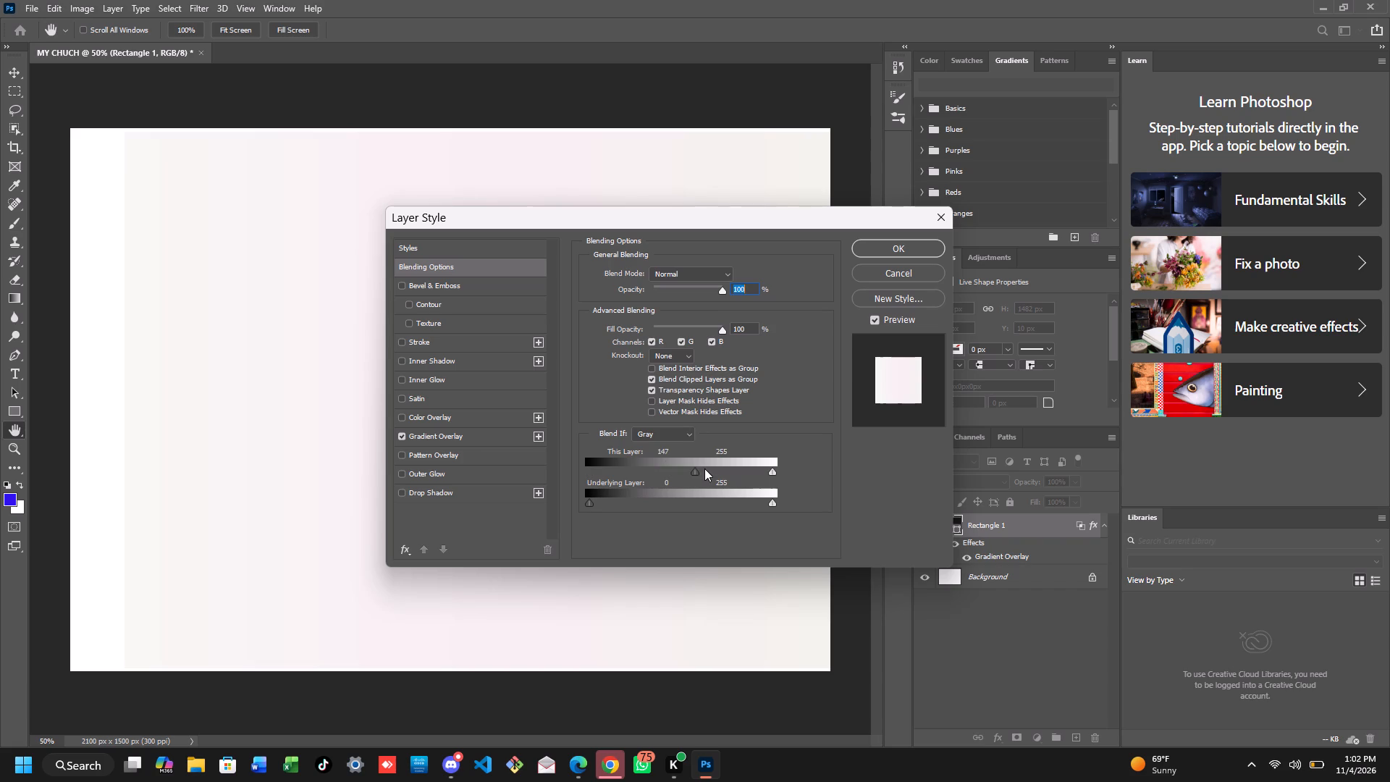
{"action": "left_click", "coordinate": [704, 468]}
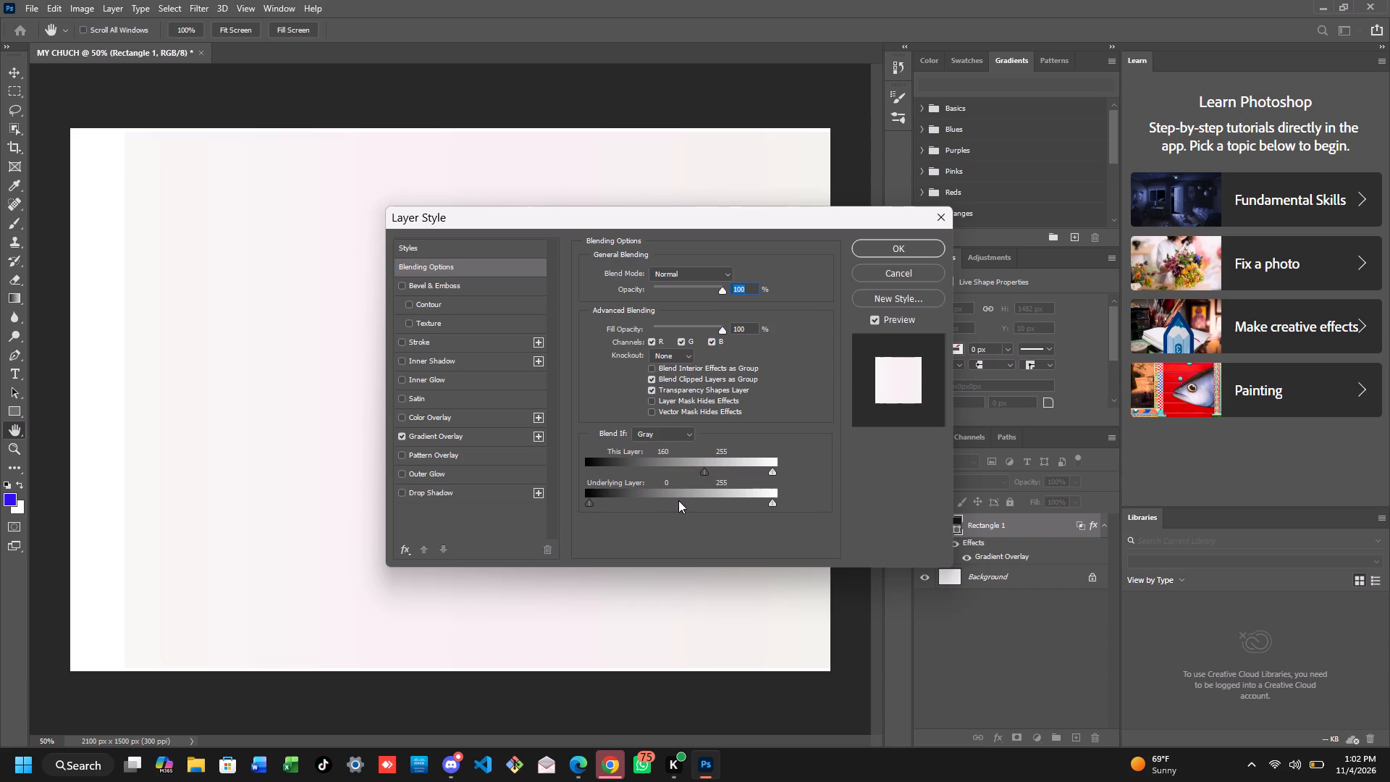
{"action": "left_click", "coordinate": [686, 501]}
{"action": "left_click", "coordinate": [686, 501]}
Switch Blend If to Blue, set This Layer's white point to 238, and apply the layer style.
{"action": "left_click", "coordinate": [688, 433]}
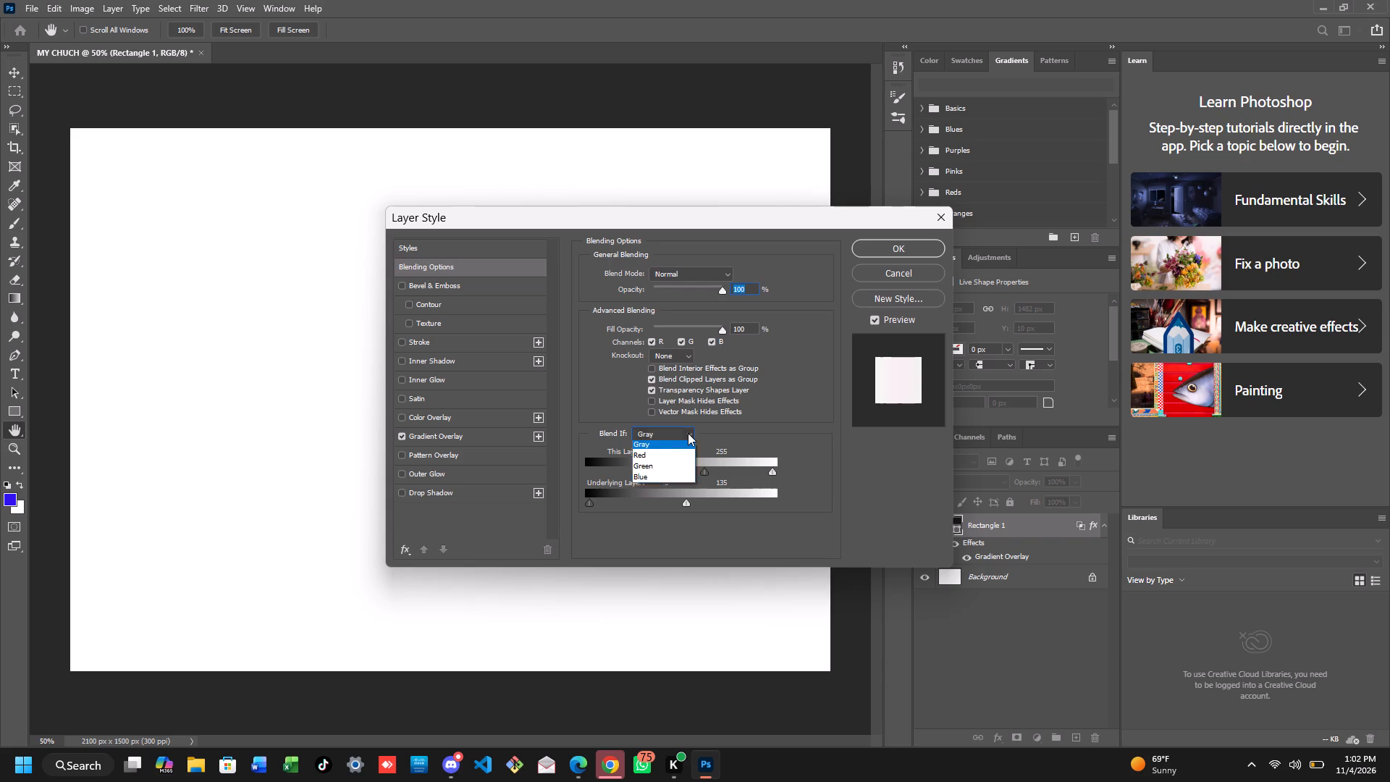
{"action": "left_click", "coordinate": [653, 475]}
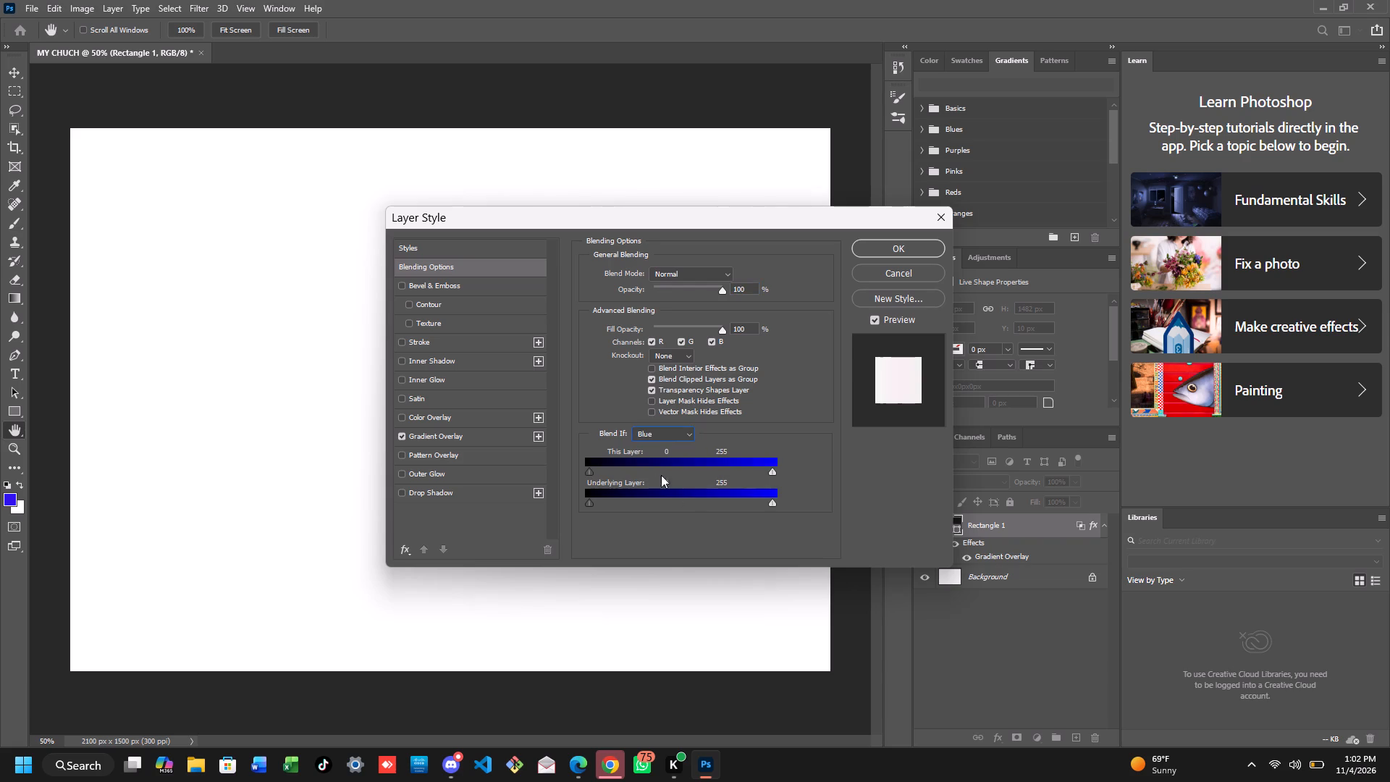
{"action": "double_click", "coordinate": [760, 460]}
{"action": "left_click", "coordinate": [902, 244]}
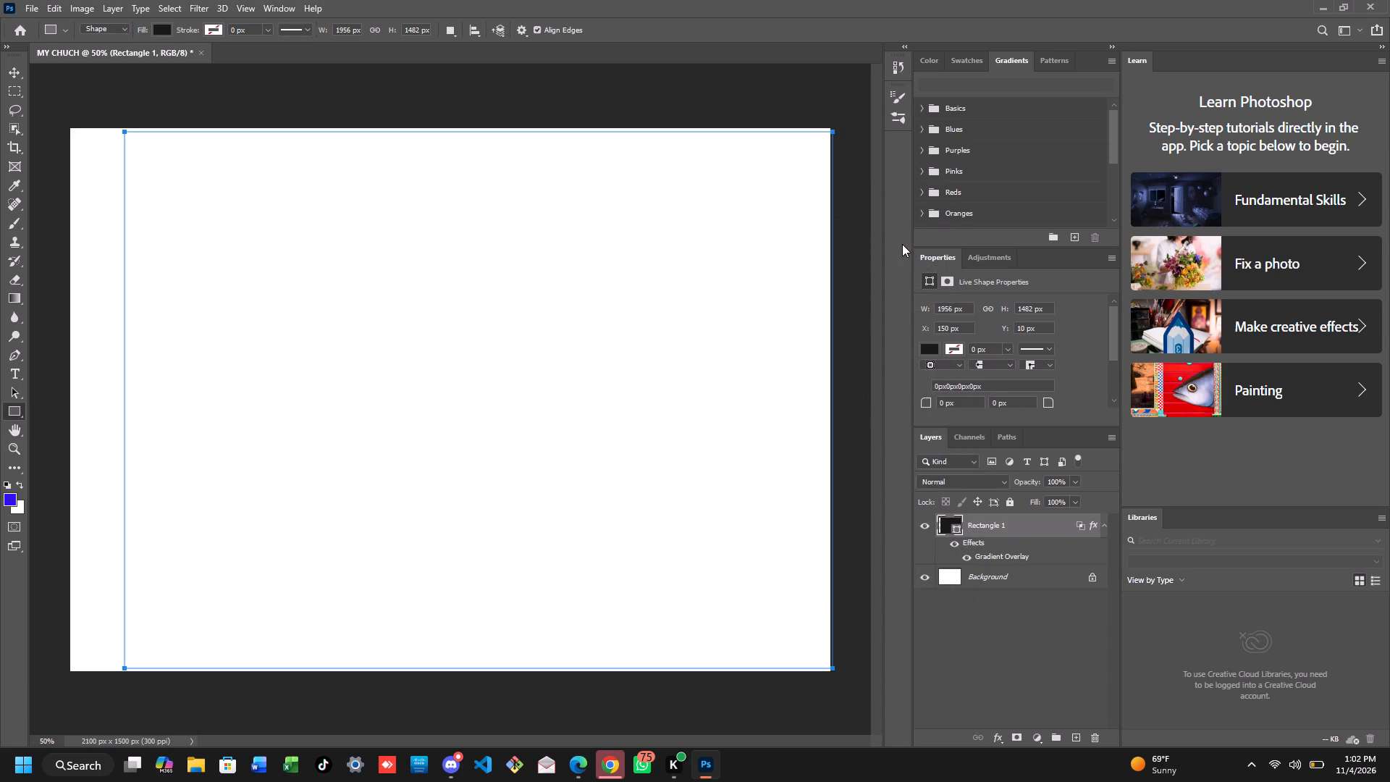
Reopen the rectangle layer's blending options and add a second Gradient Overlay.
{"action": "right_click", "coordinate": [1027, 530]}
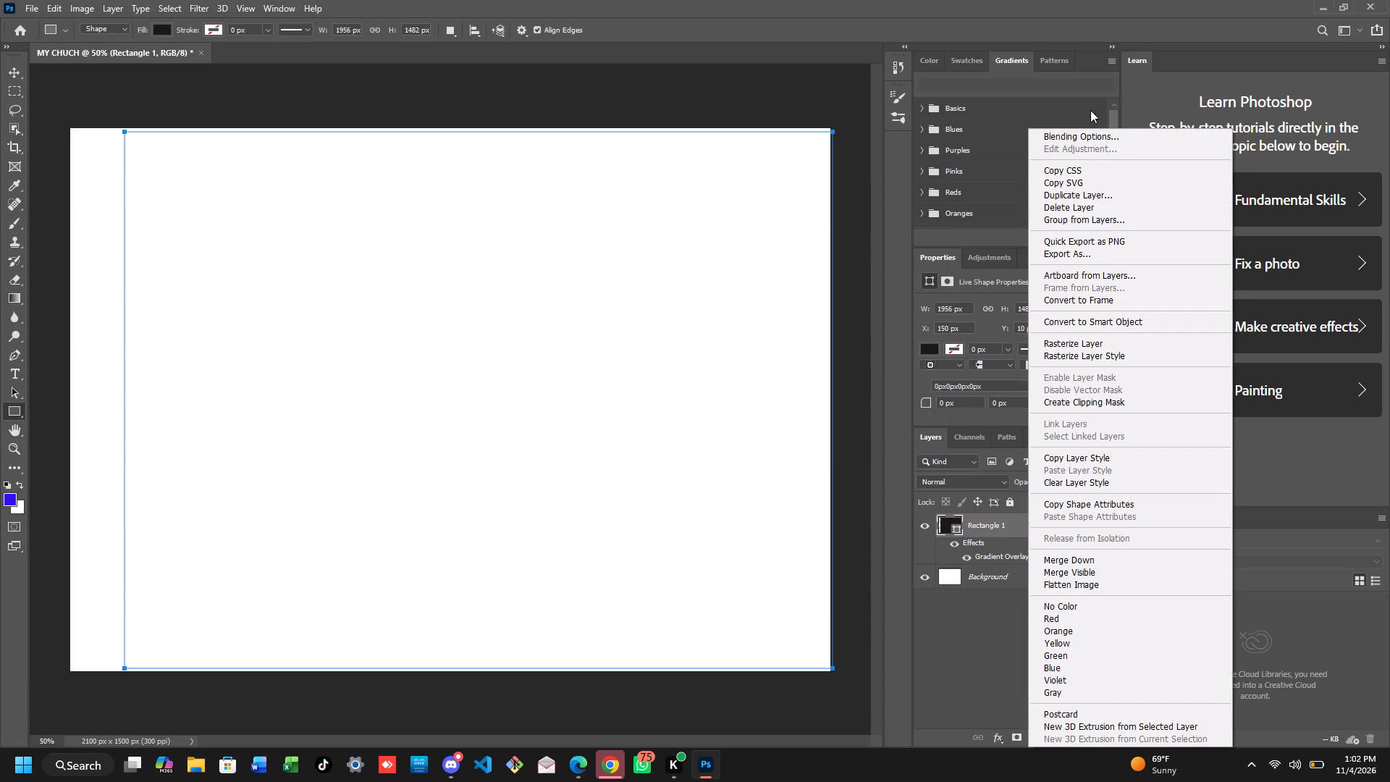
{"action": "left_click", "coordinate": [1085, 138]}
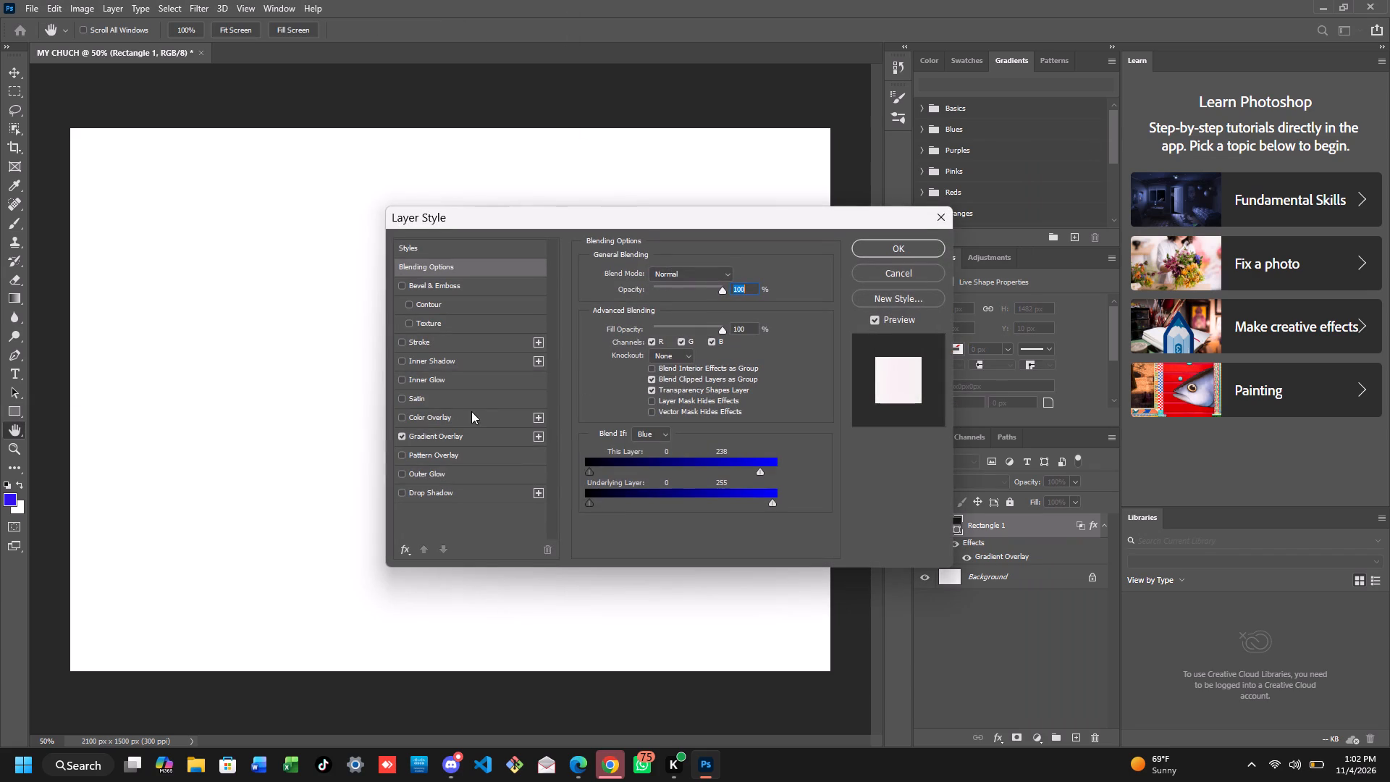
{"action": "left_click", "coordinate": [539, 435]}
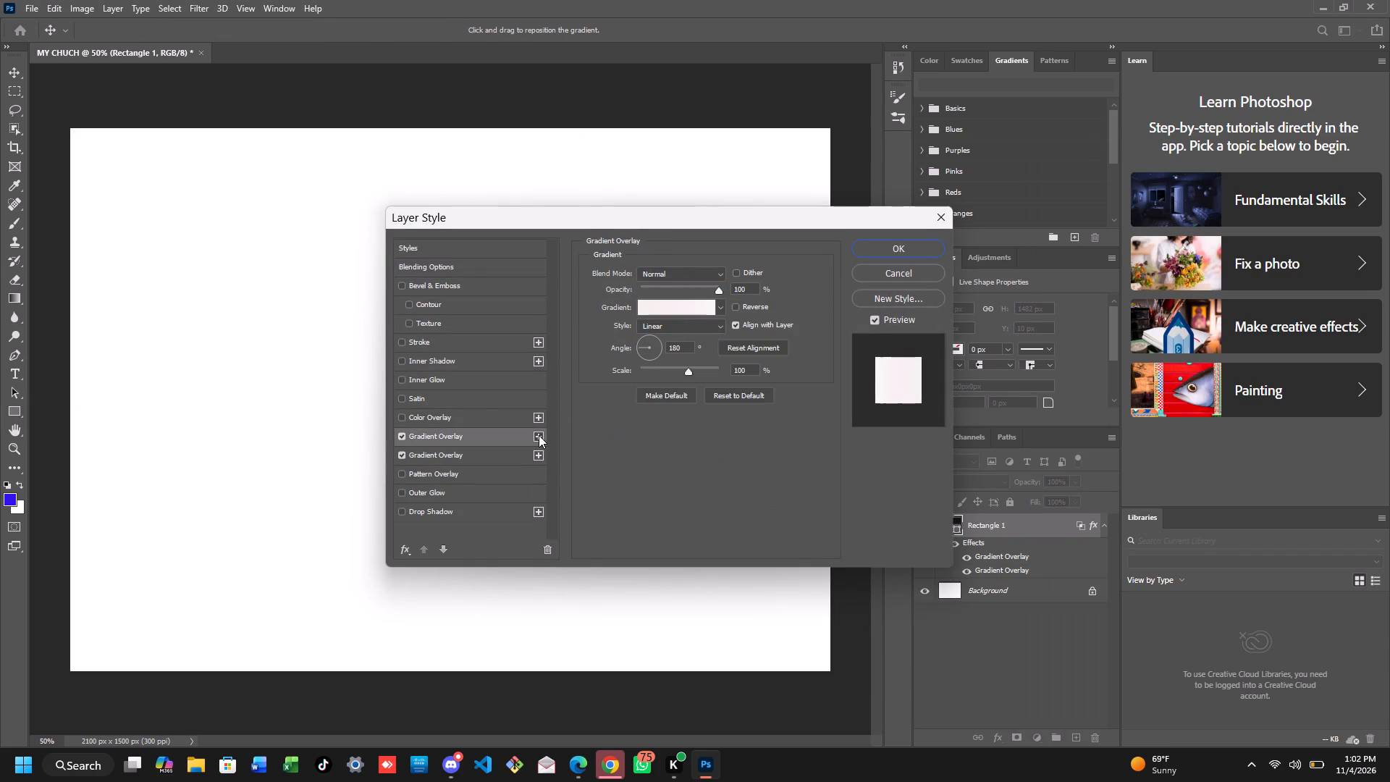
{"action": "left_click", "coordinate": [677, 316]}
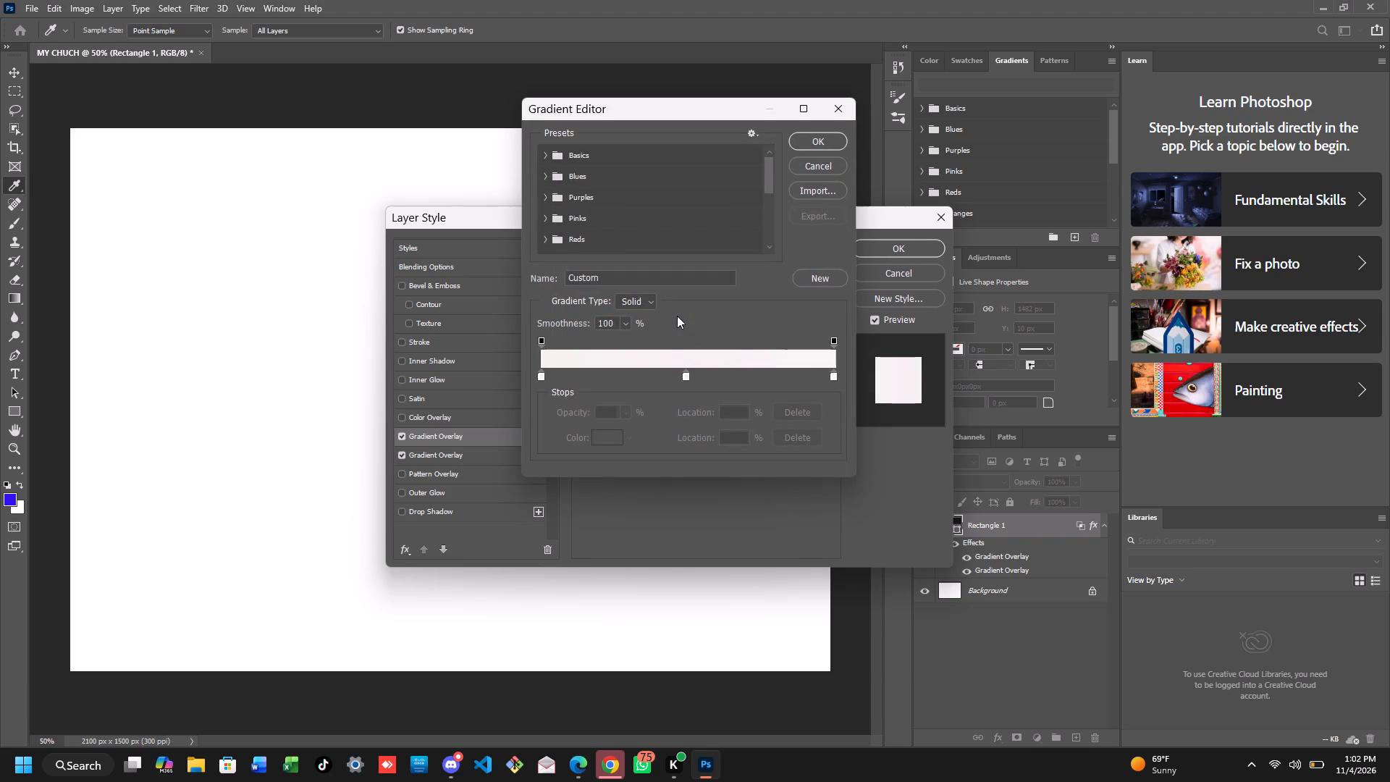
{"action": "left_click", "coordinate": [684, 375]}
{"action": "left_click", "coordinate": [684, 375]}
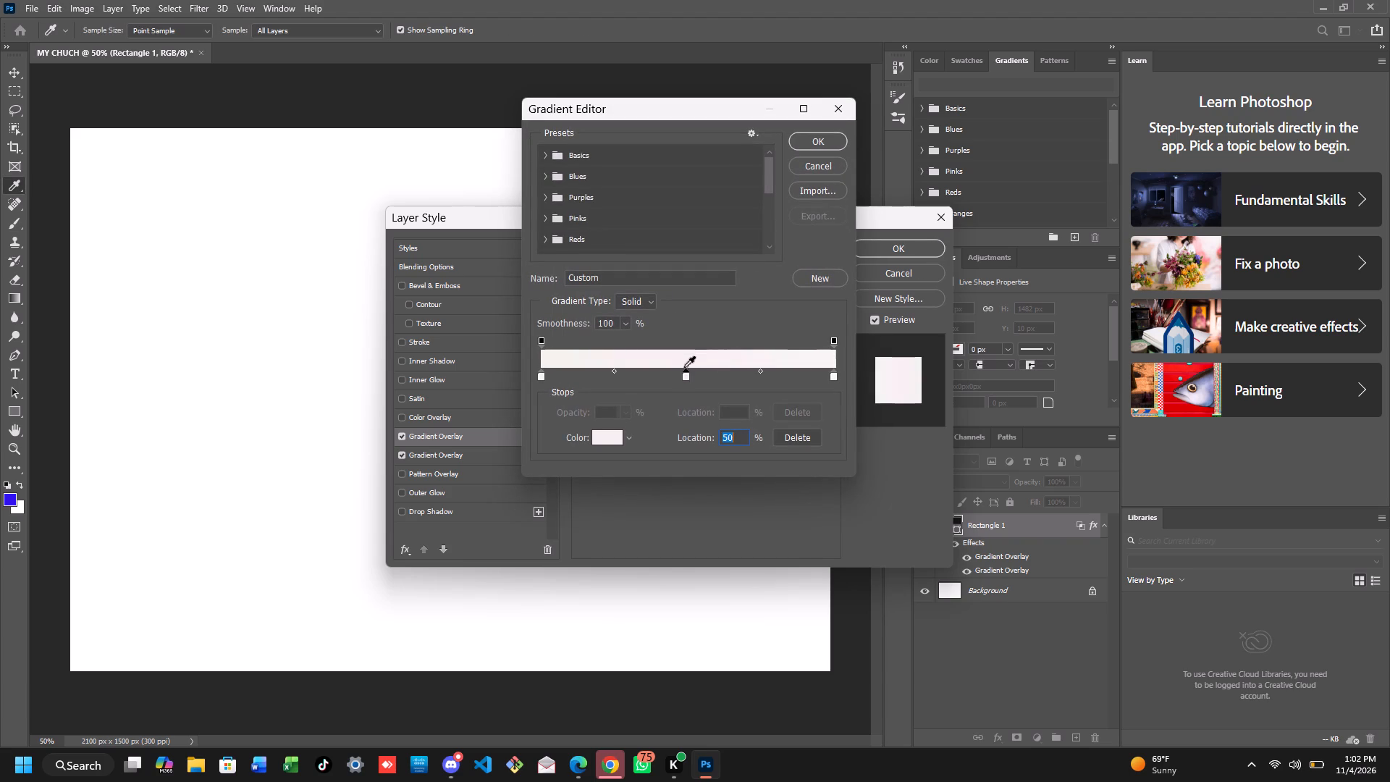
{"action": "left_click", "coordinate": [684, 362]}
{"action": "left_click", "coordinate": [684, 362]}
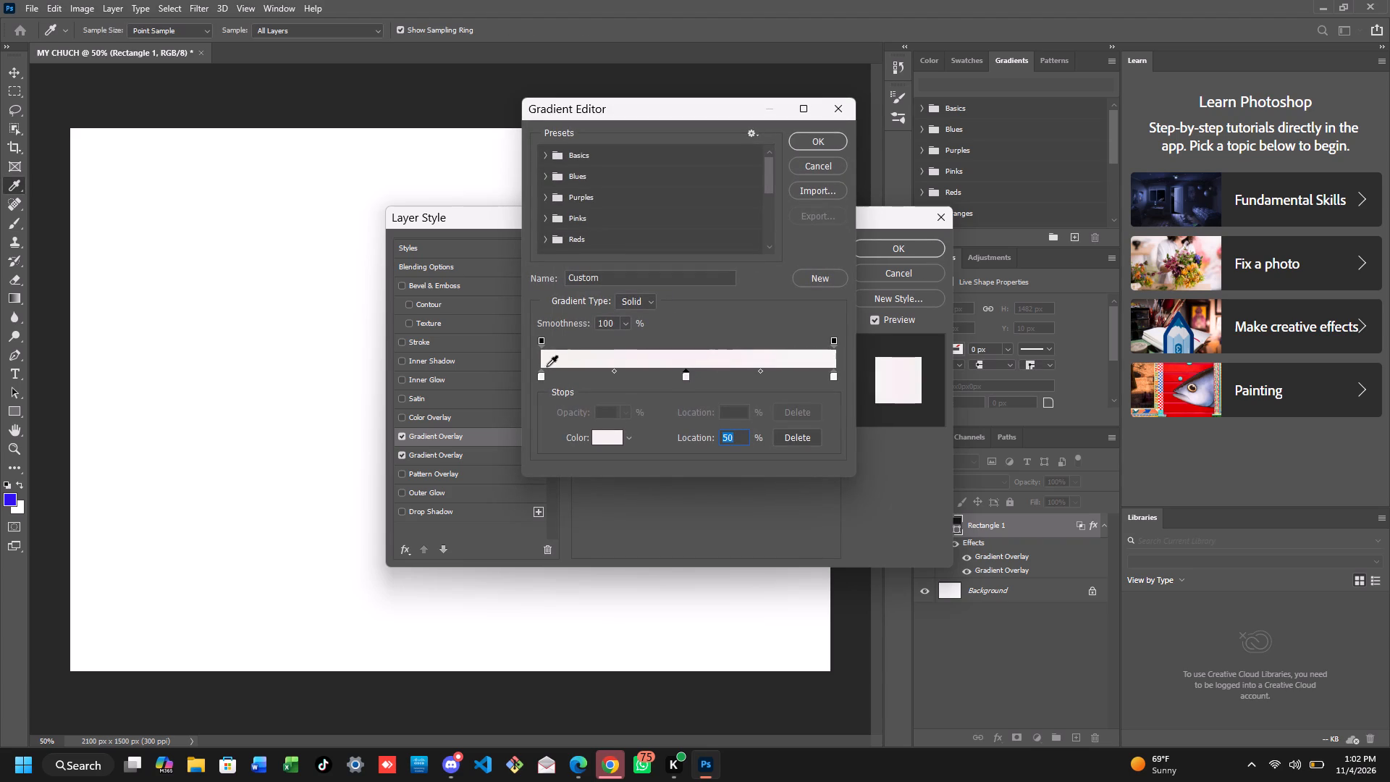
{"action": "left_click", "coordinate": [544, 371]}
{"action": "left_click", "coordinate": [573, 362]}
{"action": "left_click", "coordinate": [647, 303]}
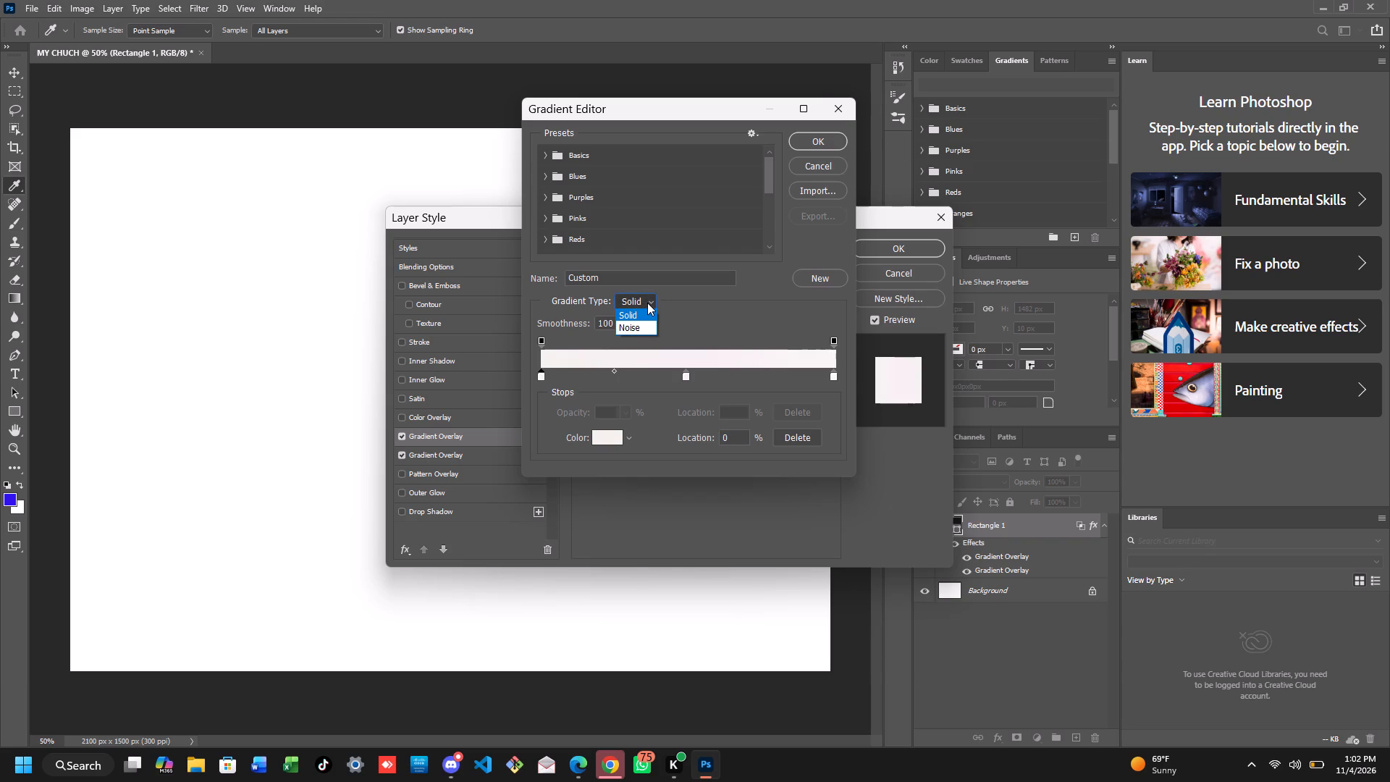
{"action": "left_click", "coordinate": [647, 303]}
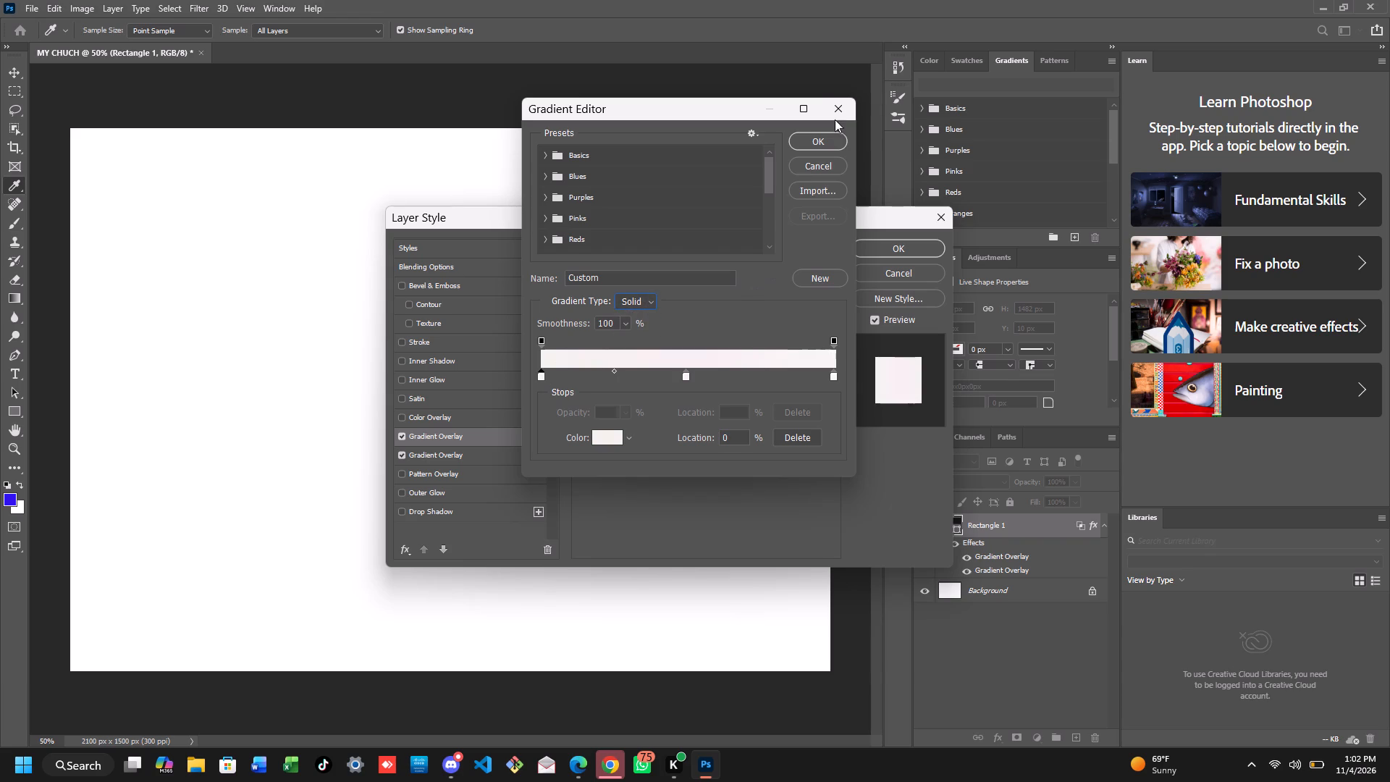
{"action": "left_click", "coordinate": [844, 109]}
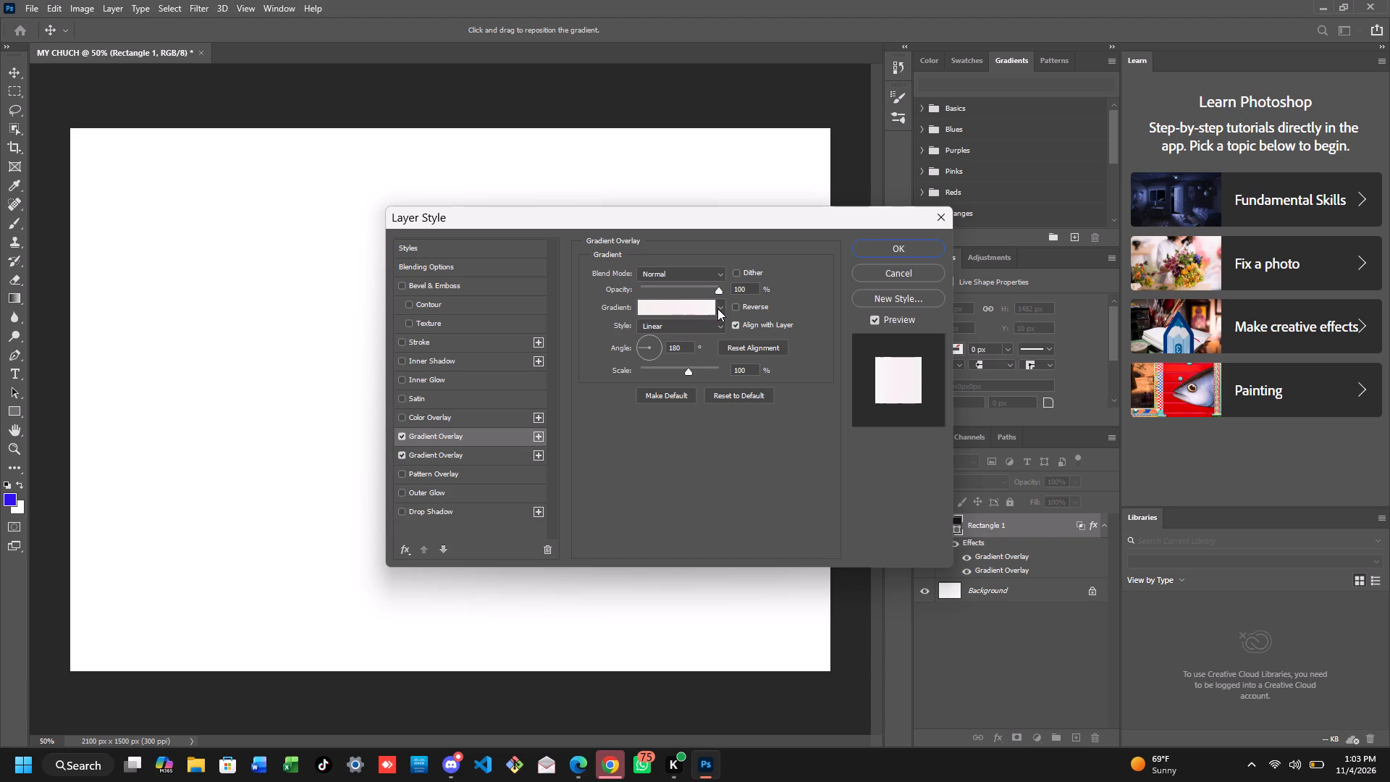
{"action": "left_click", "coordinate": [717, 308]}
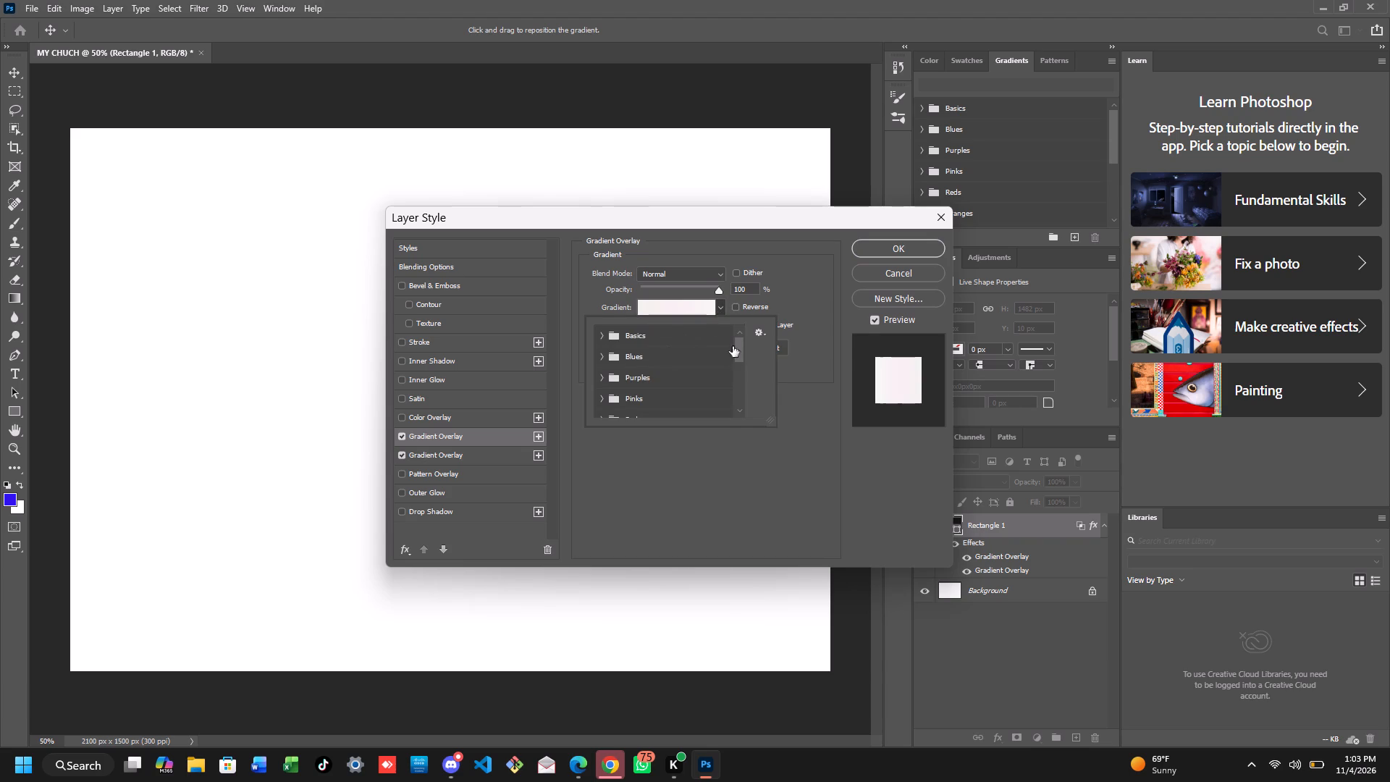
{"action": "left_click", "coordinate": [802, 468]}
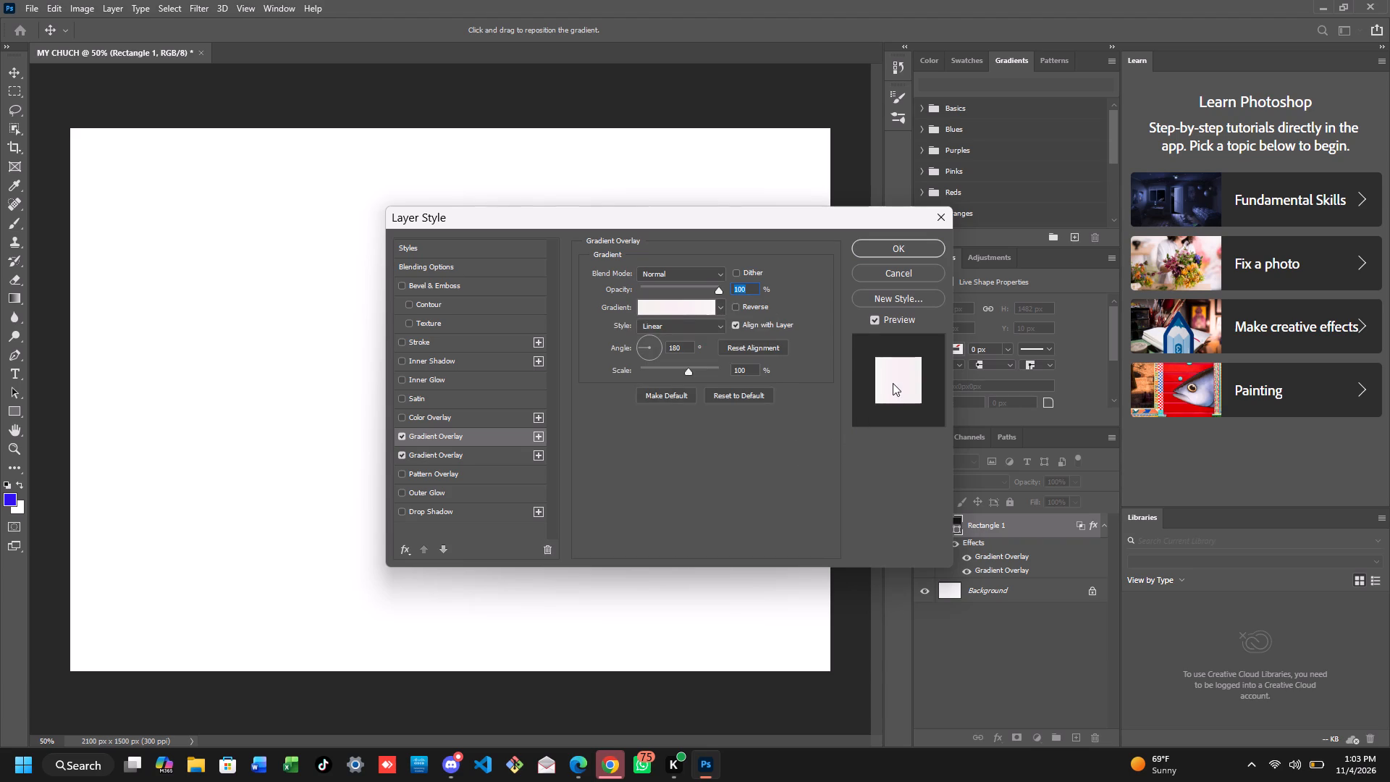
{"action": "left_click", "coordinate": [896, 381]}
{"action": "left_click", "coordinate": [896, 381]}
Add blue colour stops at 60, 35, 12, 45 and 91% to the selected Gradient Overlay's gradient, and apply the layer style.
{"action": "left_click_drag", "start_coordinate": [704, 307], "coordinate": [750, 248]}
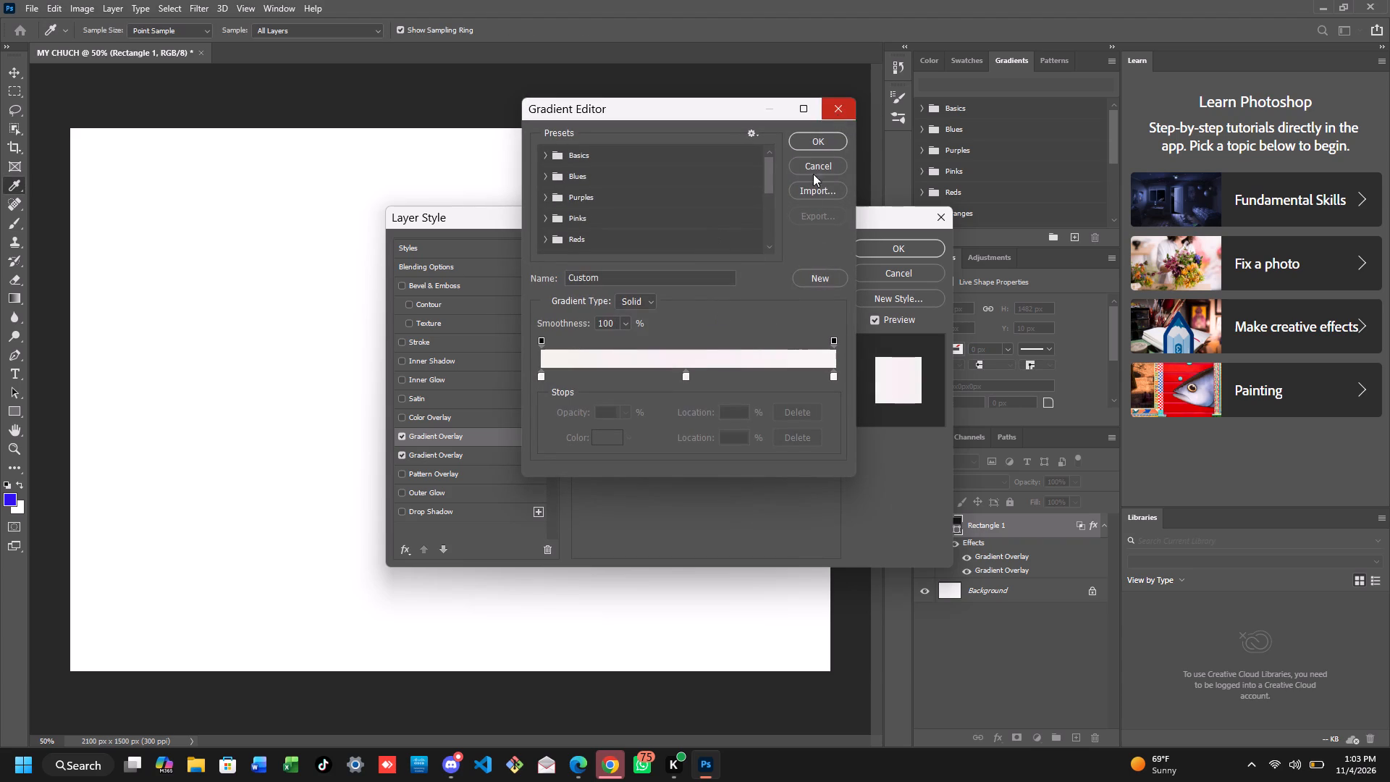
{"action": "left_click", "coordinate": [699, 361]}
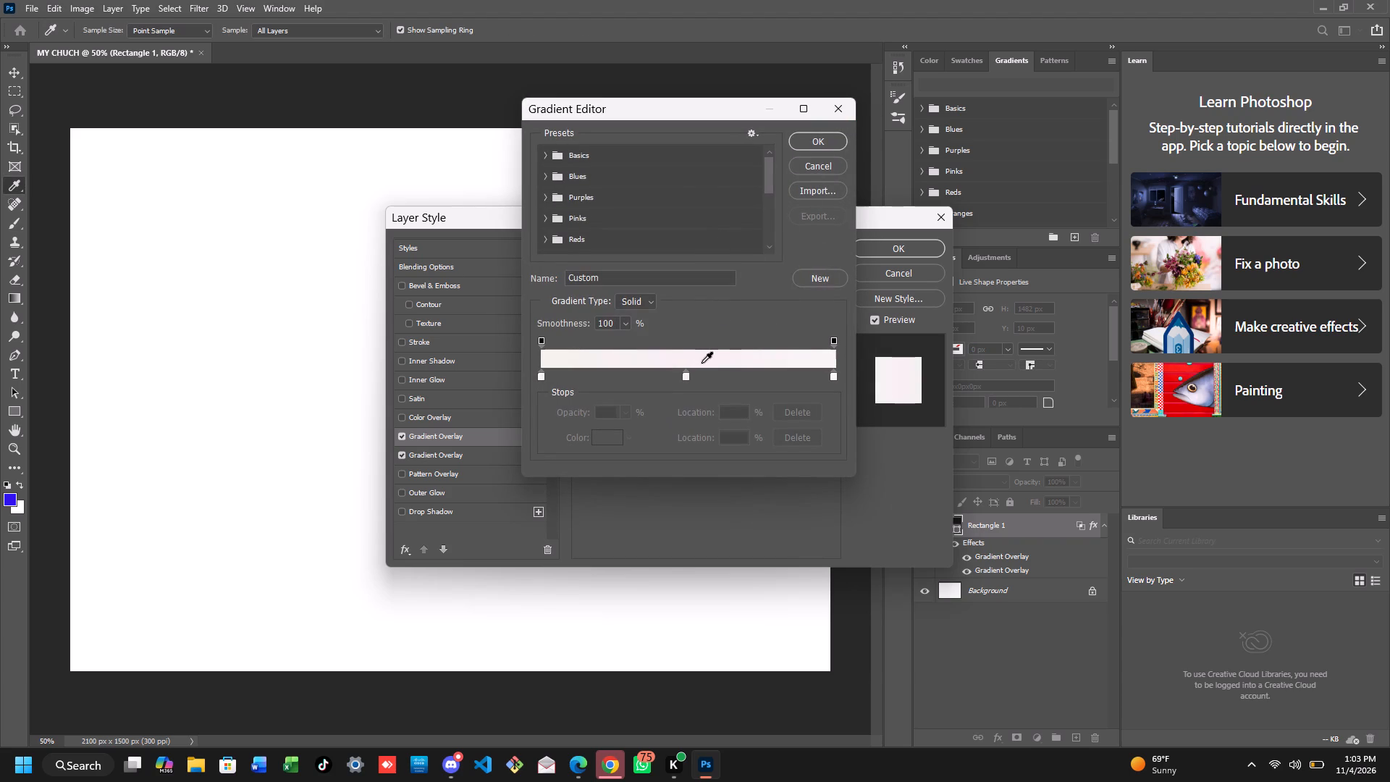
{"action": "left_click", "coordinate": [717, 373]}
{"action": "left_click", "coordinate": [717, 373]}
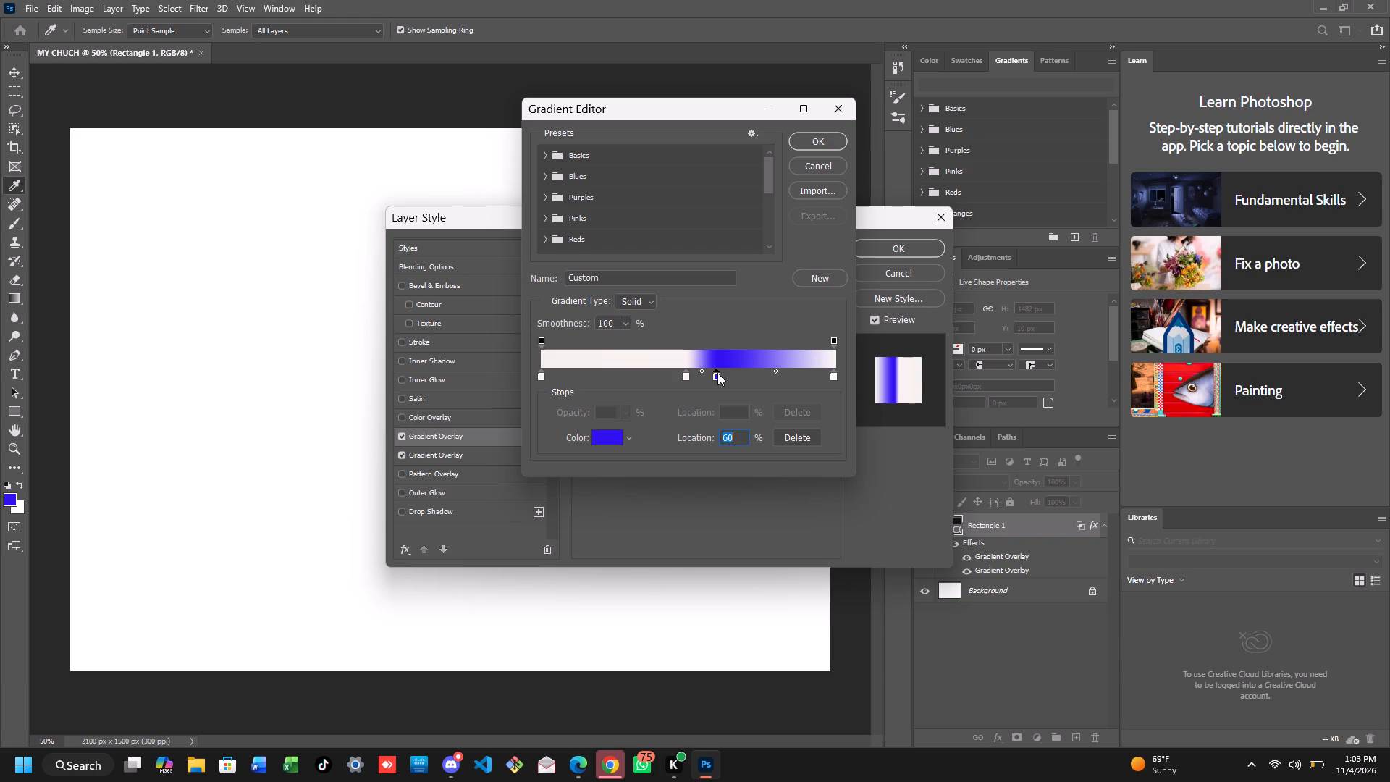
{"action": "left_click", "coordinate": [646, 373]}
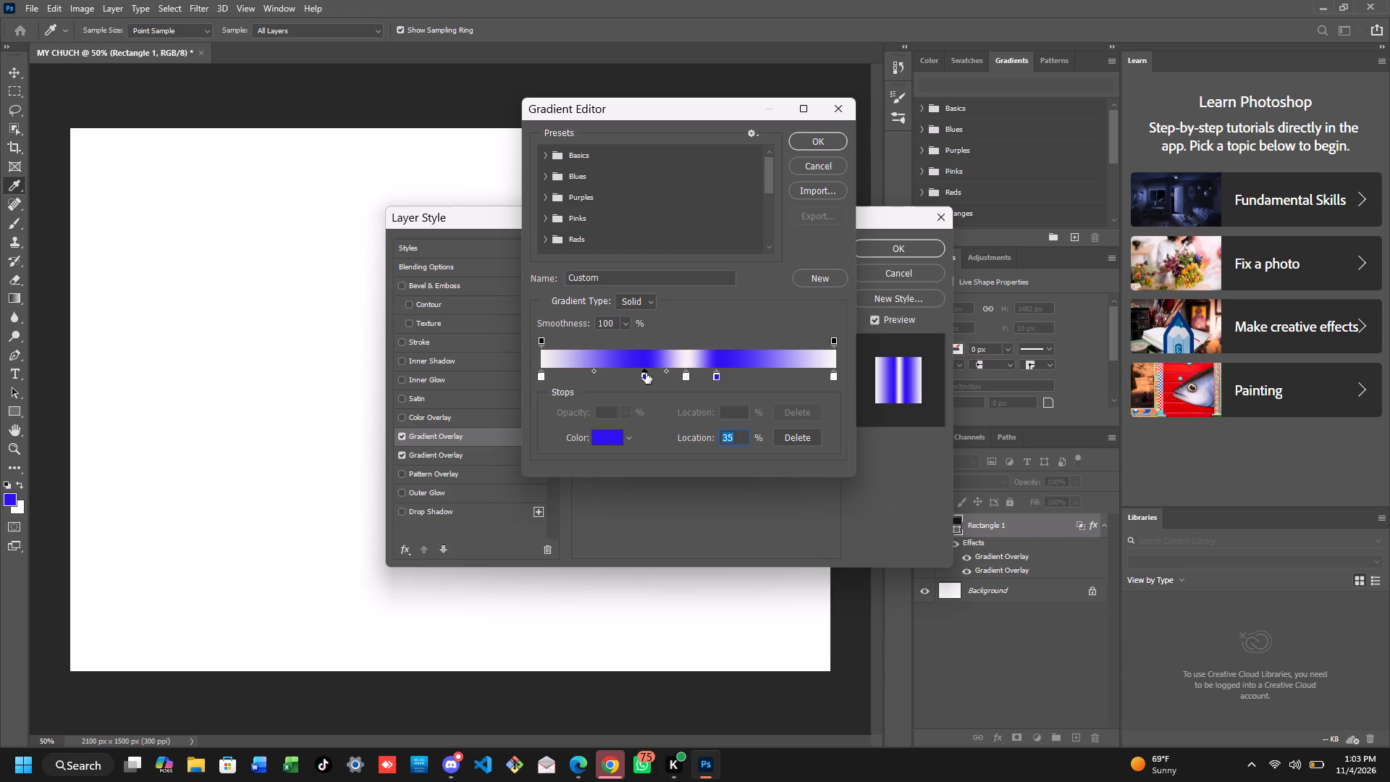
{"action": "left_click", "coordinate": [578, 371]}
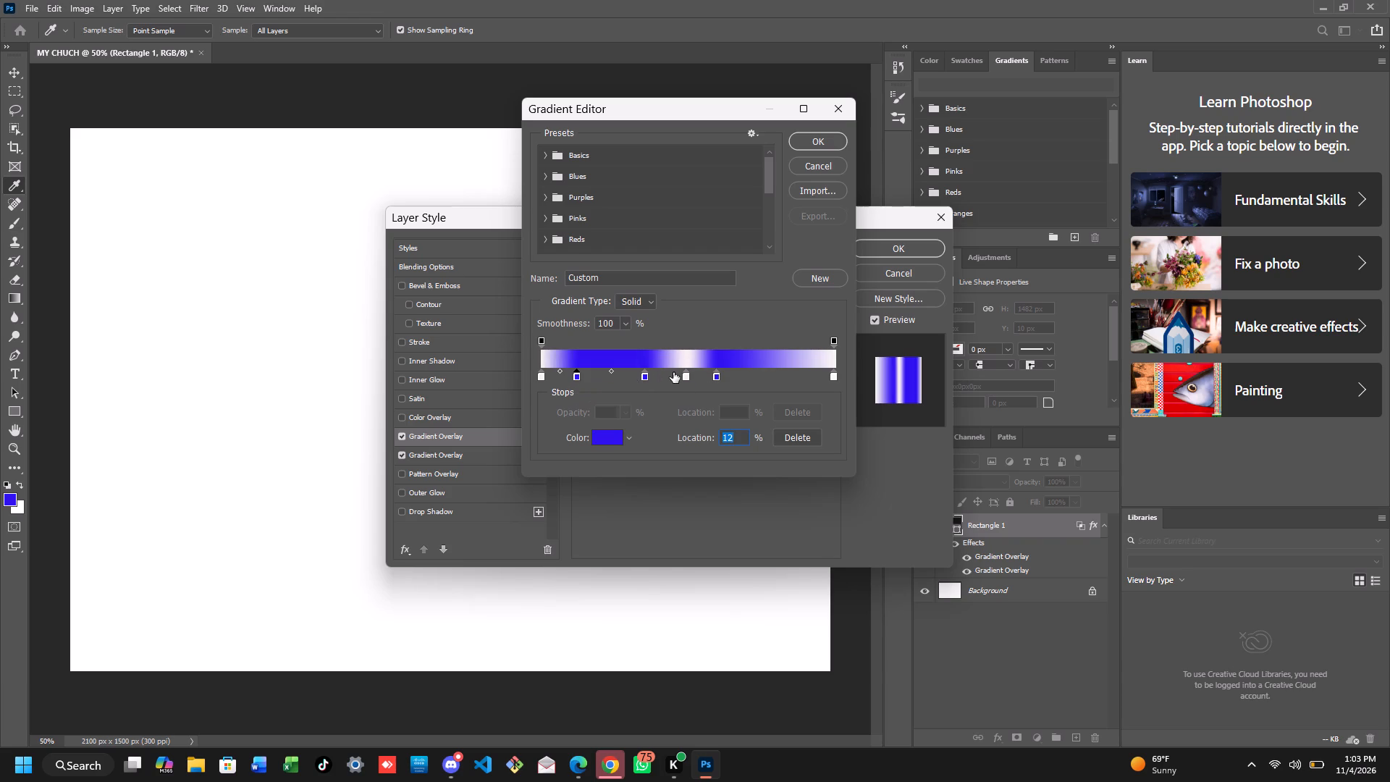
{"action": "left_click", "coordinate": [673, 372]}
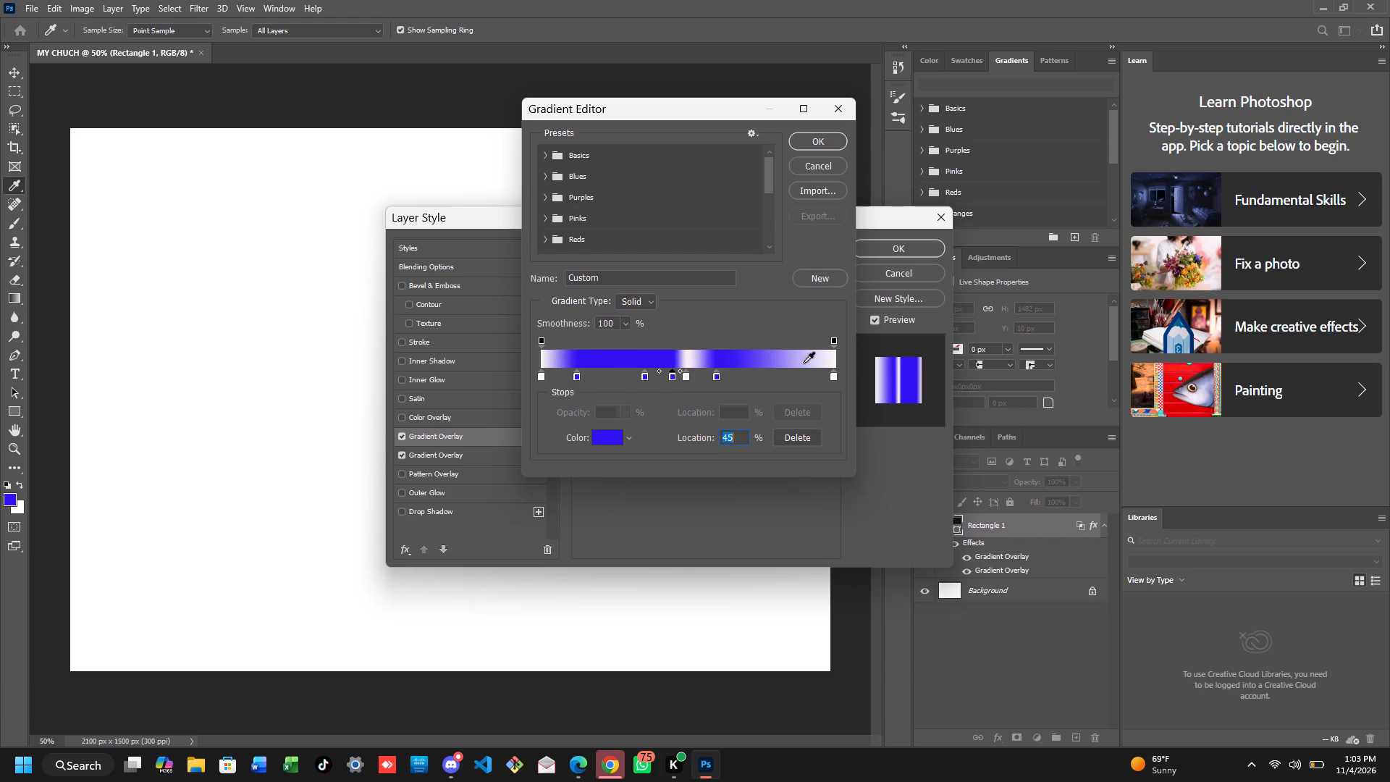
{"action": "left_click", "coordinate": [807, 369]}
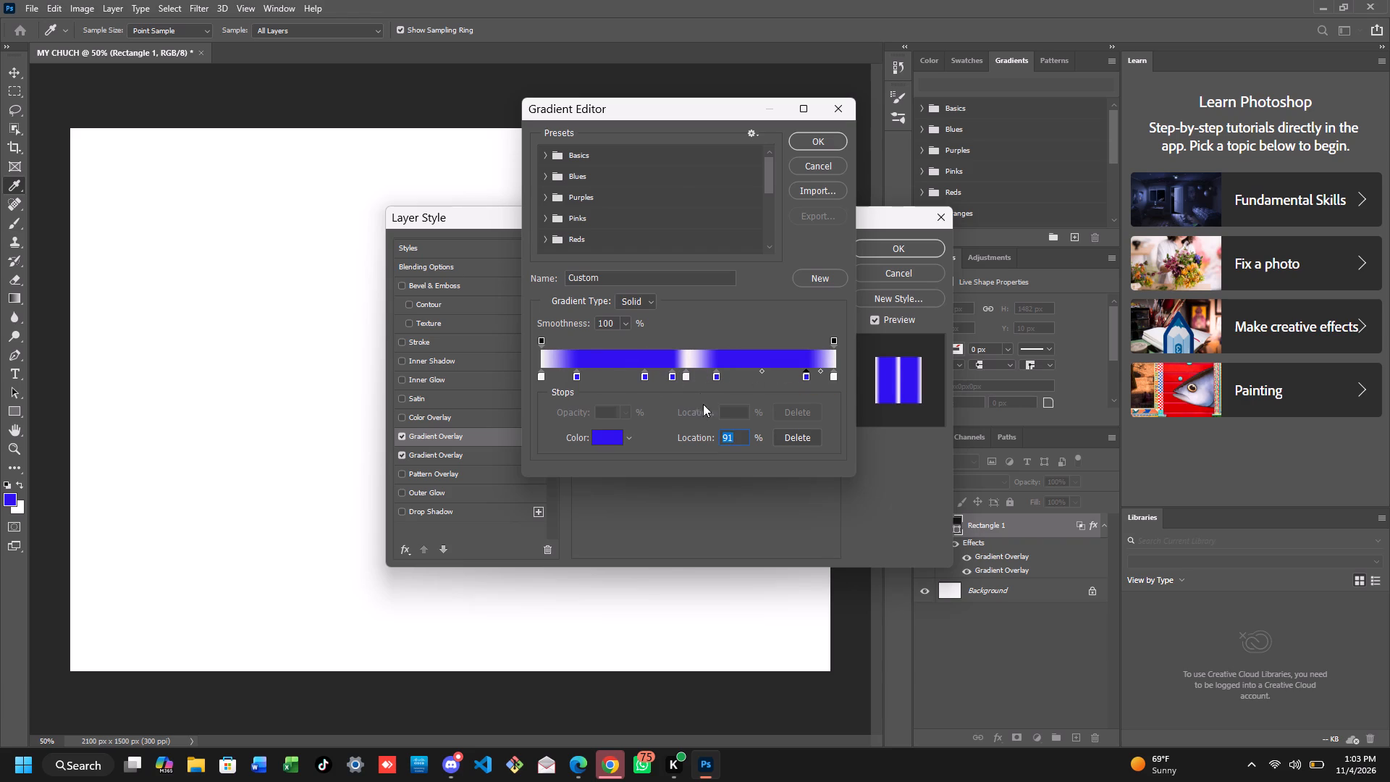
{"action": "left_click", "coordinate": [814, 137]}
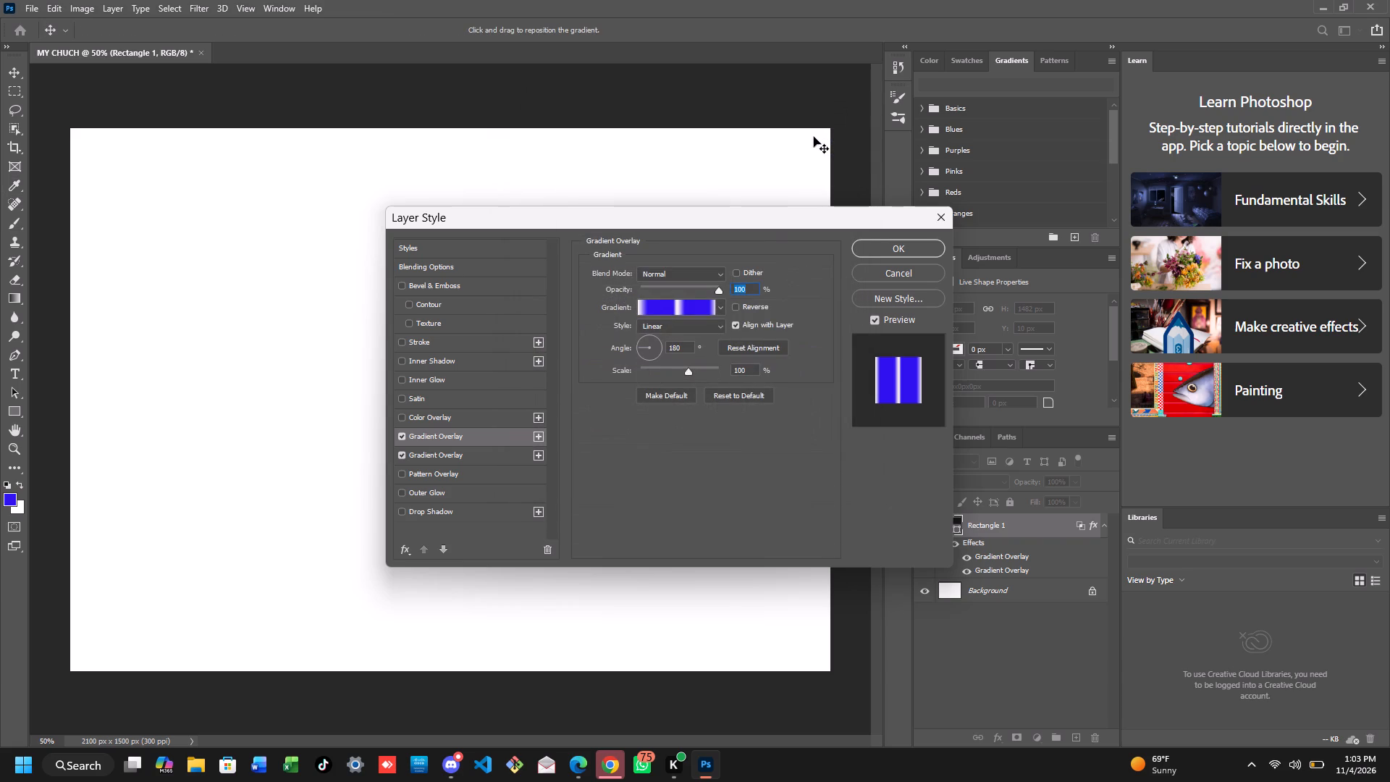
{"action": "left_click", "coordinate": [874, 251]}
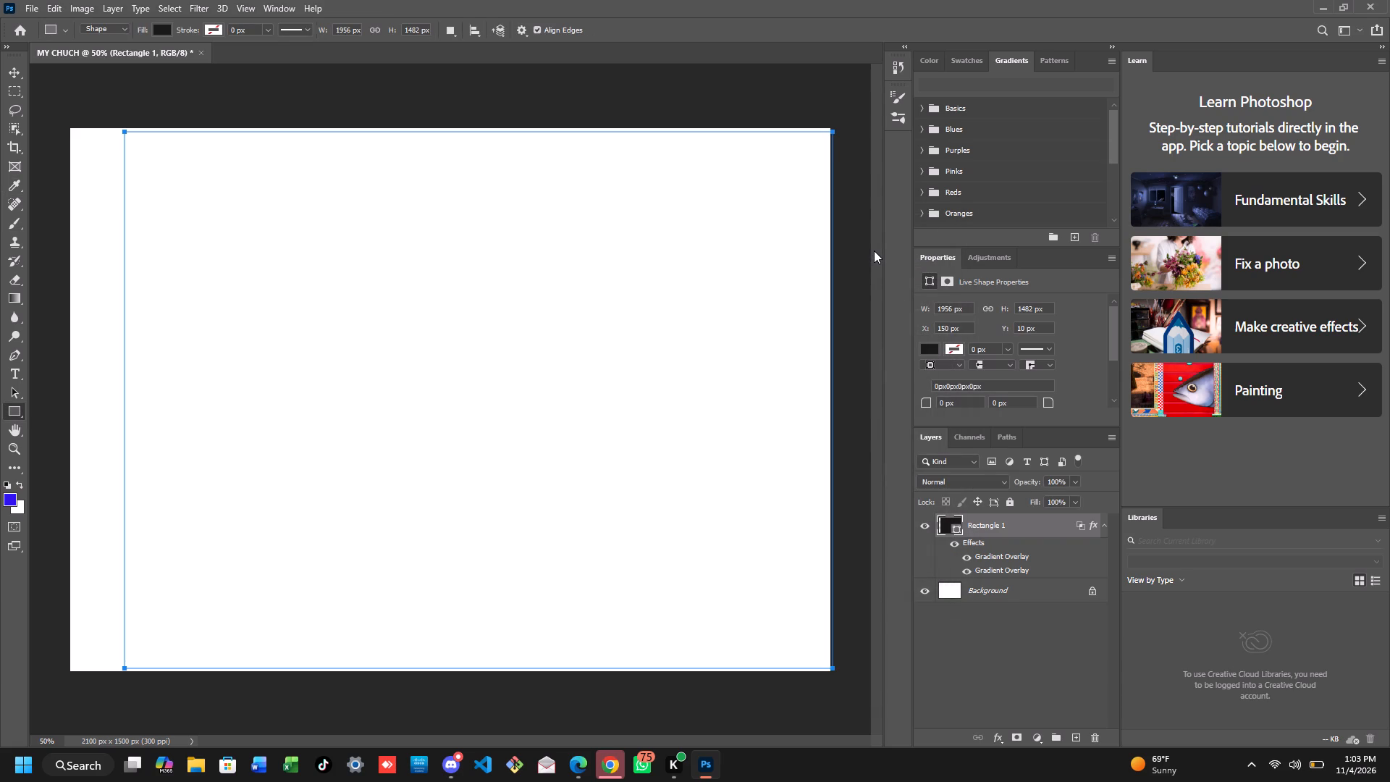
Save the rectangle's layer style as a new preset with effects and blending options, added to the current library, and close its blending options.
{"action": "right_click", "coordinate": [353, 211]}
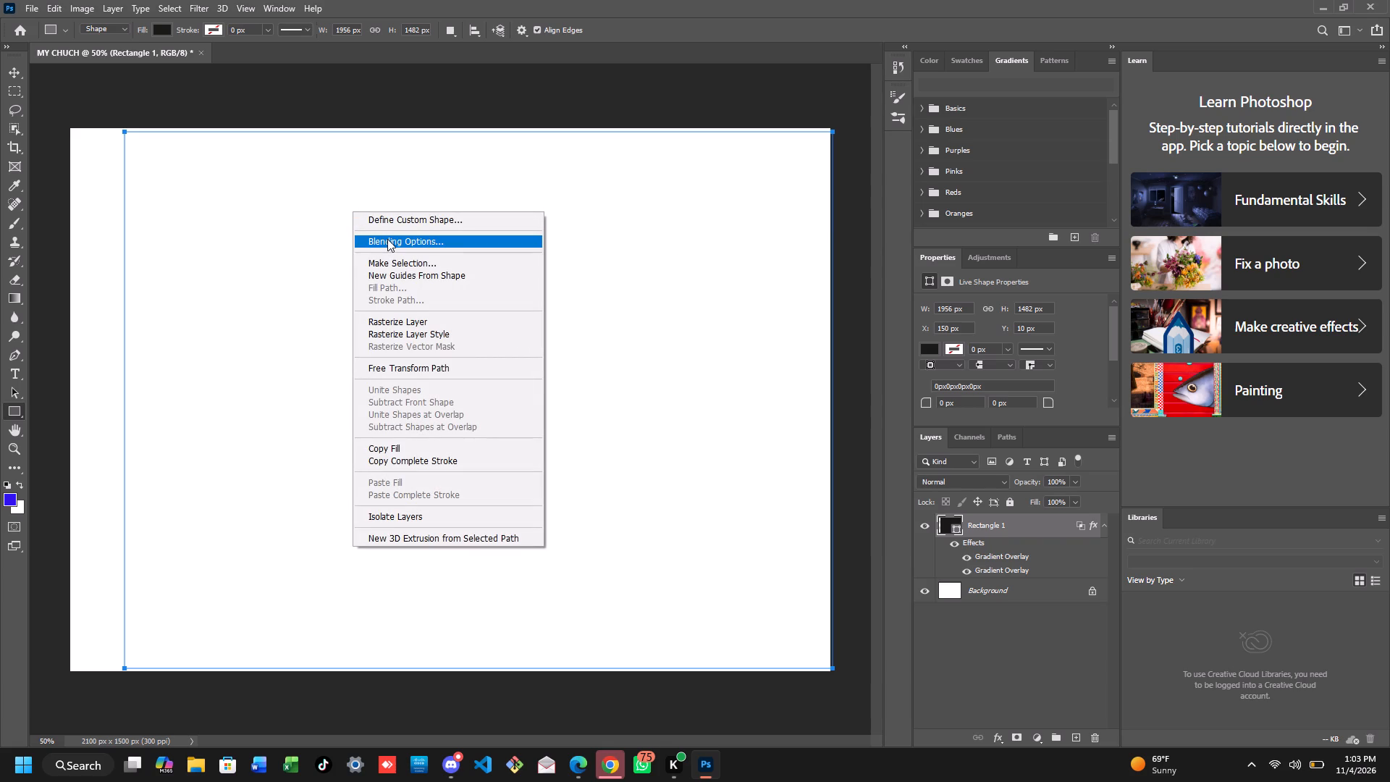
{"action": "left_click", "coordinate": [387, 239]}
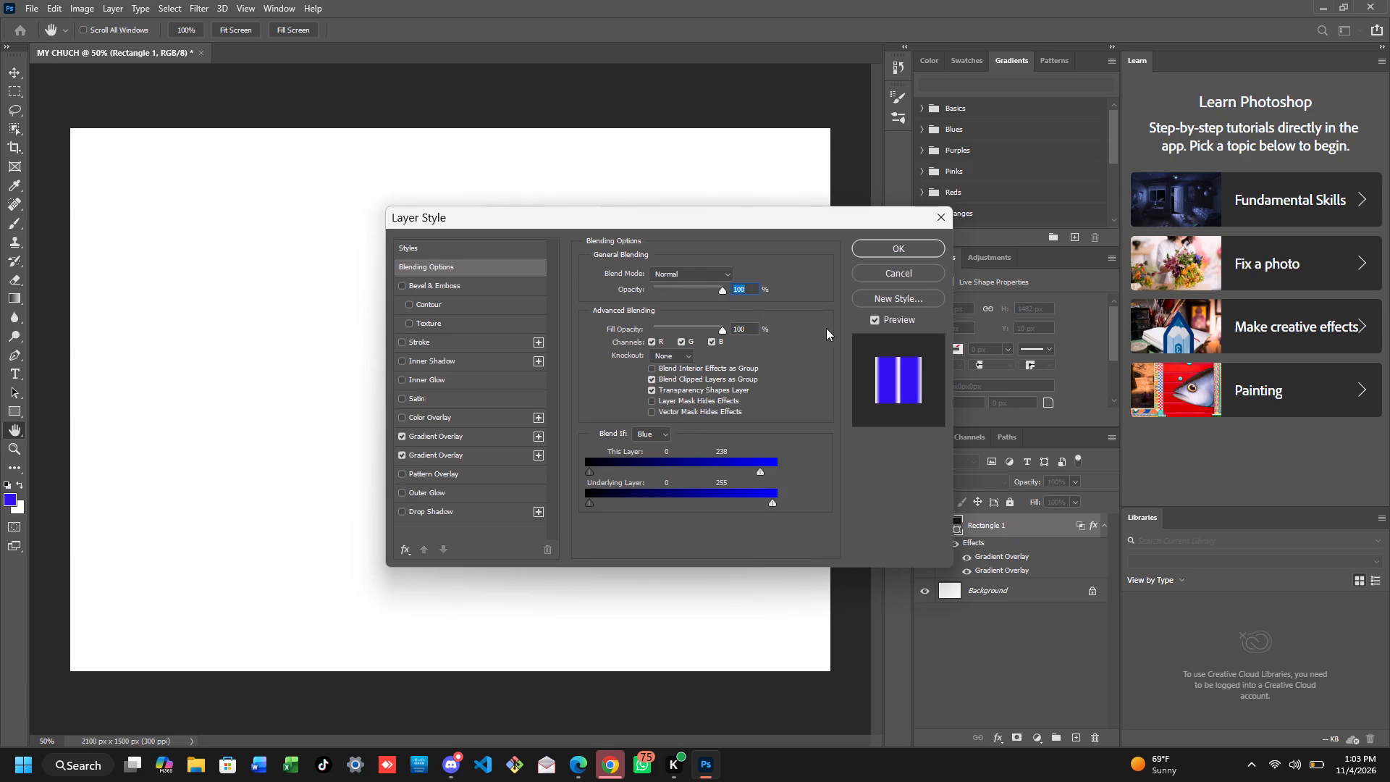
{"action": "left_click", "coordinate": [893, 297]}
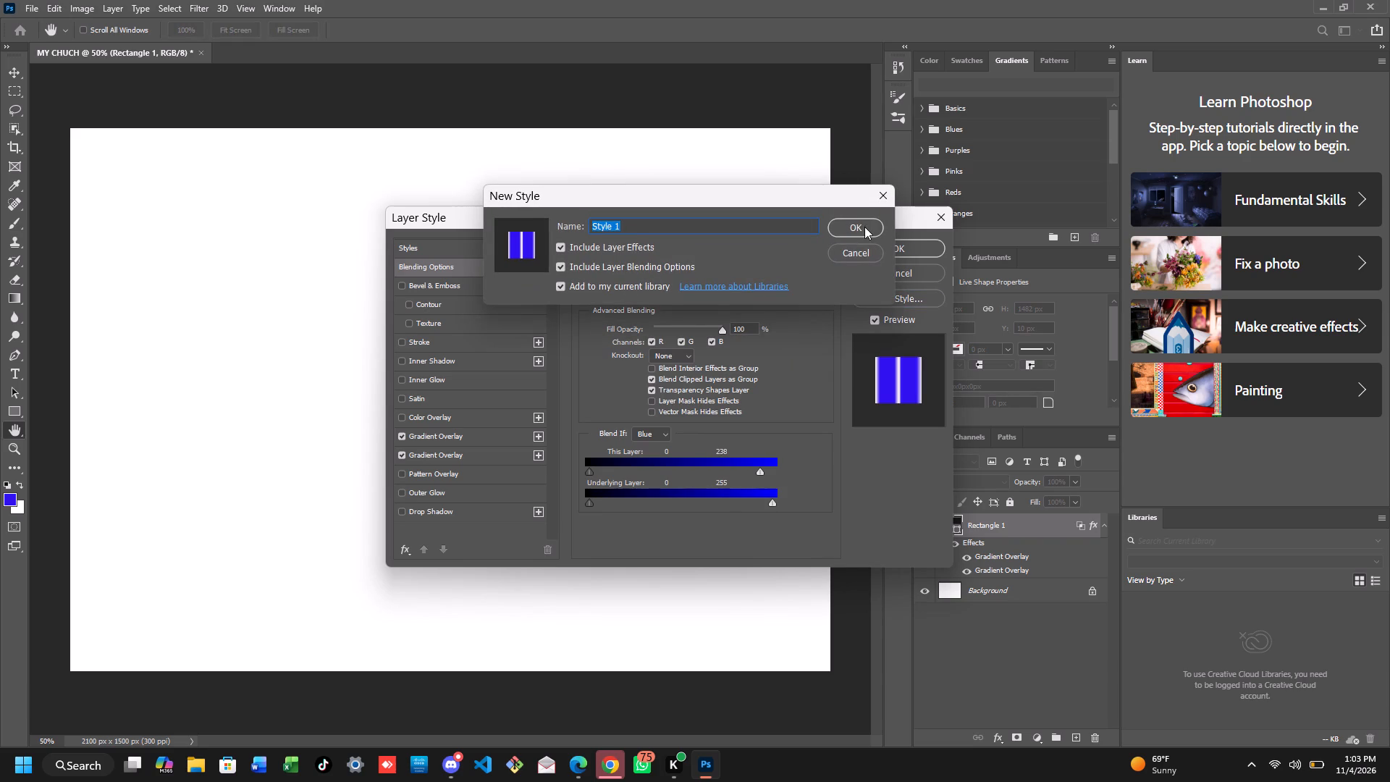
{"action": "left_click", "coordinate": [864, 227]}
{"action": "left_click", "coordinate": [894, 246]}
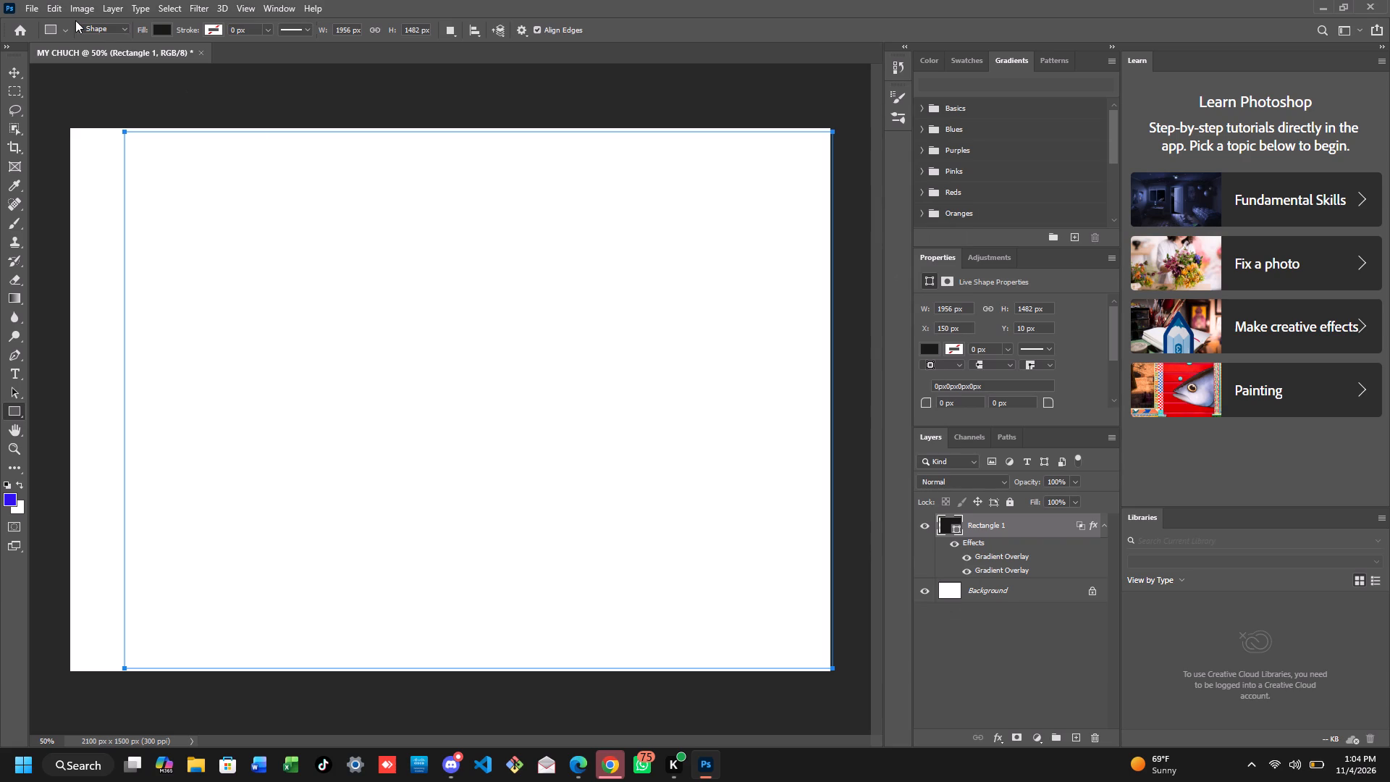
Open the WORSHIP.jpg image from the Pictures folder as a separate document.
{"action": "left_click", "coordinate": [28, 7]}
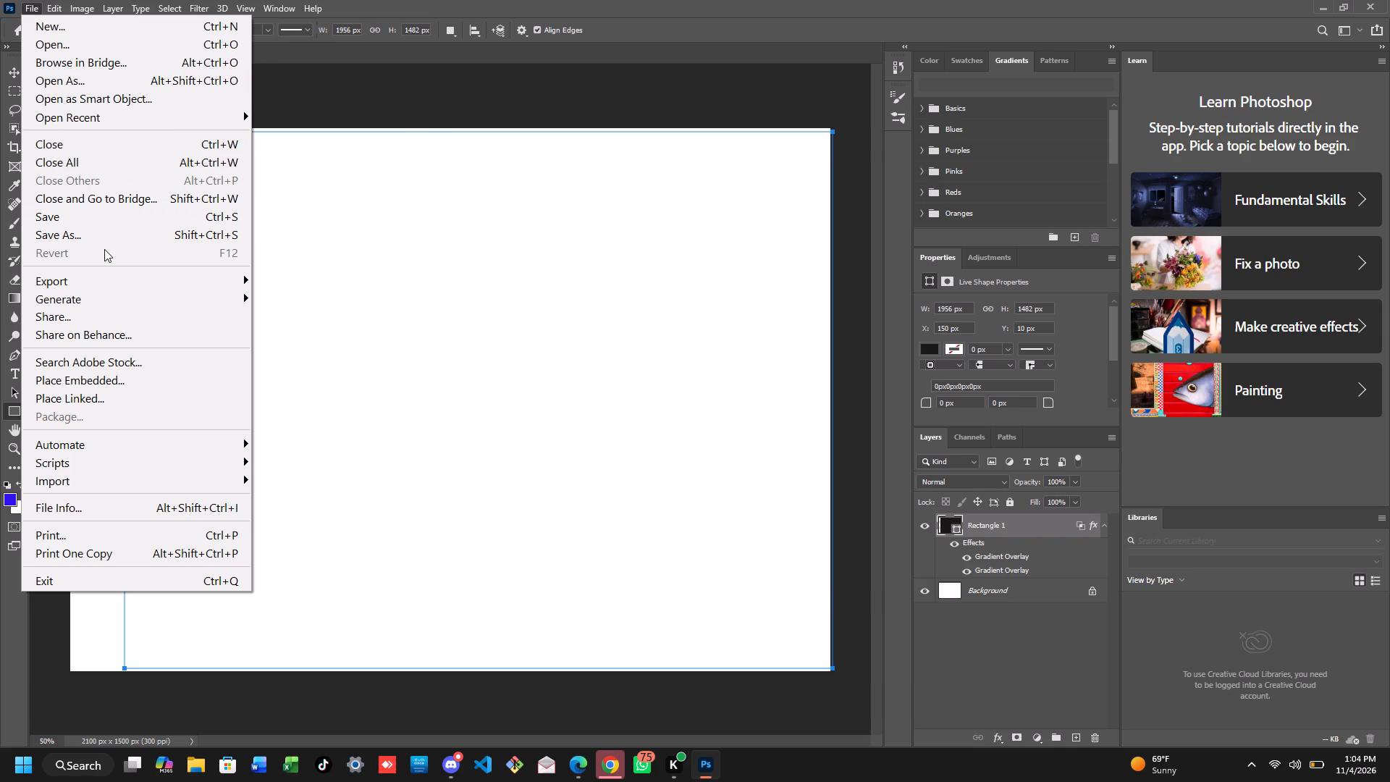
{"action": "left_click", "coordinate": [105, 42]}
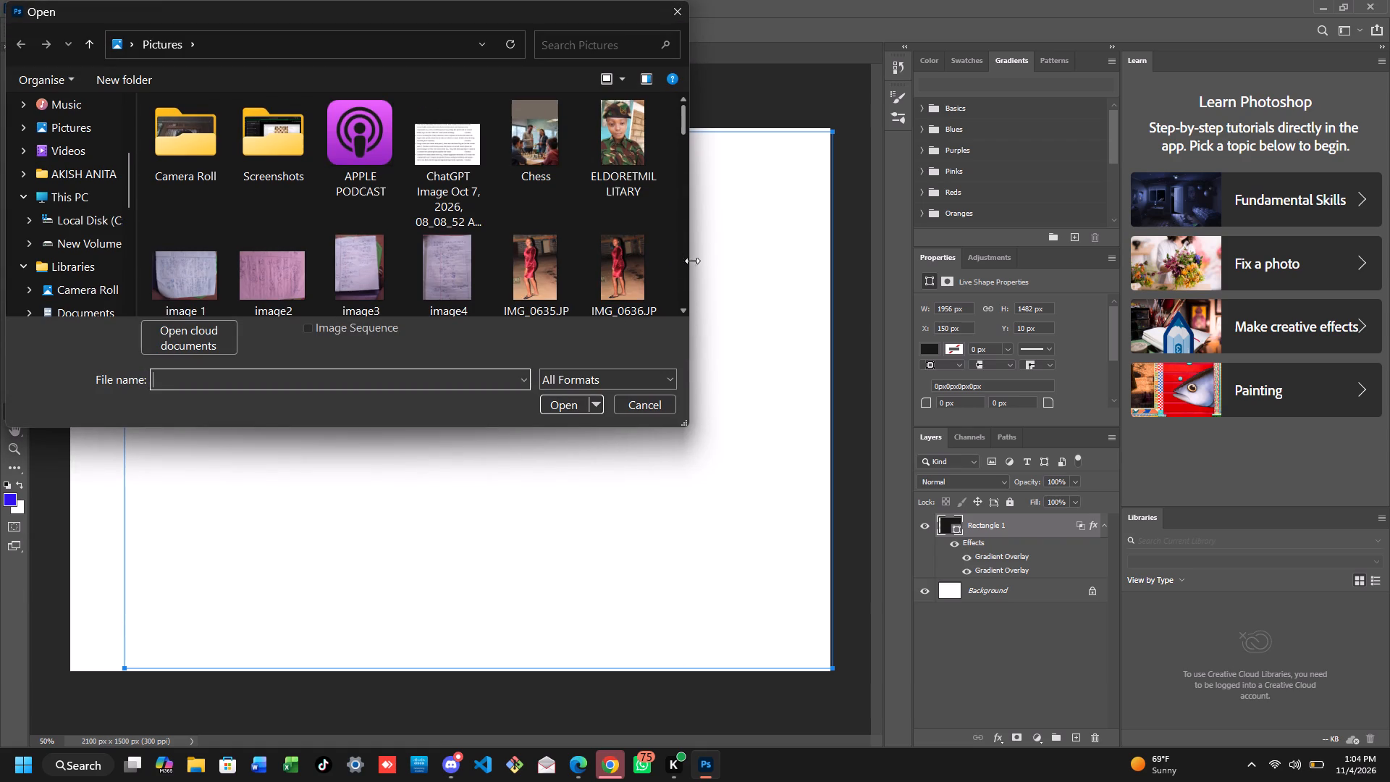
{"action": "left_click_drag", "start_coordinate": [696, 265], "coordinate": [684, 267]}
{"action": "double_click", "coordinate": [684, 267]}
{"action": "left_click_drag", "start_coordinate": [684, 267], "coordinate": [711, 420]}
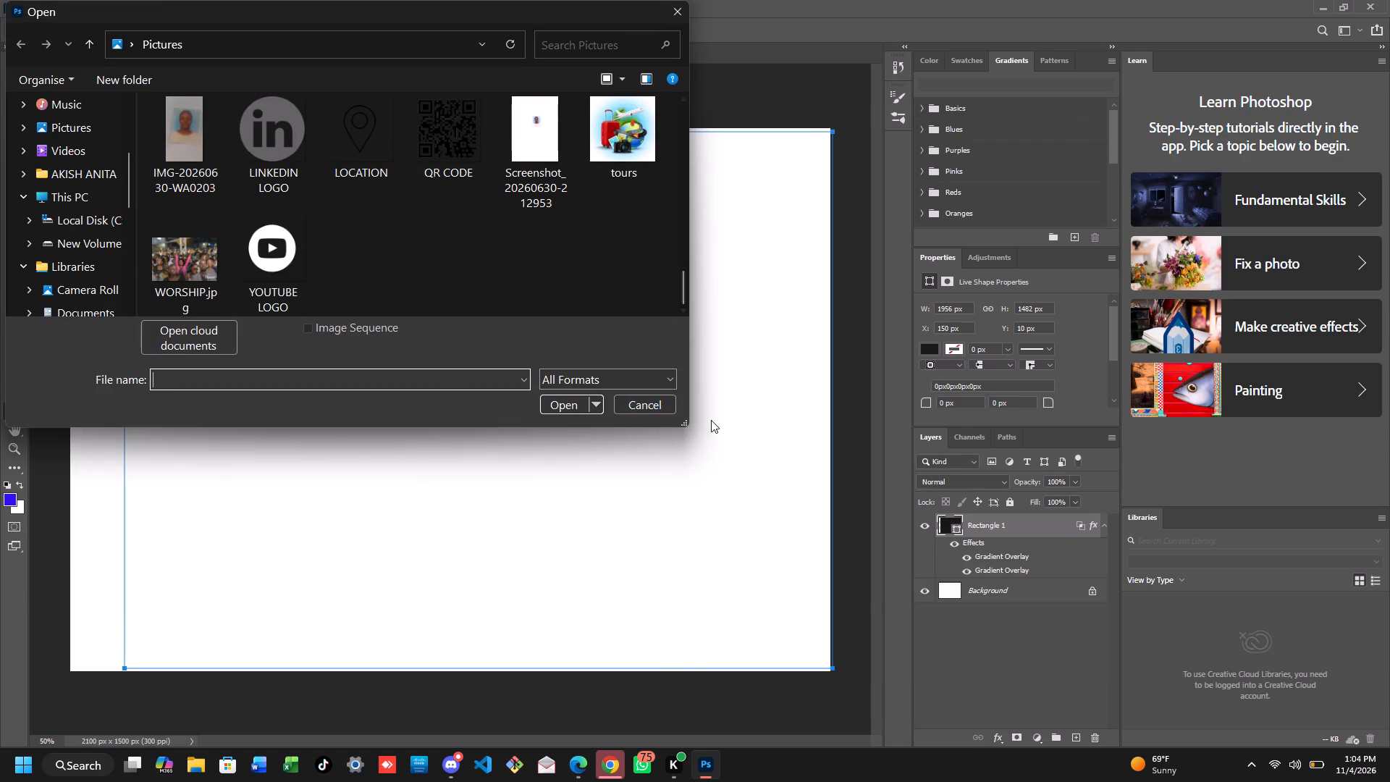
{"action": "left_click", "coordinate": [186, 271]}
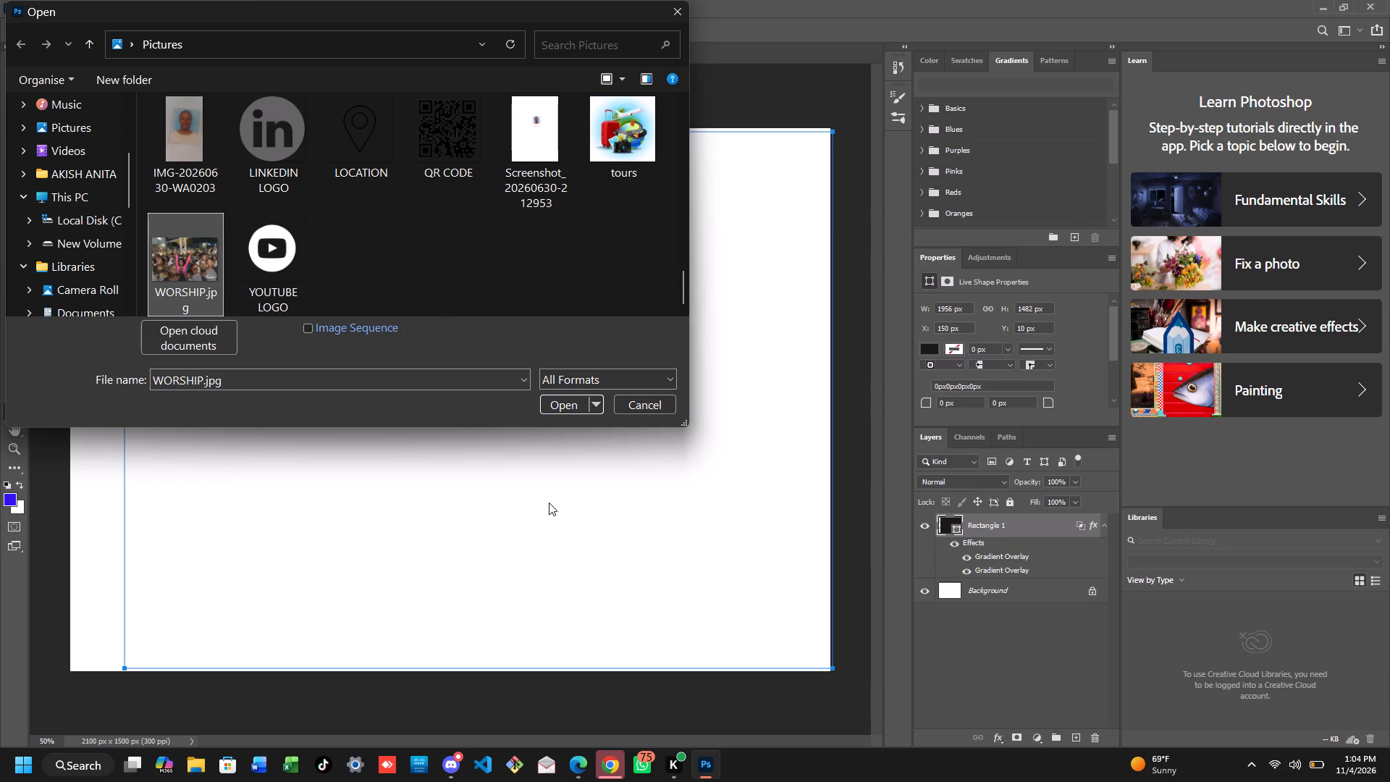
{"action": "left_click", "coordinate": [574, 401]}
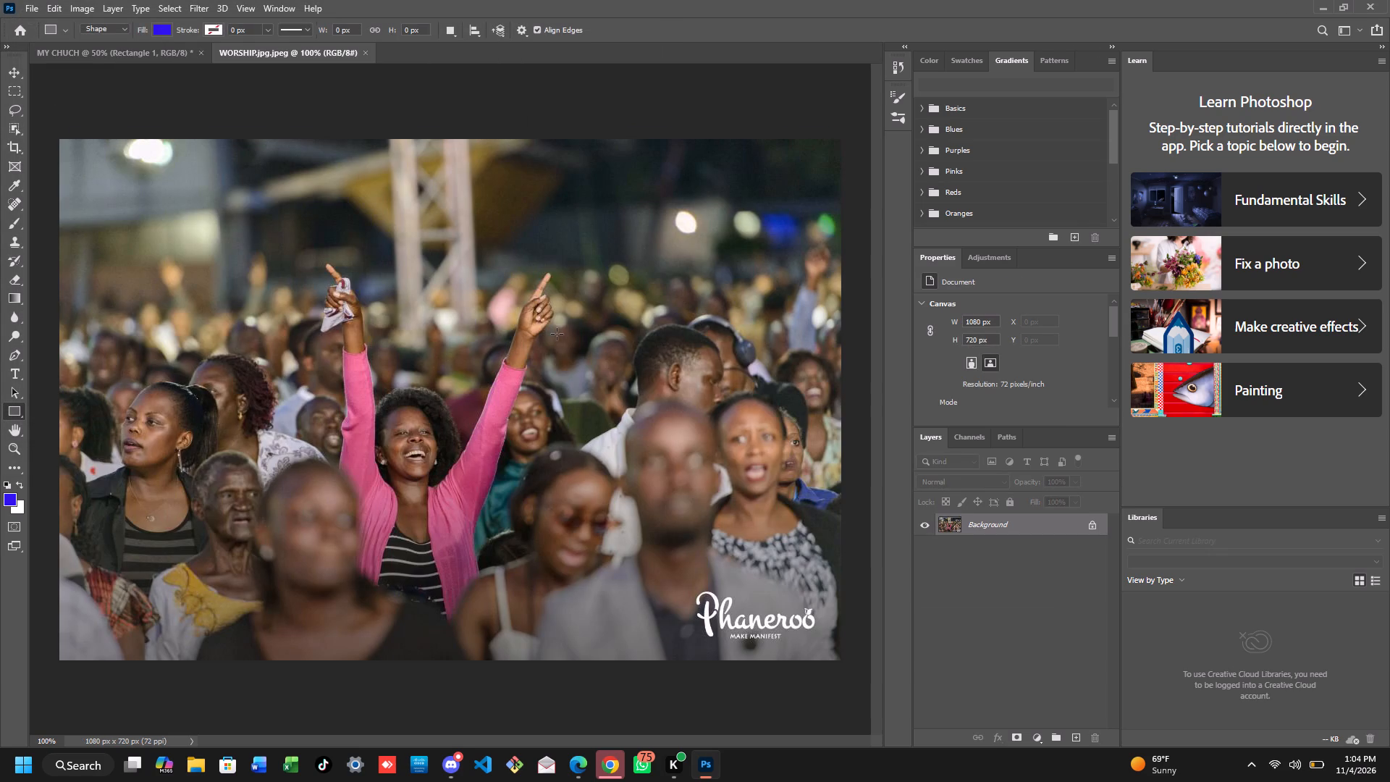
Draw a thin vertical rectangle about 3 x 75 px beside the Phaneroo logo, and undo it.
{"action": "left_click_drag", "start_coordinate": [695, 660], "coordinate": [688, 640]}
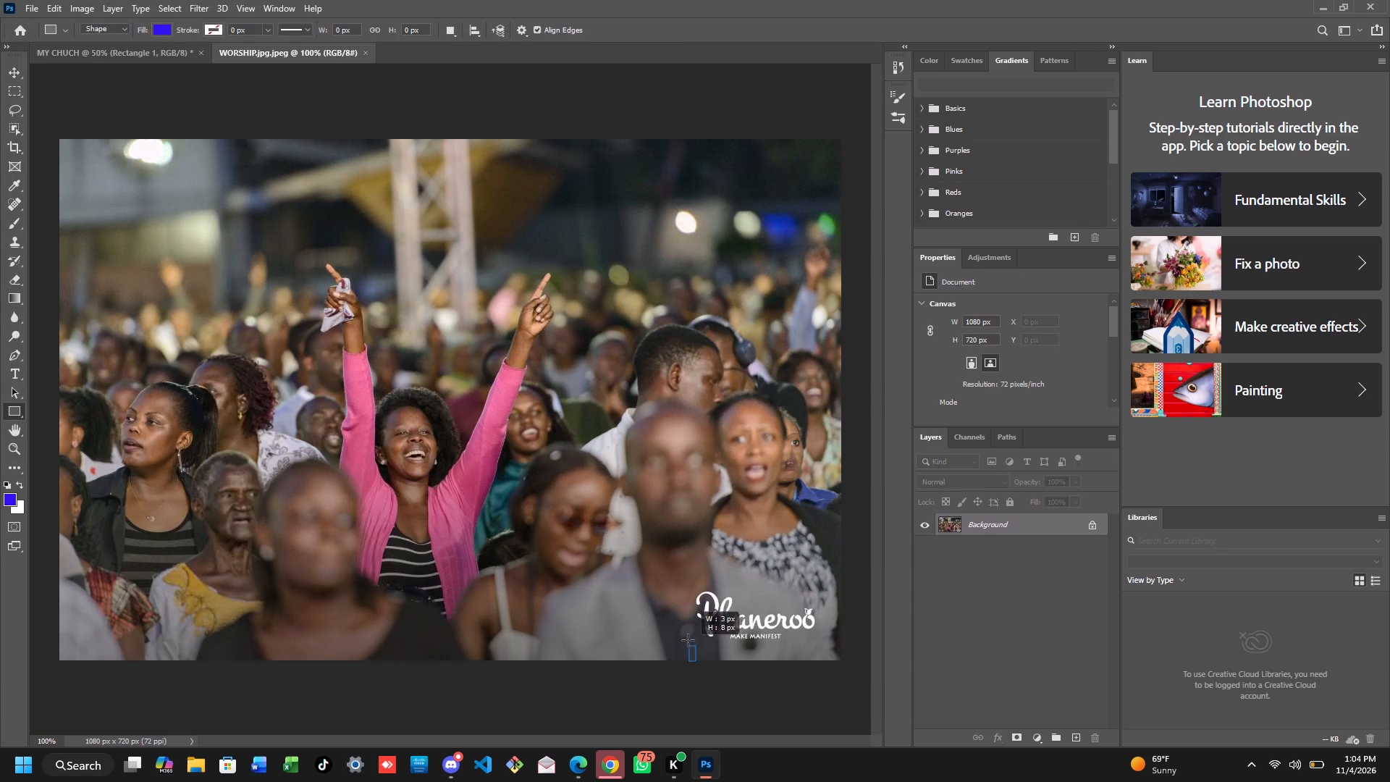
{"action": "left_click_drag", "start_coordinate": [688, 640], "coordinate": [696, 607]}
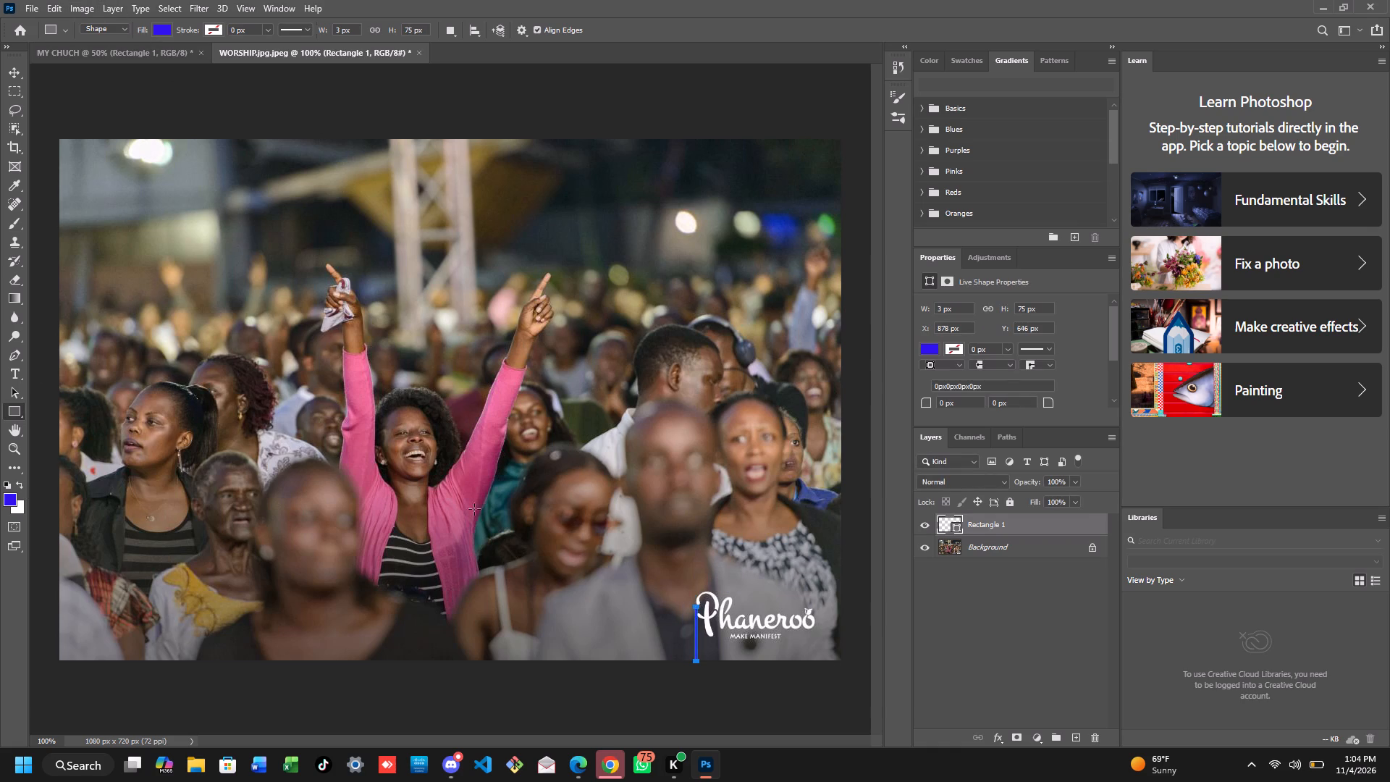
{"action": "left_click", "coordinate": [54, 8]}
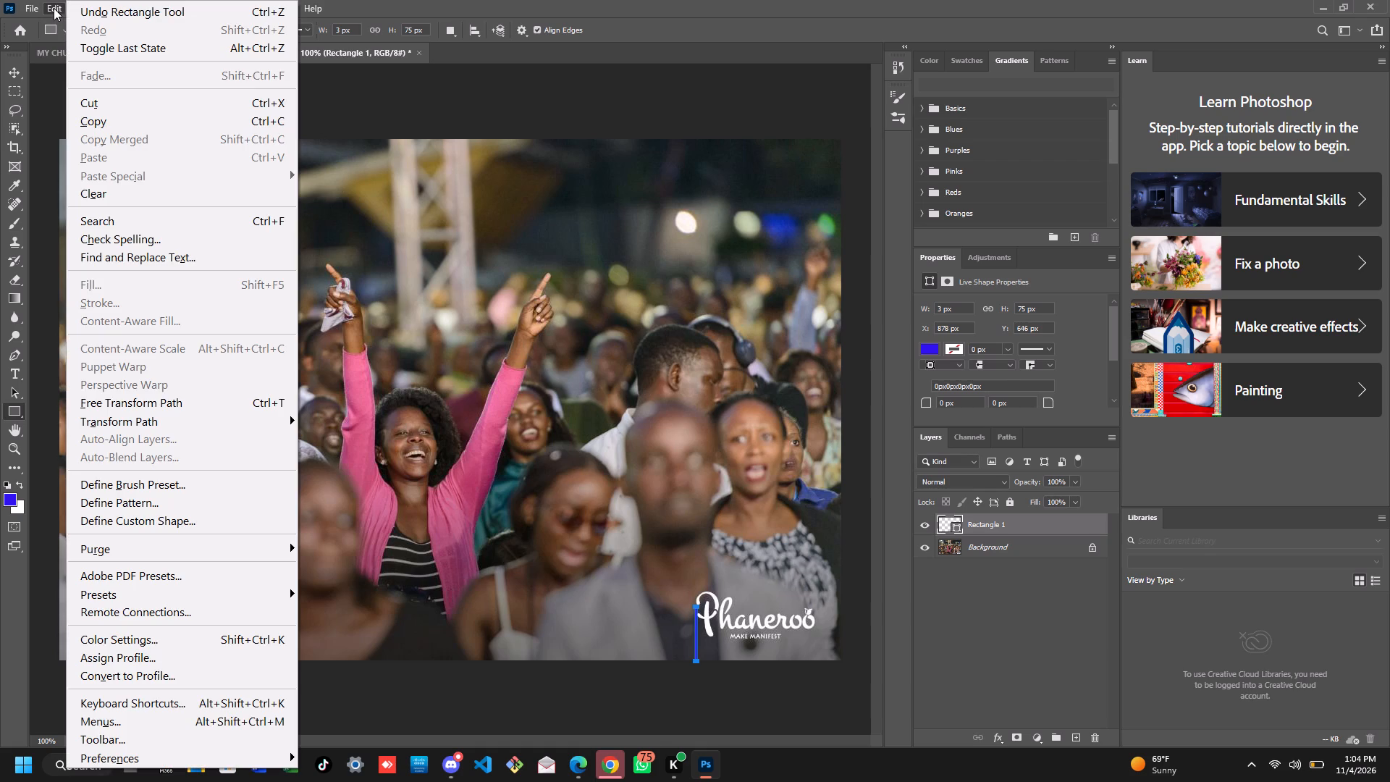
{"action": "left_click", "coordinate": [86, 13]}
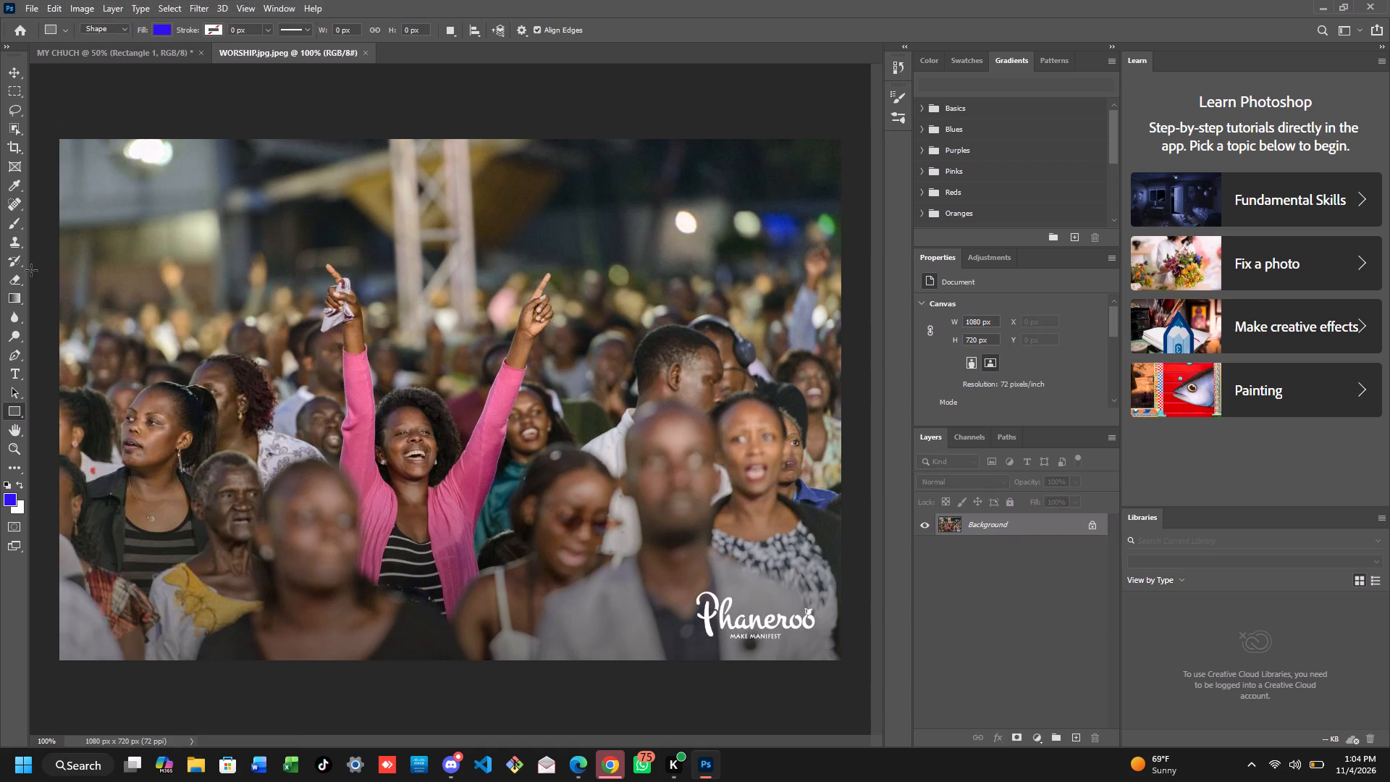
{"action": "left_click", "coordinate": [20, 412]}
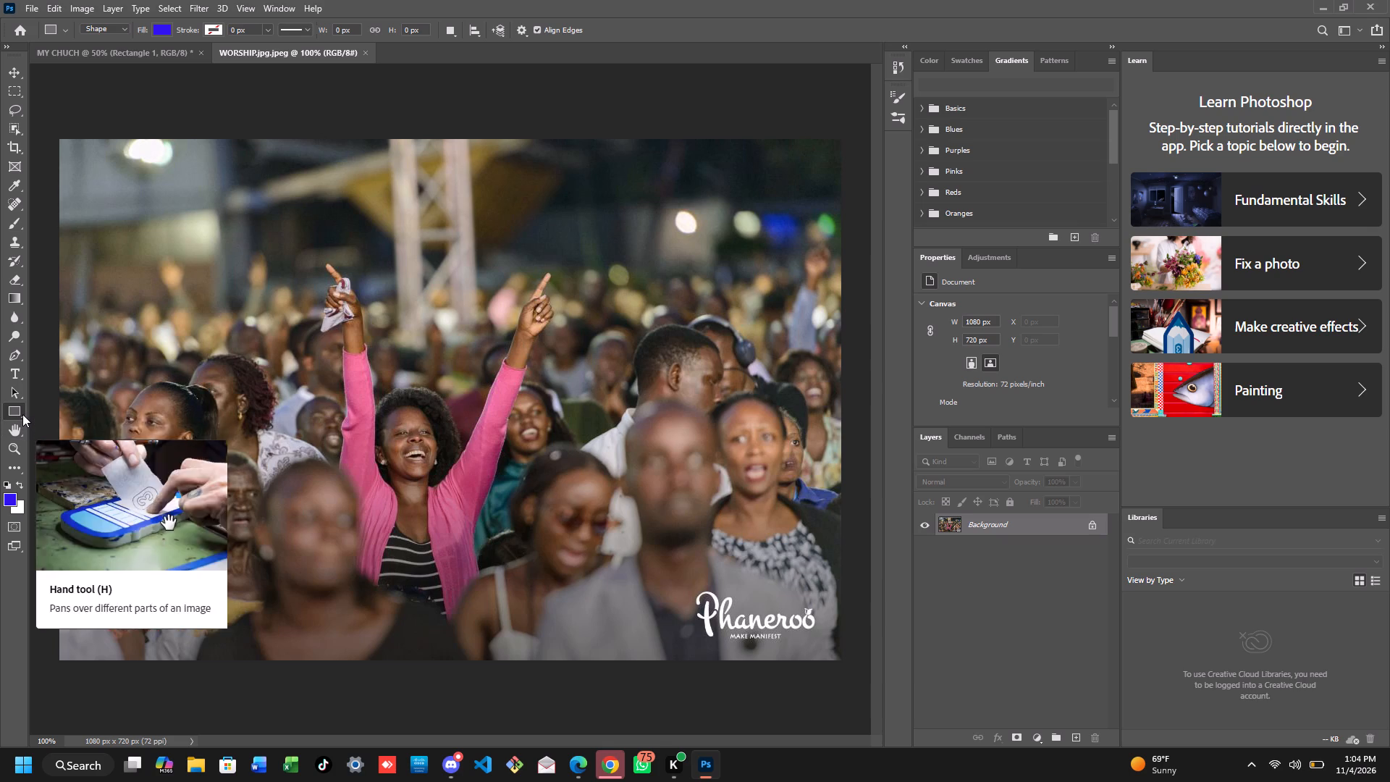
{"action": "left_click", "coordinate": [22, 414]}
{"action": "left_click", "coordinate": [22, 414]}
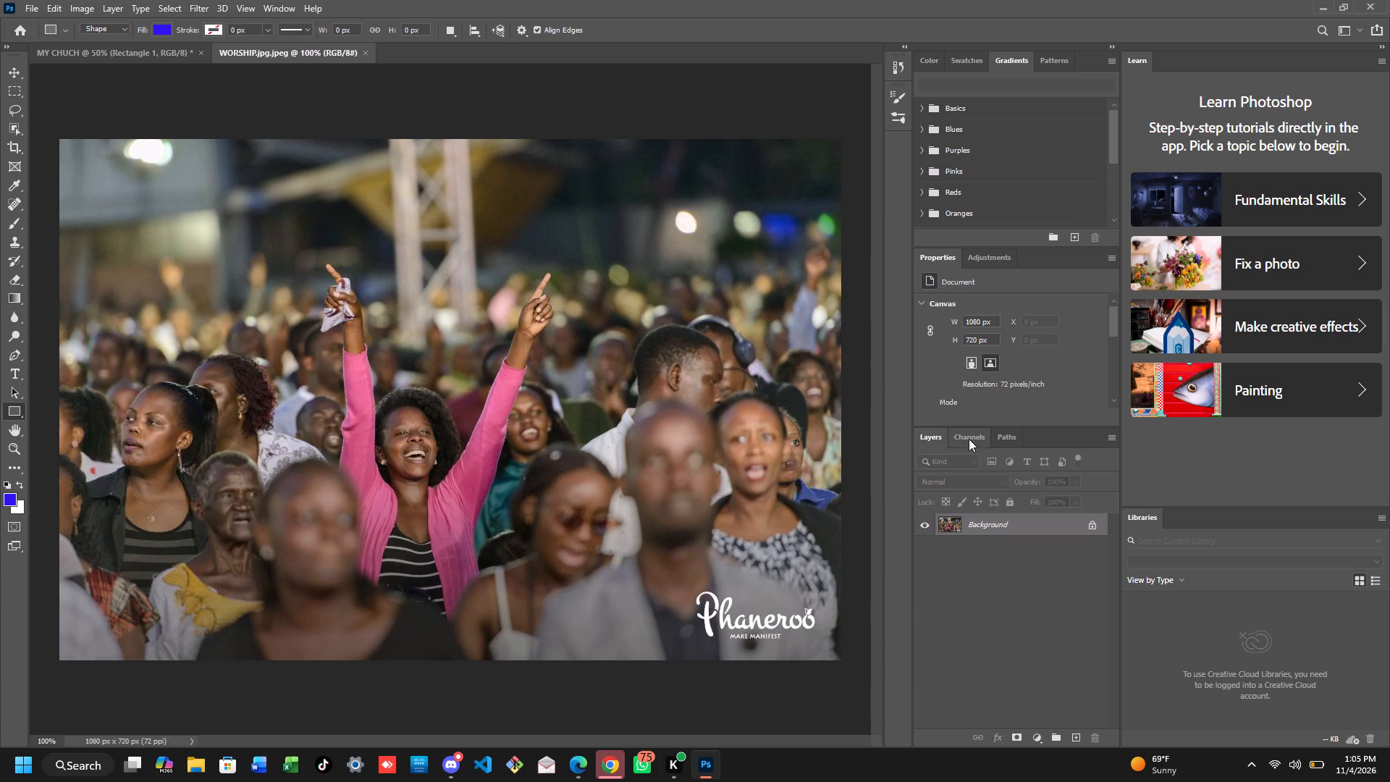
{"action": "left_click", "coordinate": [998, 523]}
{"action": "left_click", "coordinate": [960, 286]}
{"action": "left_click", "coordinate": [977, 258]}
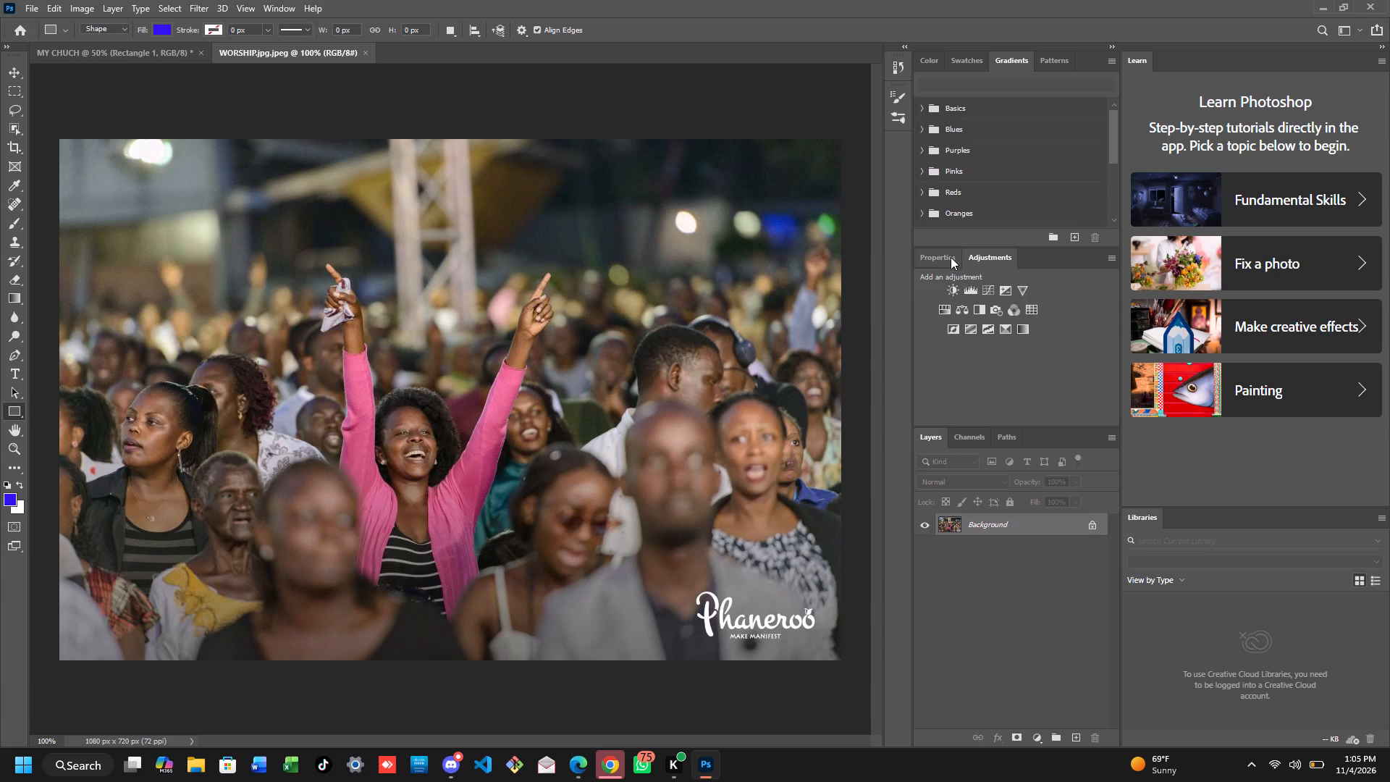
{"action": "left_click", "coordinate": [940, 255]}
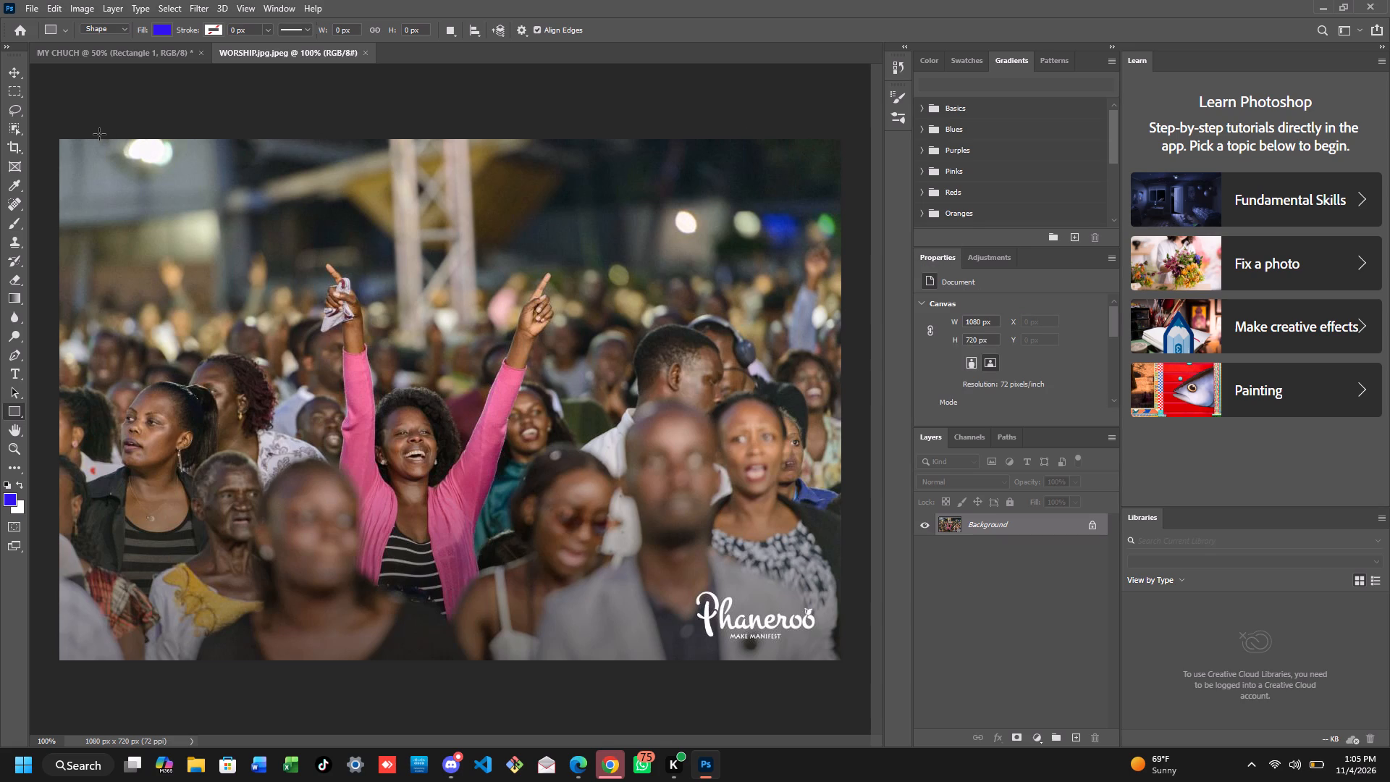
Create a blue rectangle 100 px wide and 50 px high, straddling the photo's top edge near its upper-left corner.
{"action": "left_click", "coordinate": [98, 109]}
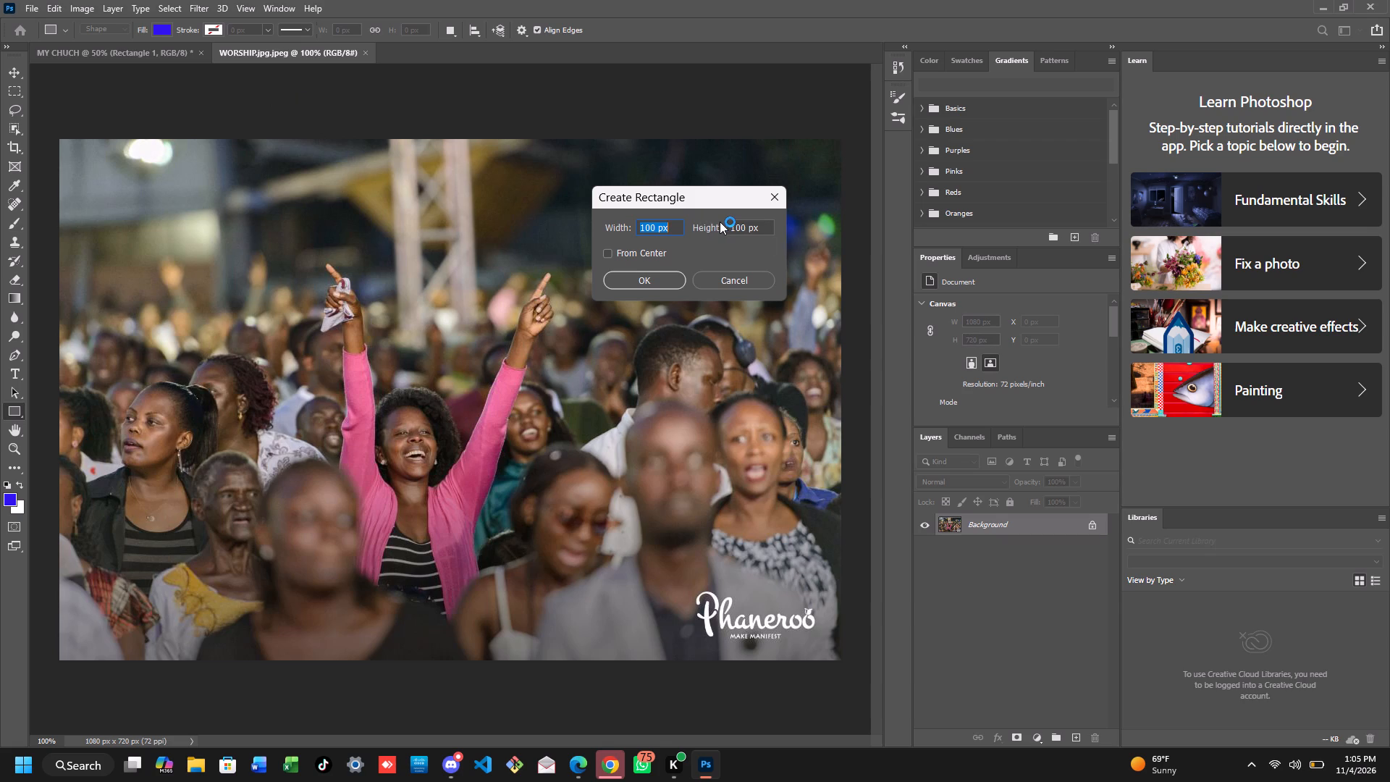
{"action": "left_click", "coordinate": [746, 223]}
{"action": "key", "text": "BackSpace"}
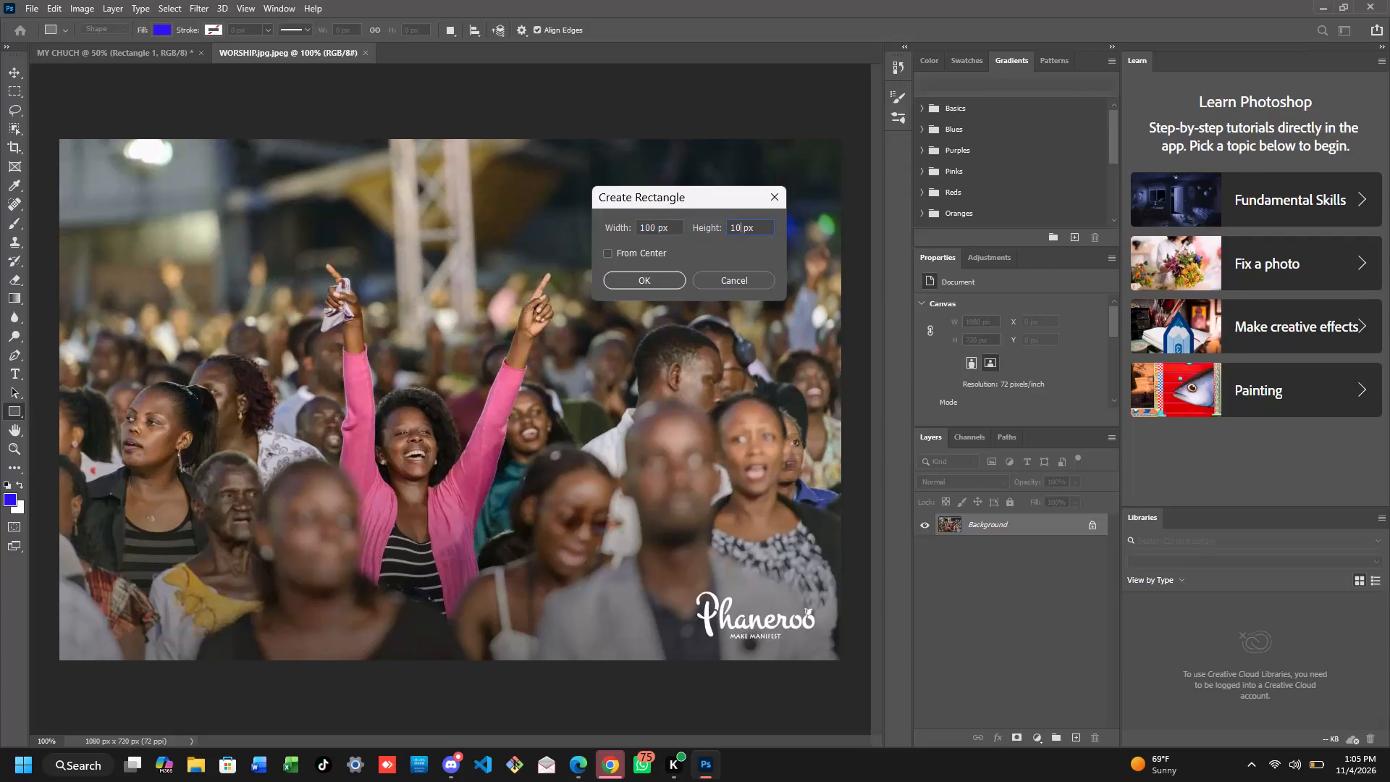
{"action": "key", "text": "BackSpace"}
{"action": "key", "text": "BackSpace"}
{"action": "type", "text": "50"}
{"action": "key", "text": "Return"}
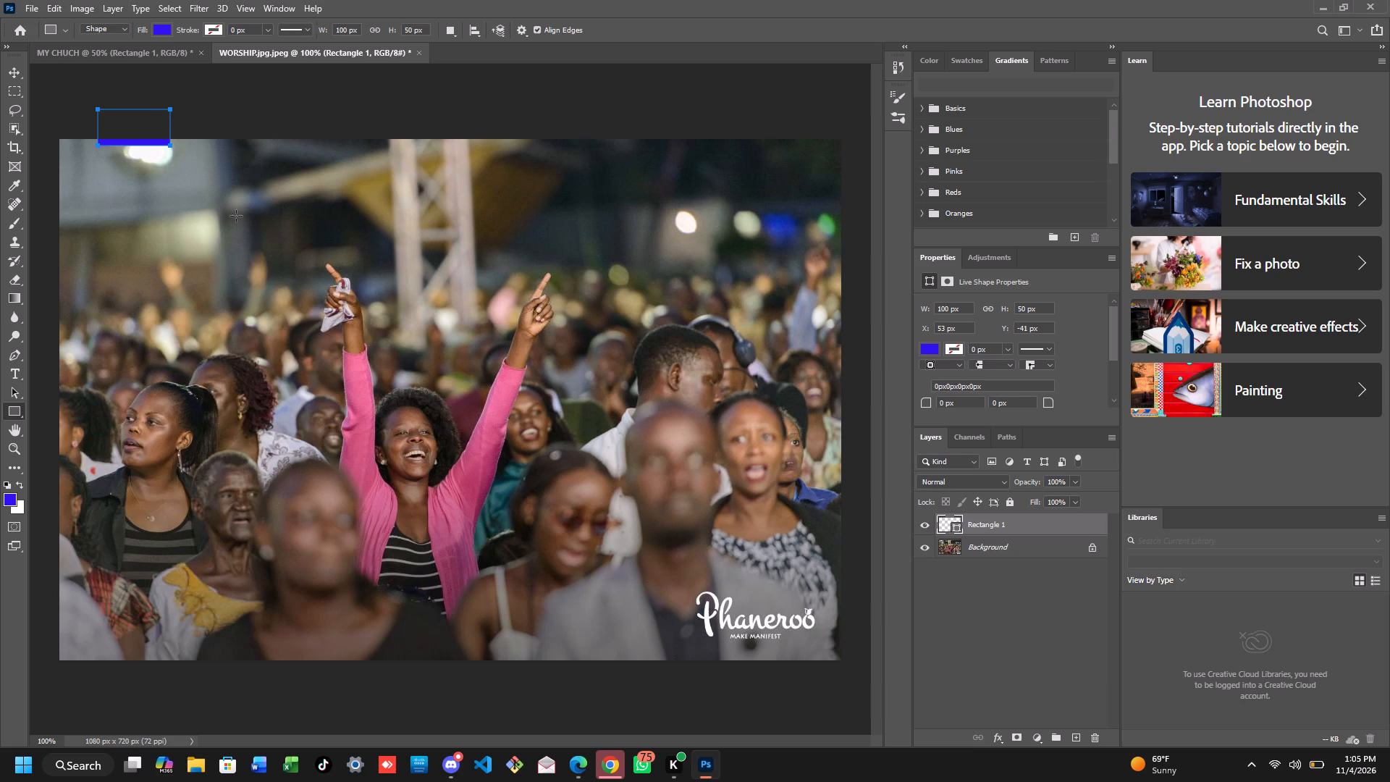
Delete the Background layer holding the crowd photo.
{"action": "right_click", "coordinate": [156, 299]}
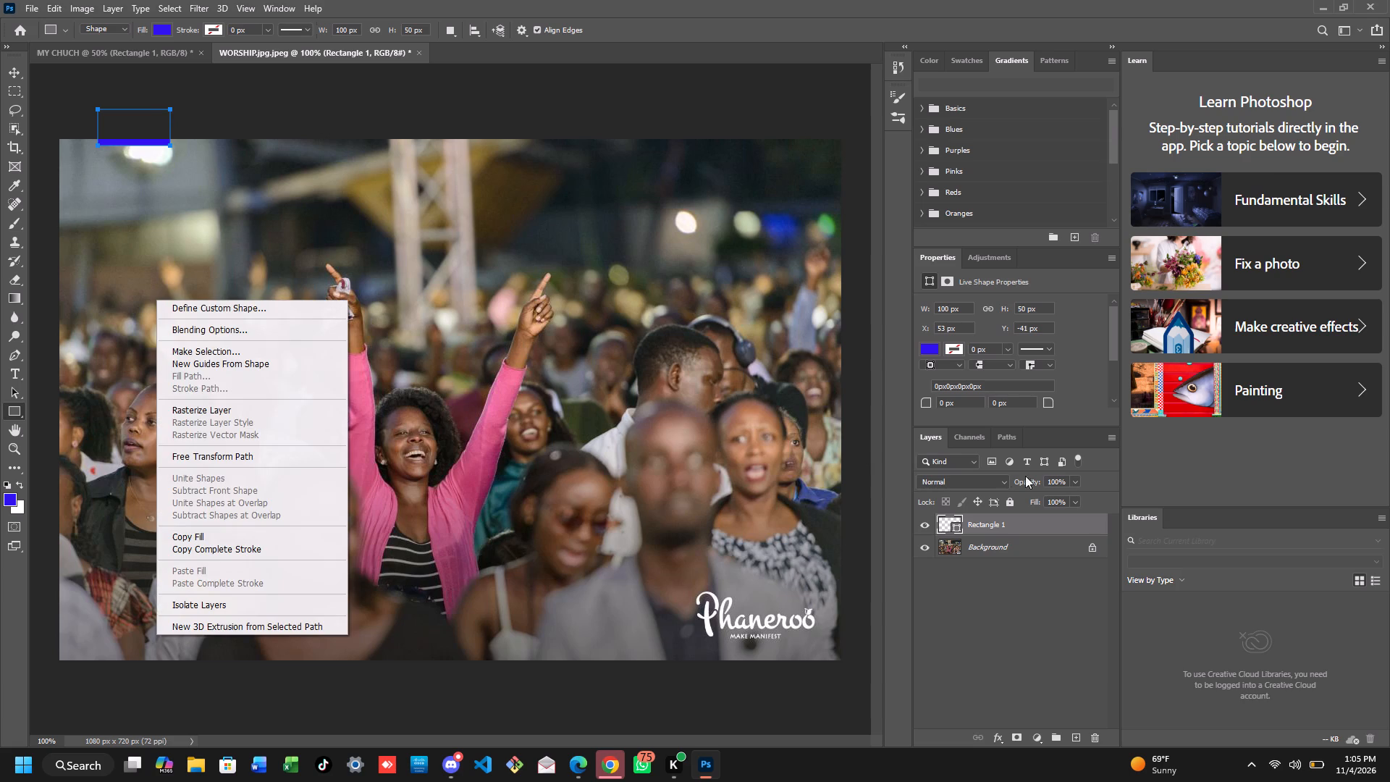
{"action": "right_click", "coordinate": [1028, 548]}
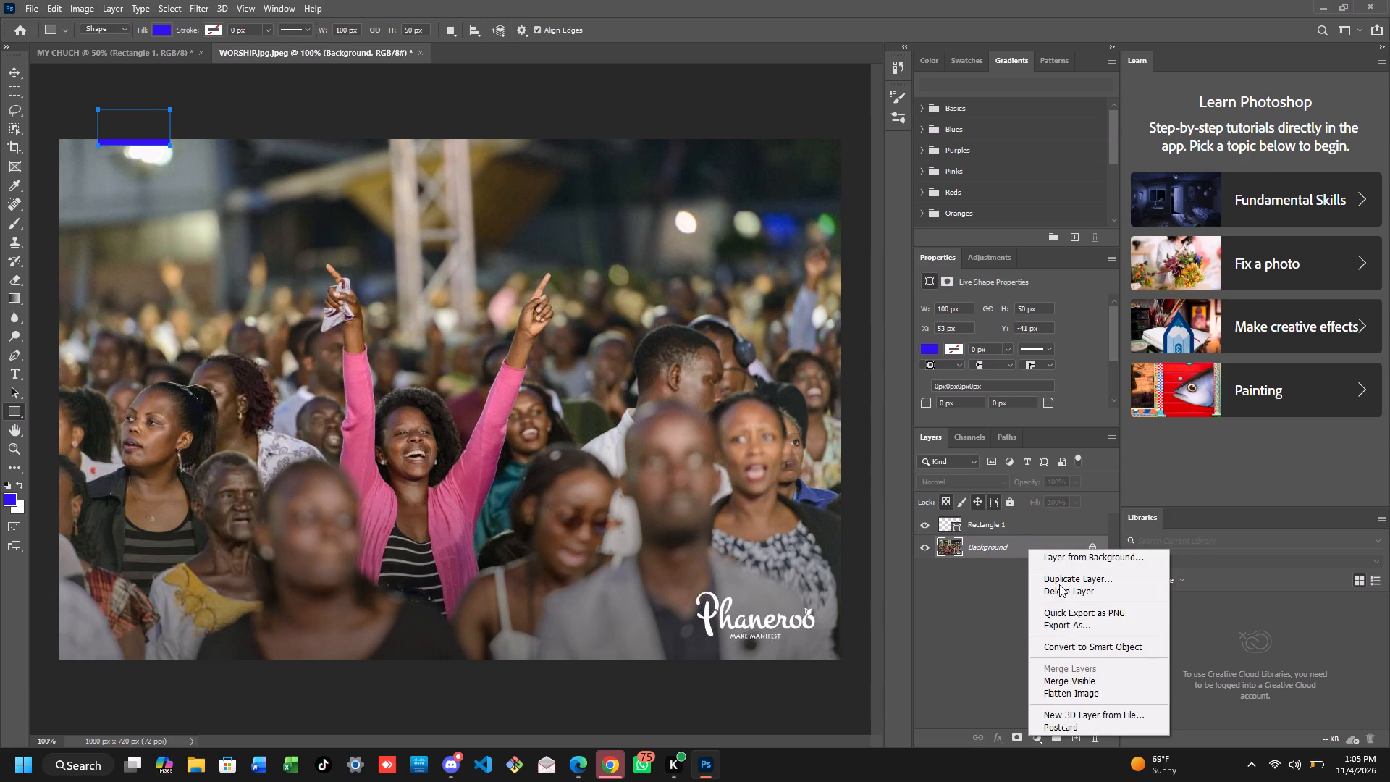
{"action": "left_click", "coordinate": [1069, 593]}
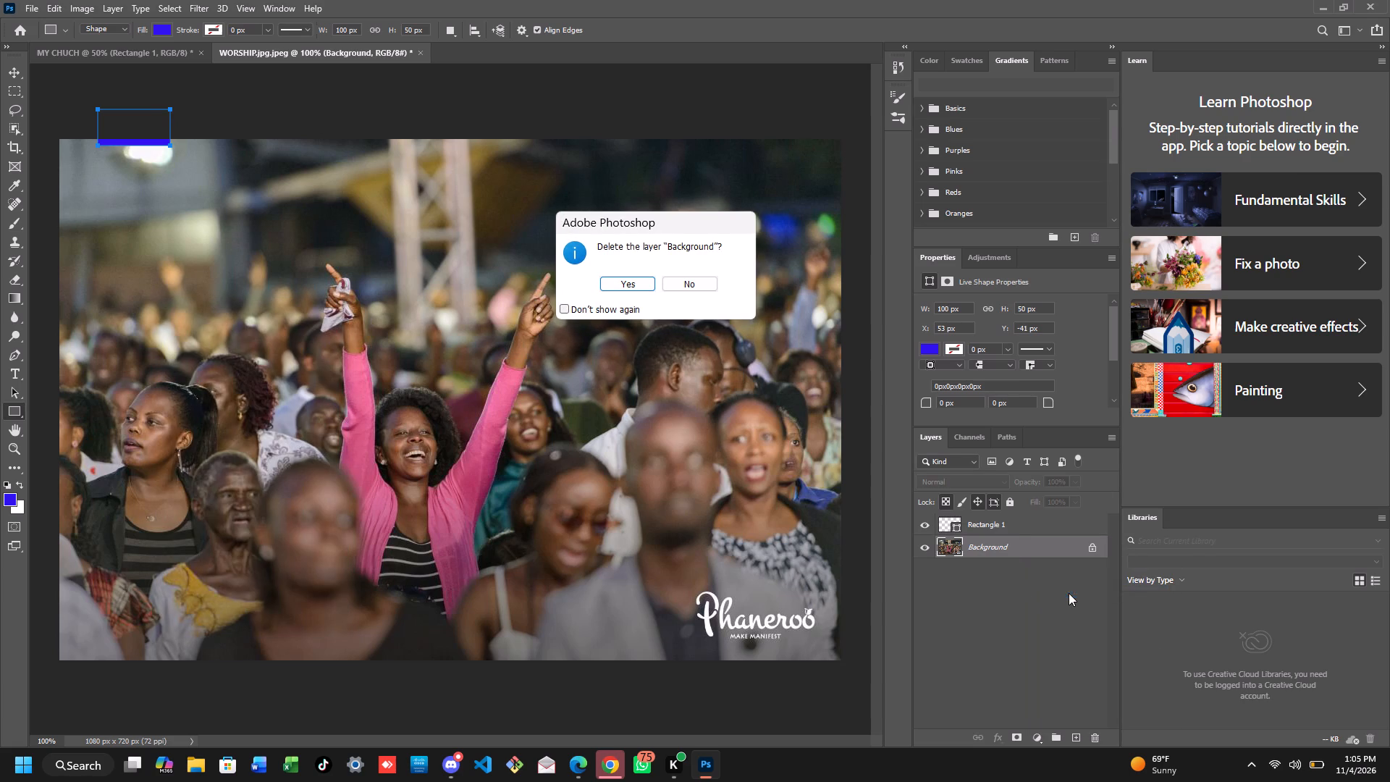
{"action": "left_click", "coordinate": [632, 283]}
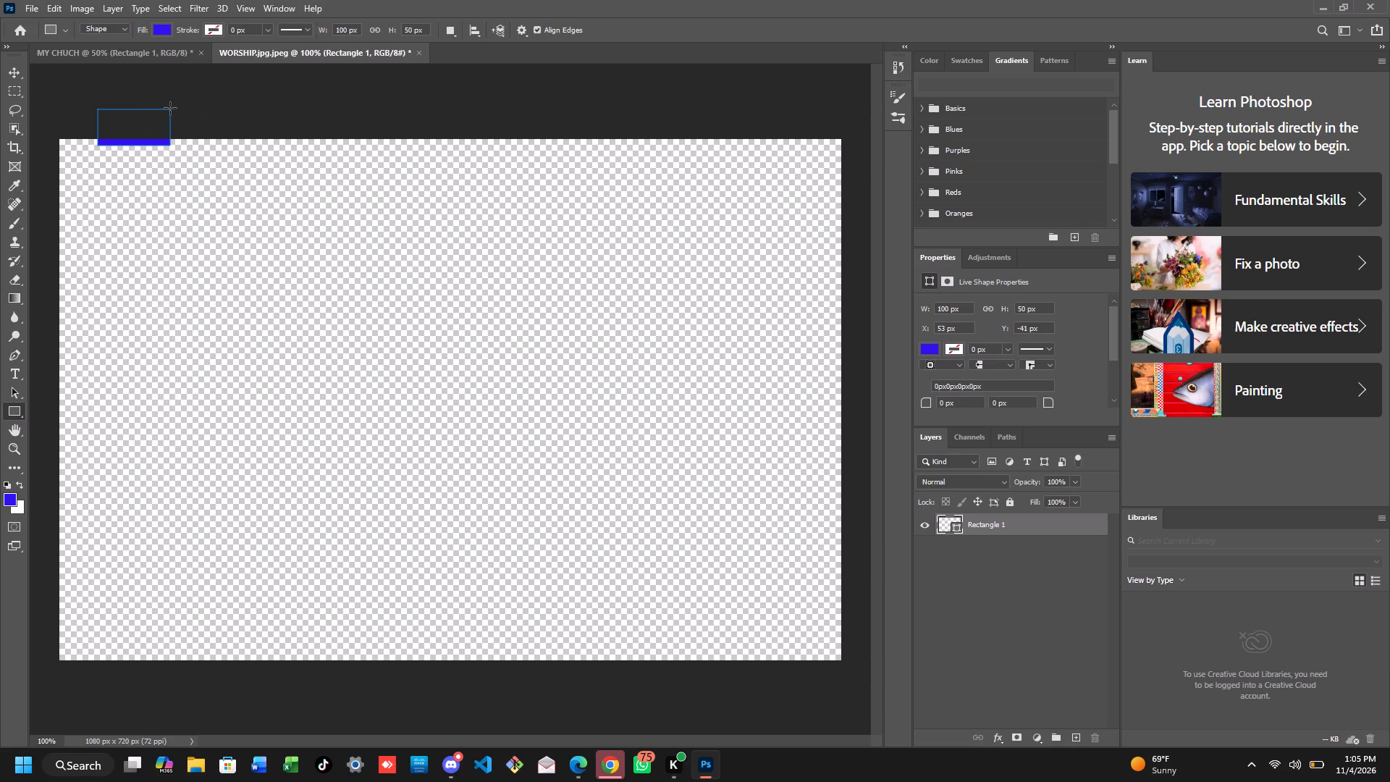
Draw a large blue rectangle about 777 x 683 px over the canvas, starting at the small rectangle's upper-right corner.
{"action": "left_click_drag", "start_coordinate": [170, 108], "coordinate": [705, 590]}
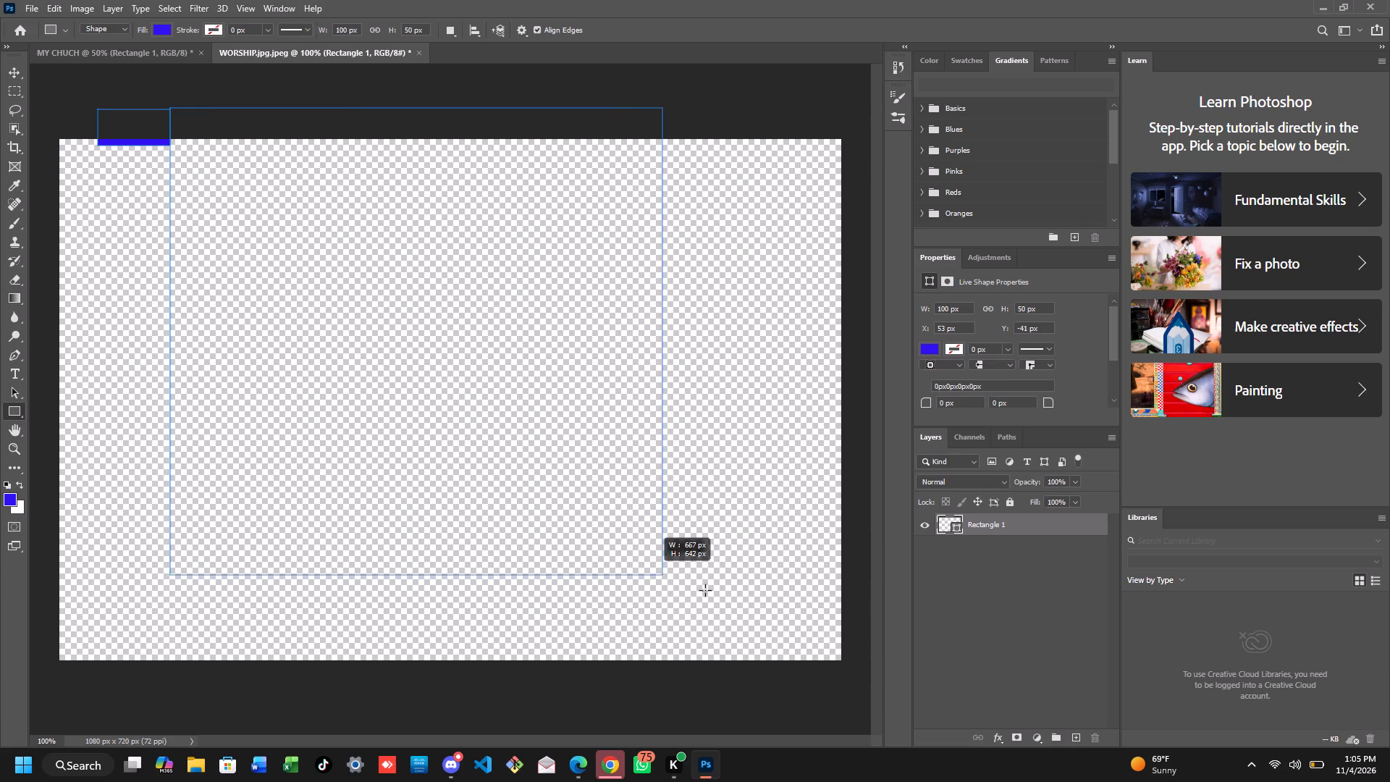
{"action": "left_click_drag", "start_coordinate": [705, 590], "coordinate": [732, 602]}
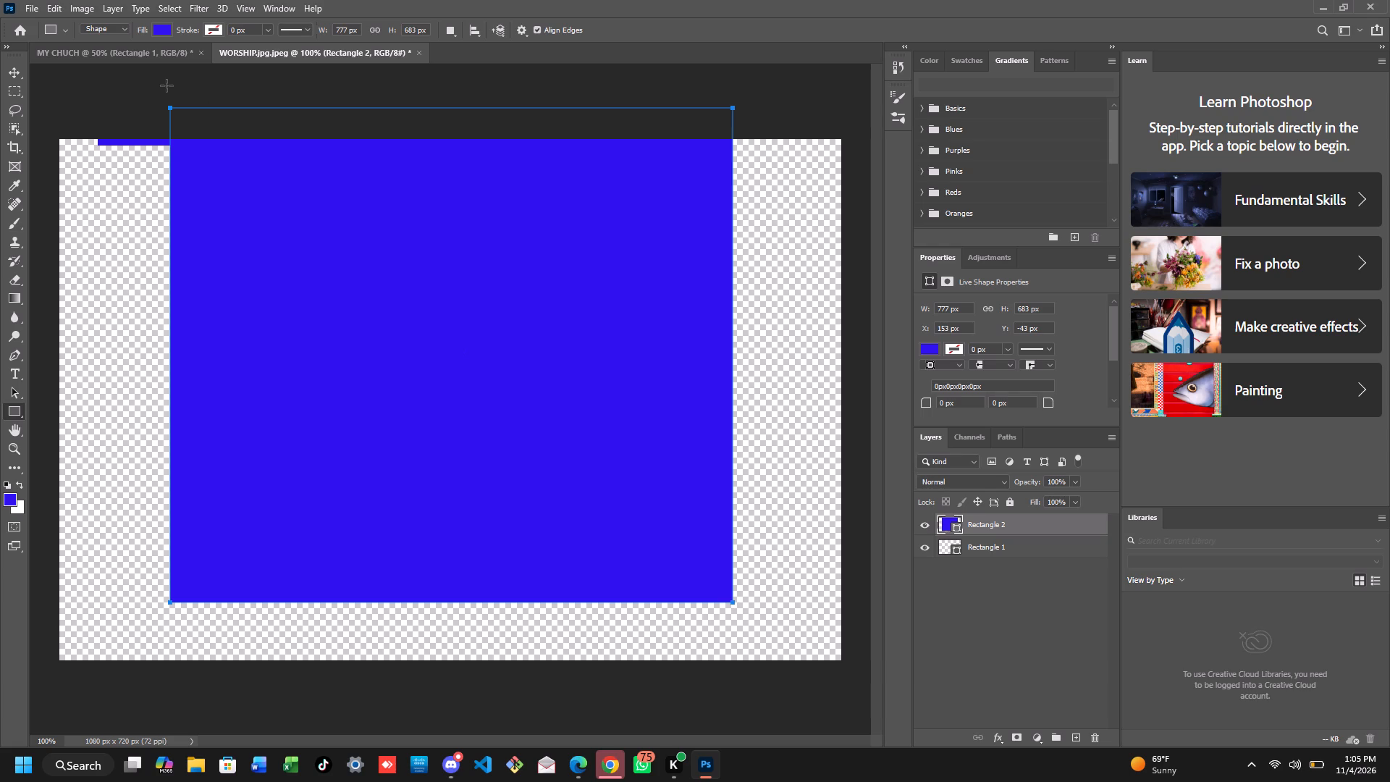
Draw a thin rectangle about 100 x 5 px above the canvas, along the small rectangle's top edge.
{"action": "left_click_drag", "start_coordinate": [172, 106], "coordinate": [138, 111]}
{"action": "left_click_drag", "start_coordinate": [138, 111], "coordinate": [100, 109]}
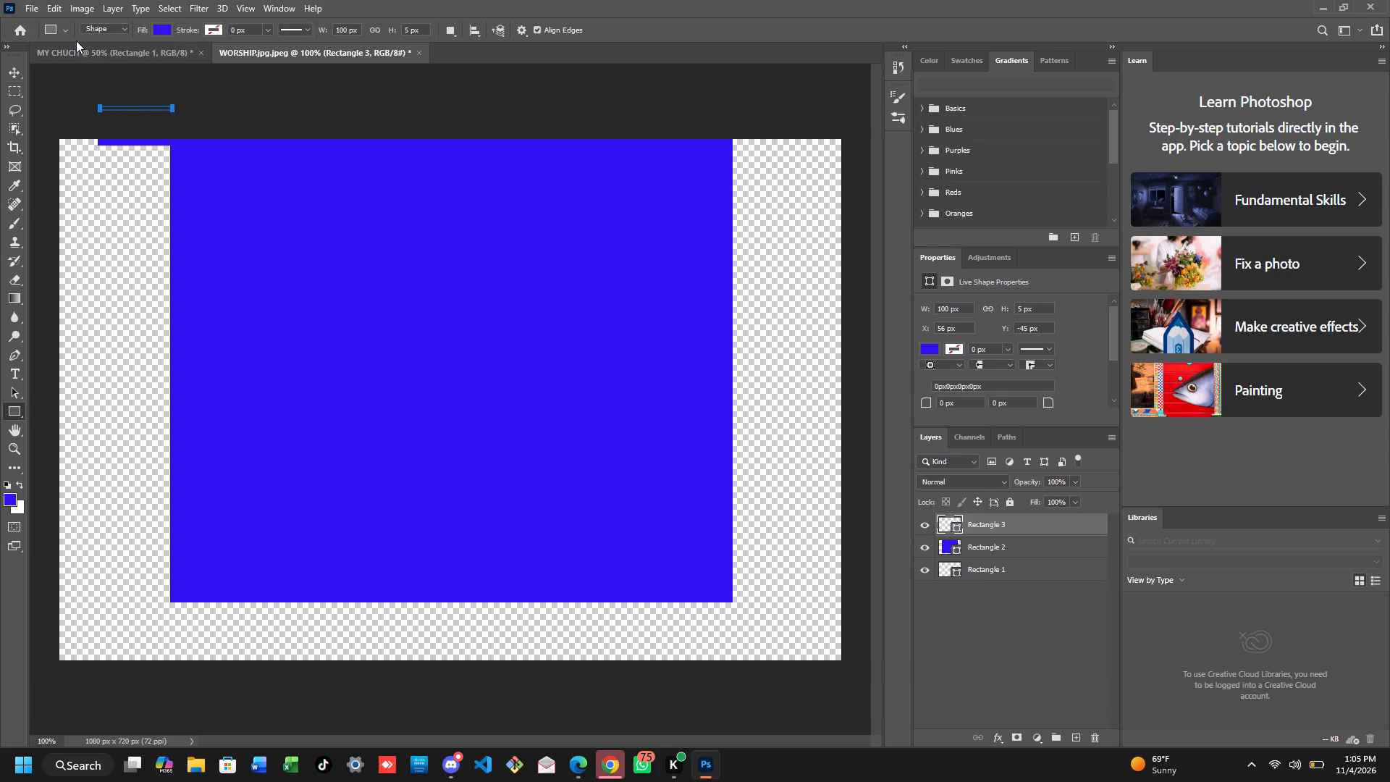
{"action": "right_click", "coordinate": [132, 107]}
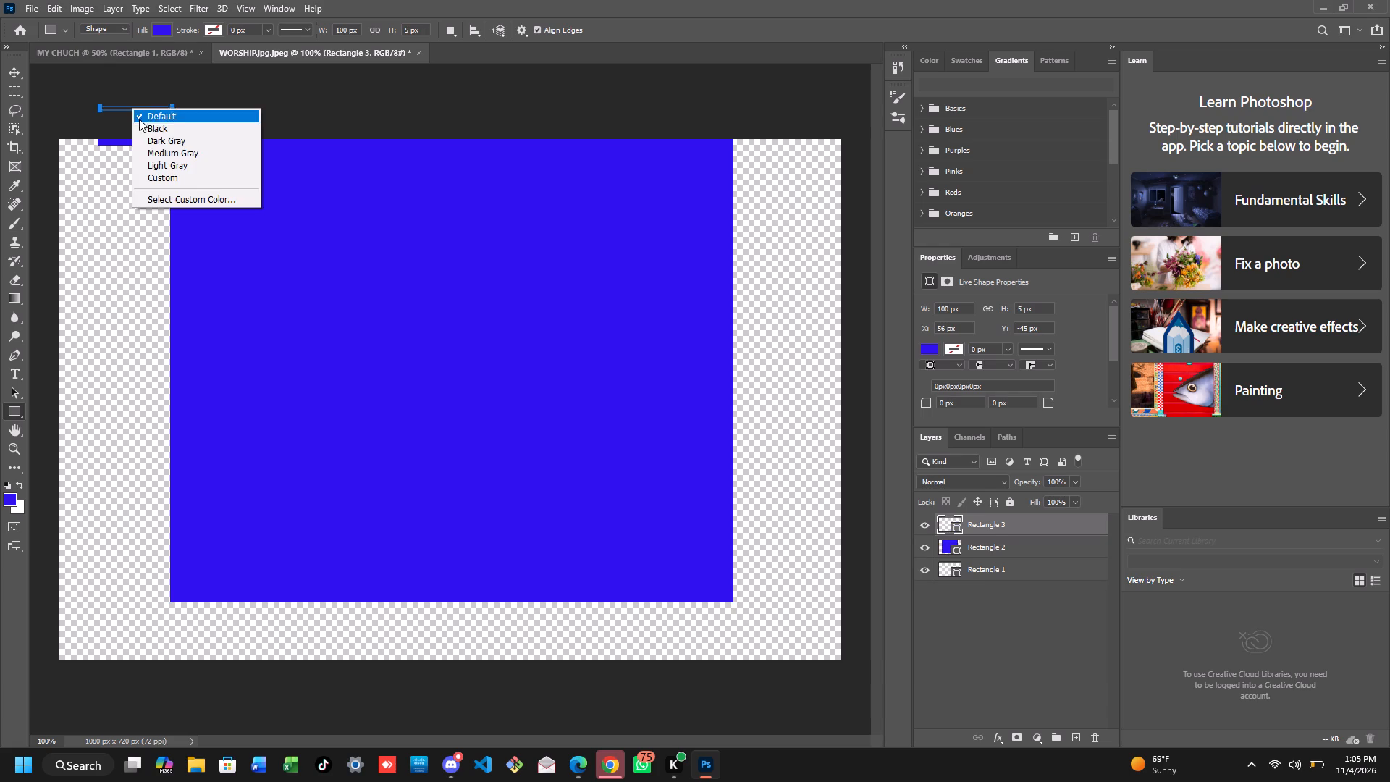
{"action": "left_click", "coordinate": [437, 80]}
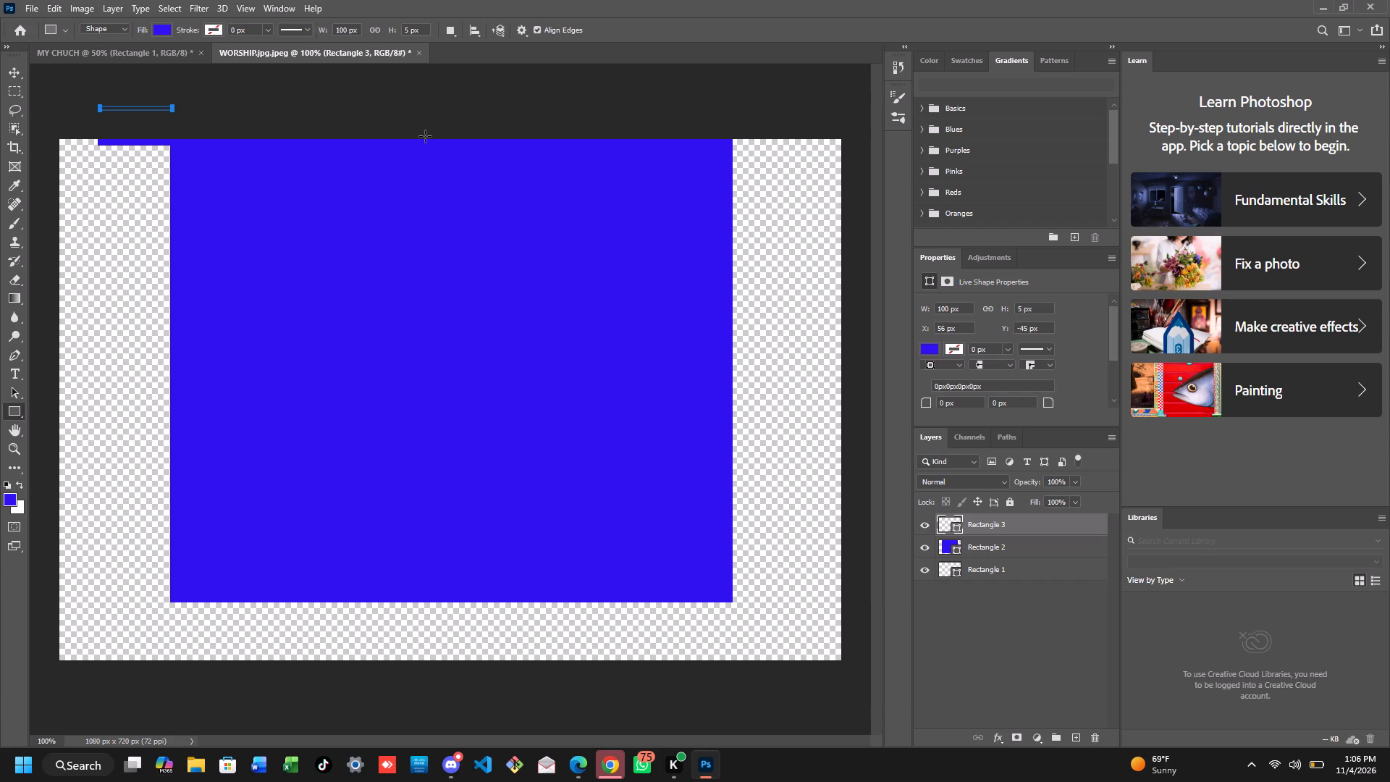
Move the large blue rectangle down and left inside the canvas to about X 94 px, Y 9 px.
{"action": "left_click", "coordinate": [12, 78]}
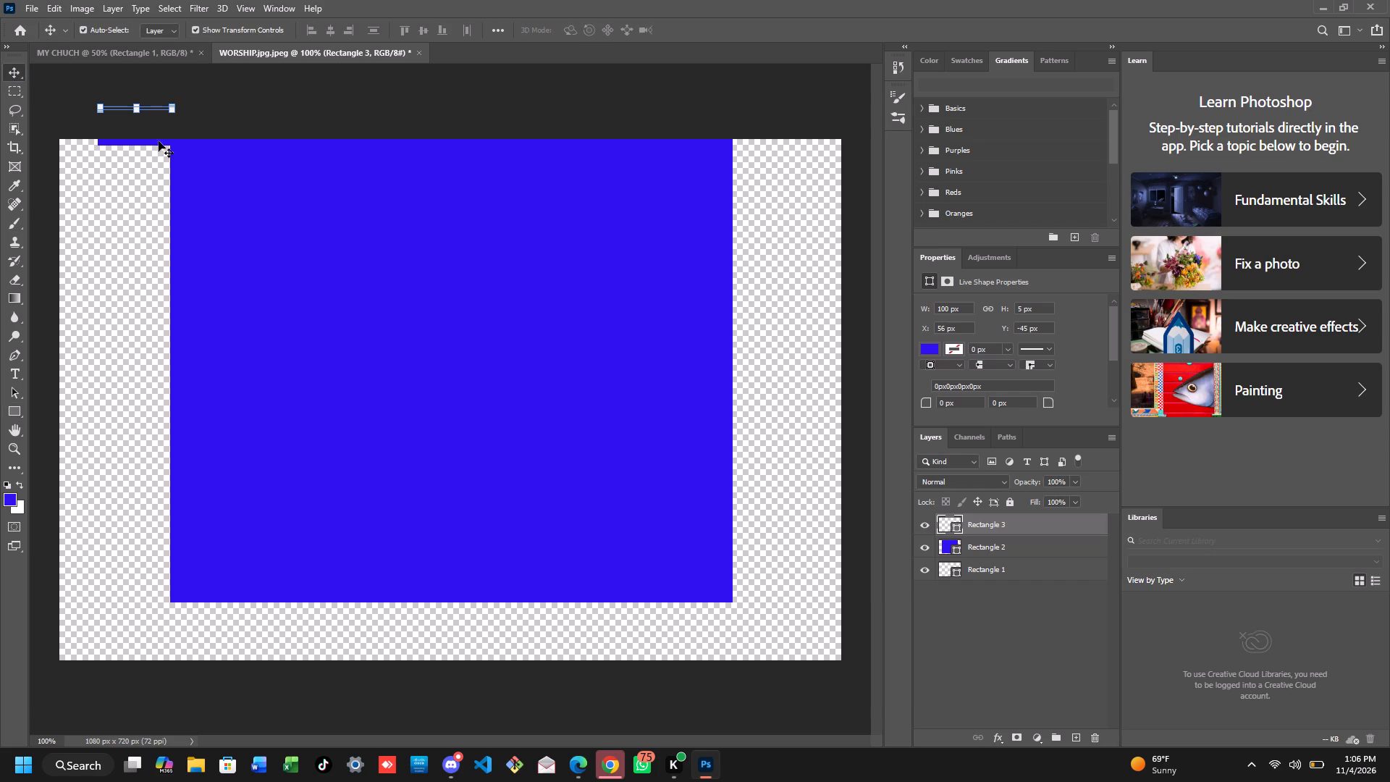
{"action": "left_click_drag", "start_coordinate": [171, 145], "coordinate": [160, 162]}
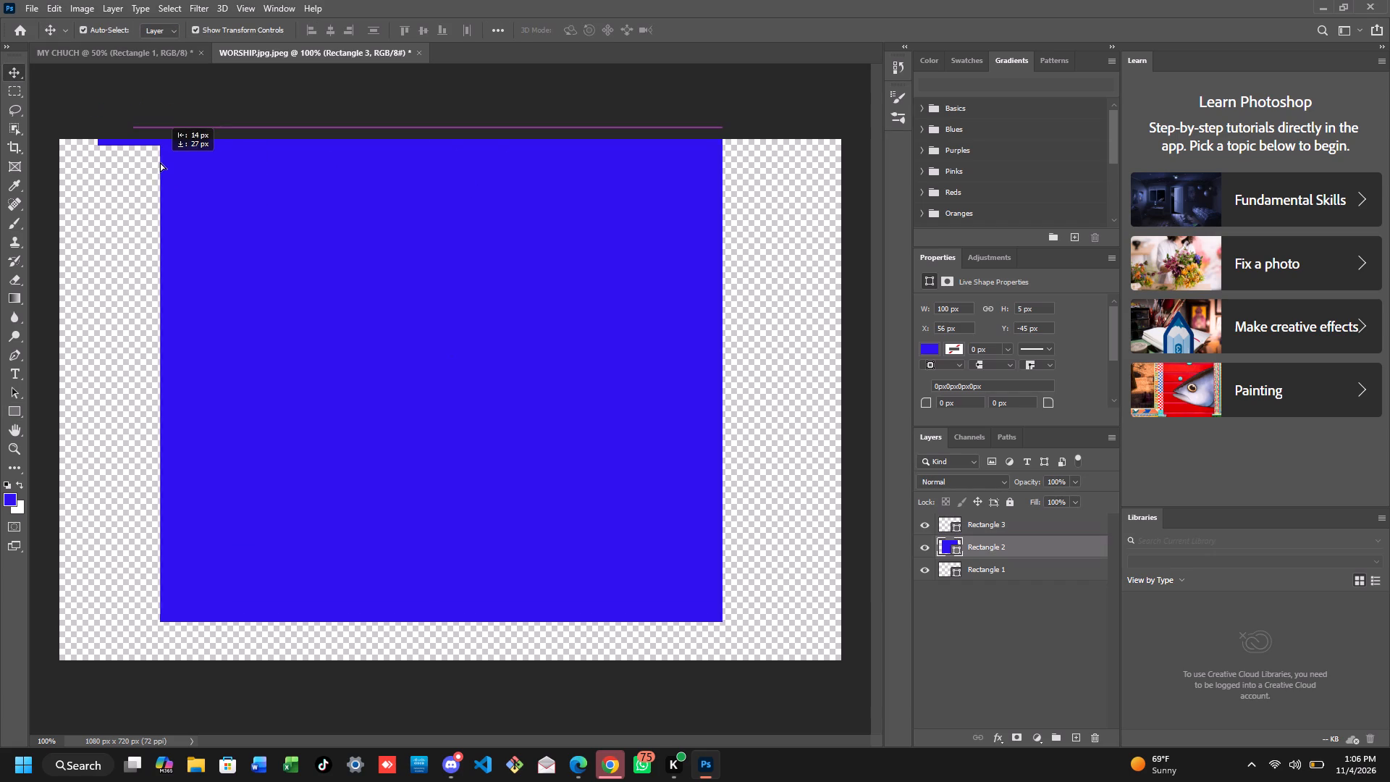
{"action": "left_click_drag", "start_coordinate": [160, 162], "coordinate": [119, 186]}
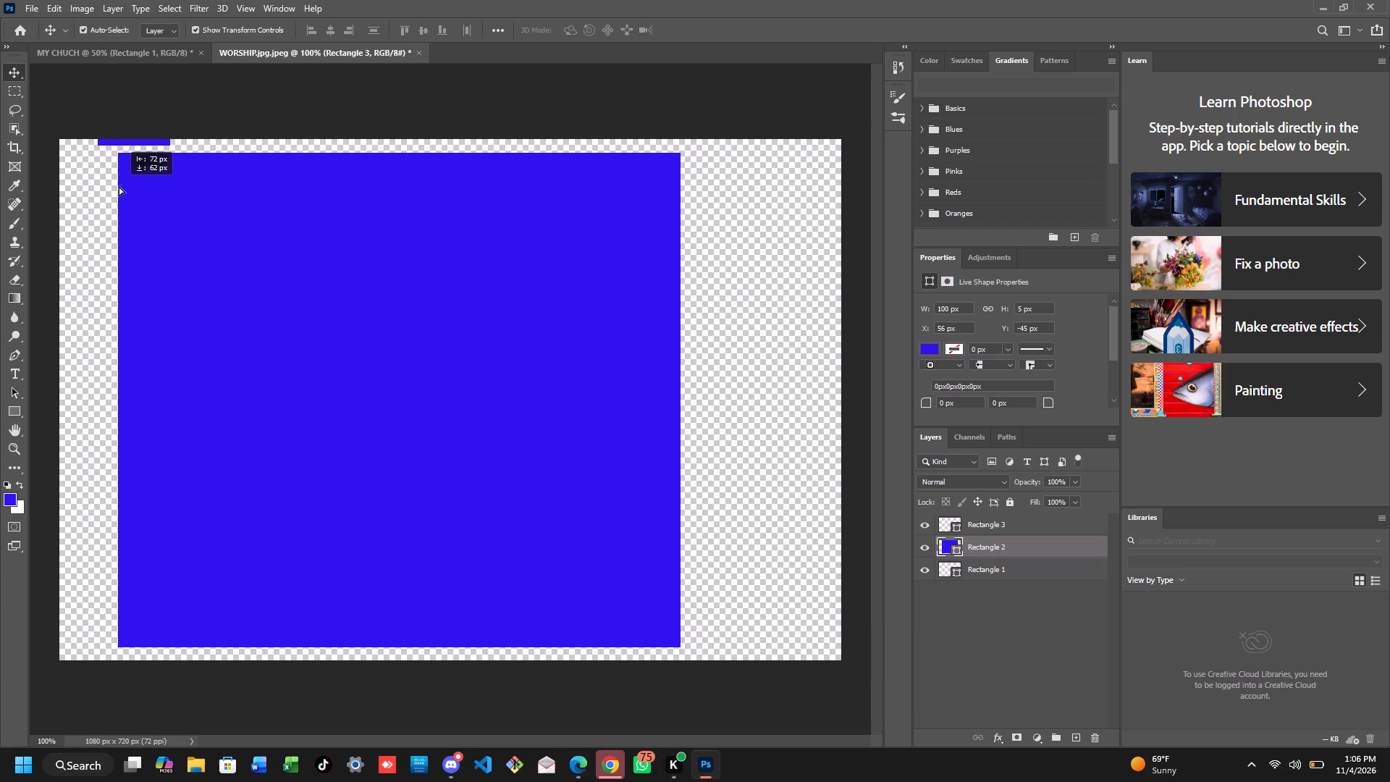
{"action": "left_click_drag", "start_coordinate": [119, 186], "coordinate": [128, 180]}
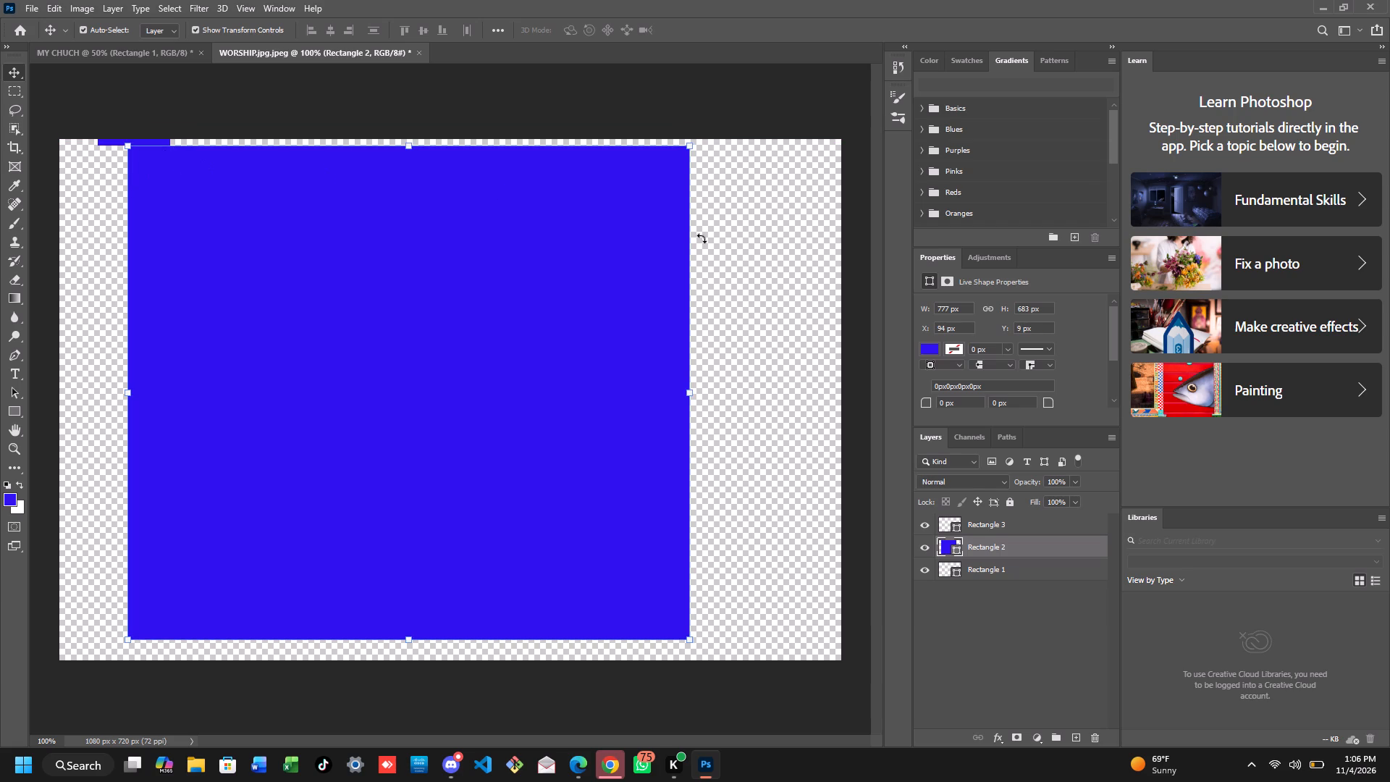
Scale the large blue rectangle proportionally to about 133% from its side handles, nearly spanning the canvas width, and apply the transform.
{"action": "left_click_drag", "start_coordinate": [691, 393], "coordinate": [729, 395]}
{"action": "left_click_drag", "start_coordinate": [729, 395], "coordinate": [829, 405]}
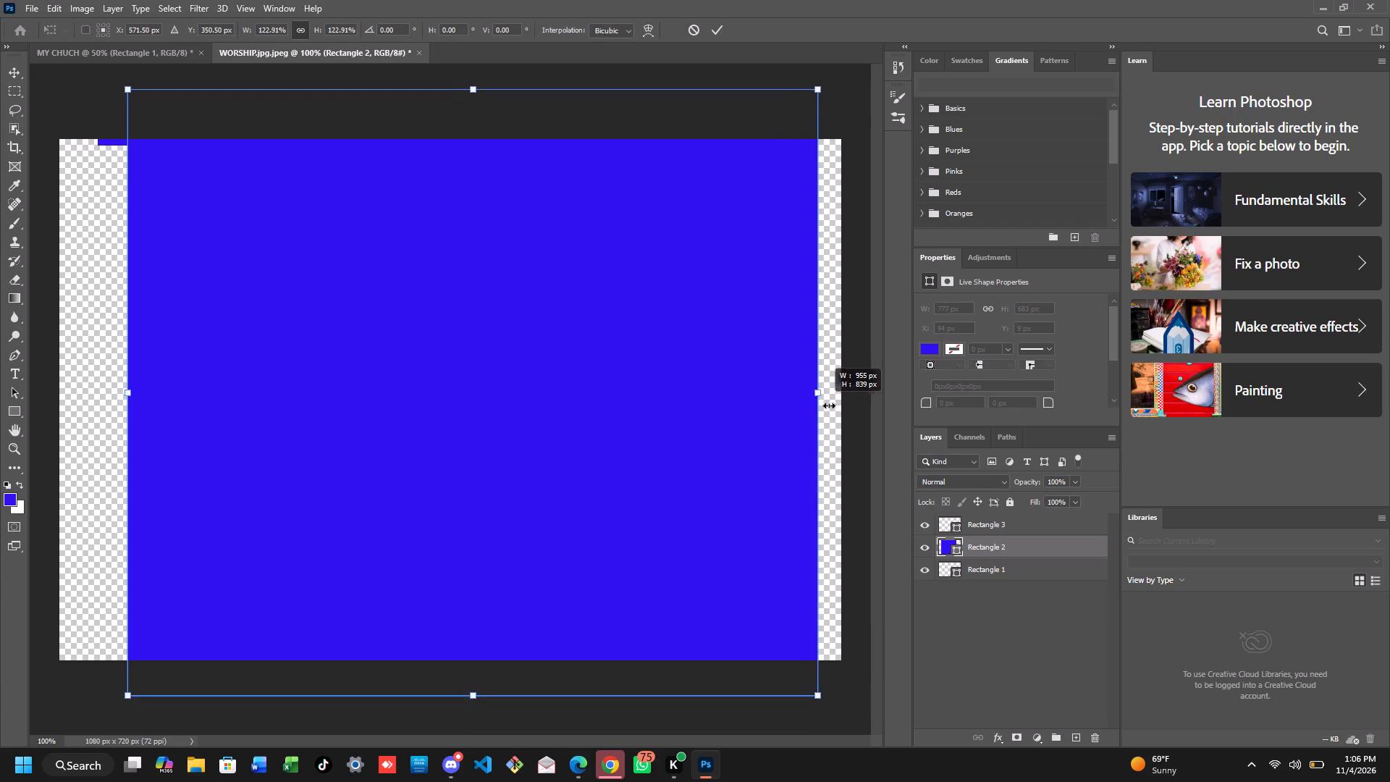
{"action": "left_click_drag", "start_coordinate": [829, 405], "coordinate": [836, 406]}
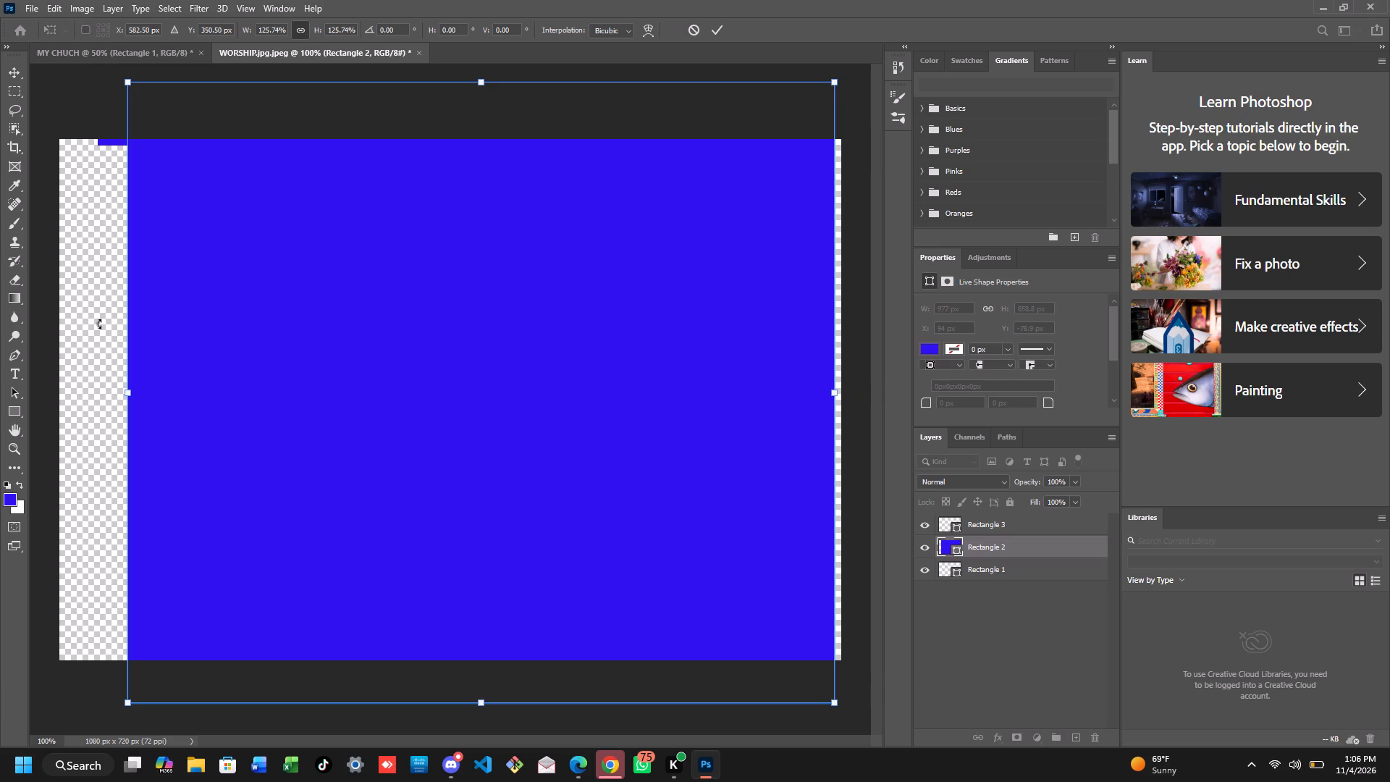
{"action": "left_click_drag", "start_coordinate": [126, 392], "coordinate": [88, 398]}
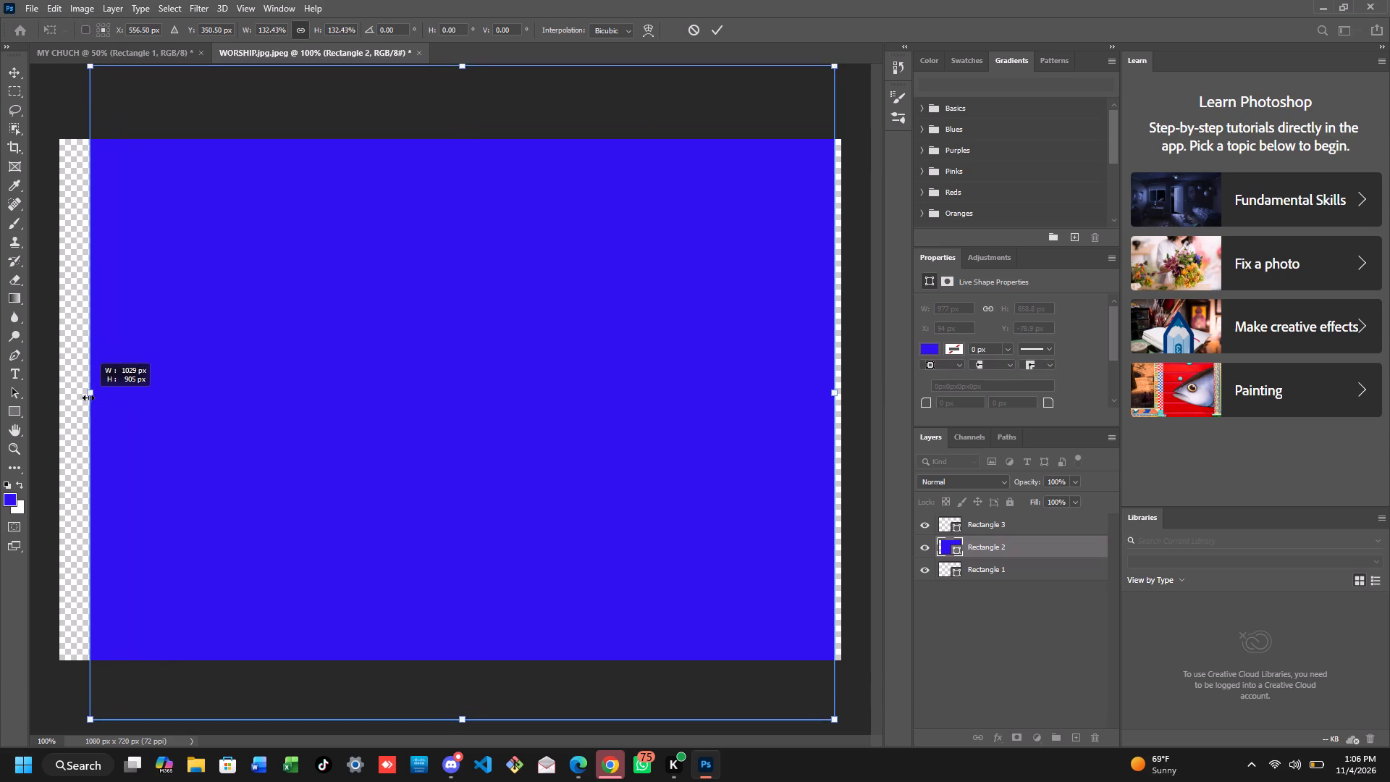
{"action": "left_click_drag", "start_coordinate": [88, 398], "coordinate": [85, 400]}
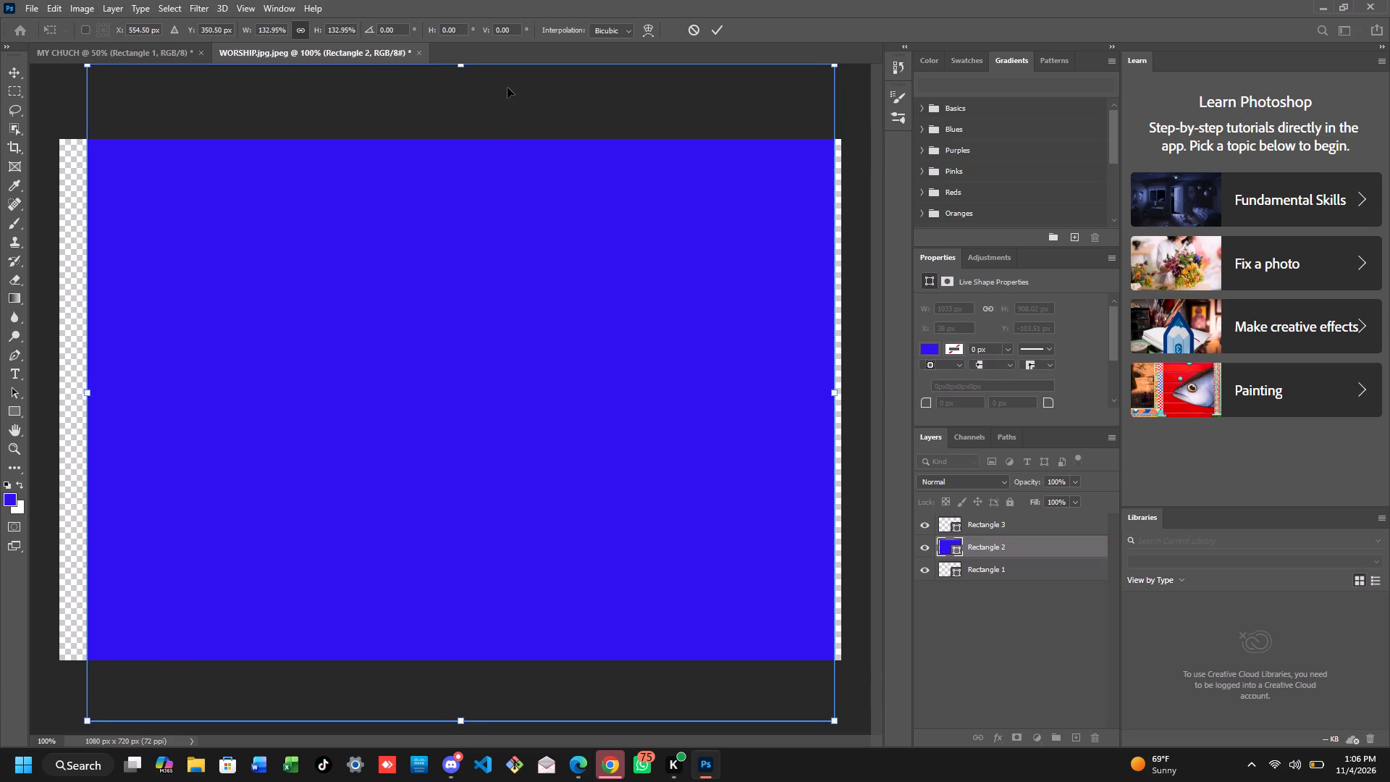
{"action": "left_click", "coordinate": [498, 132]}
{"action": "left_click", "coordinate": [445, 142]}
{"action": "right_click", "coordinate": [1026, 589]}
{"action": "right_click", "coordinate": [1026, 589]}
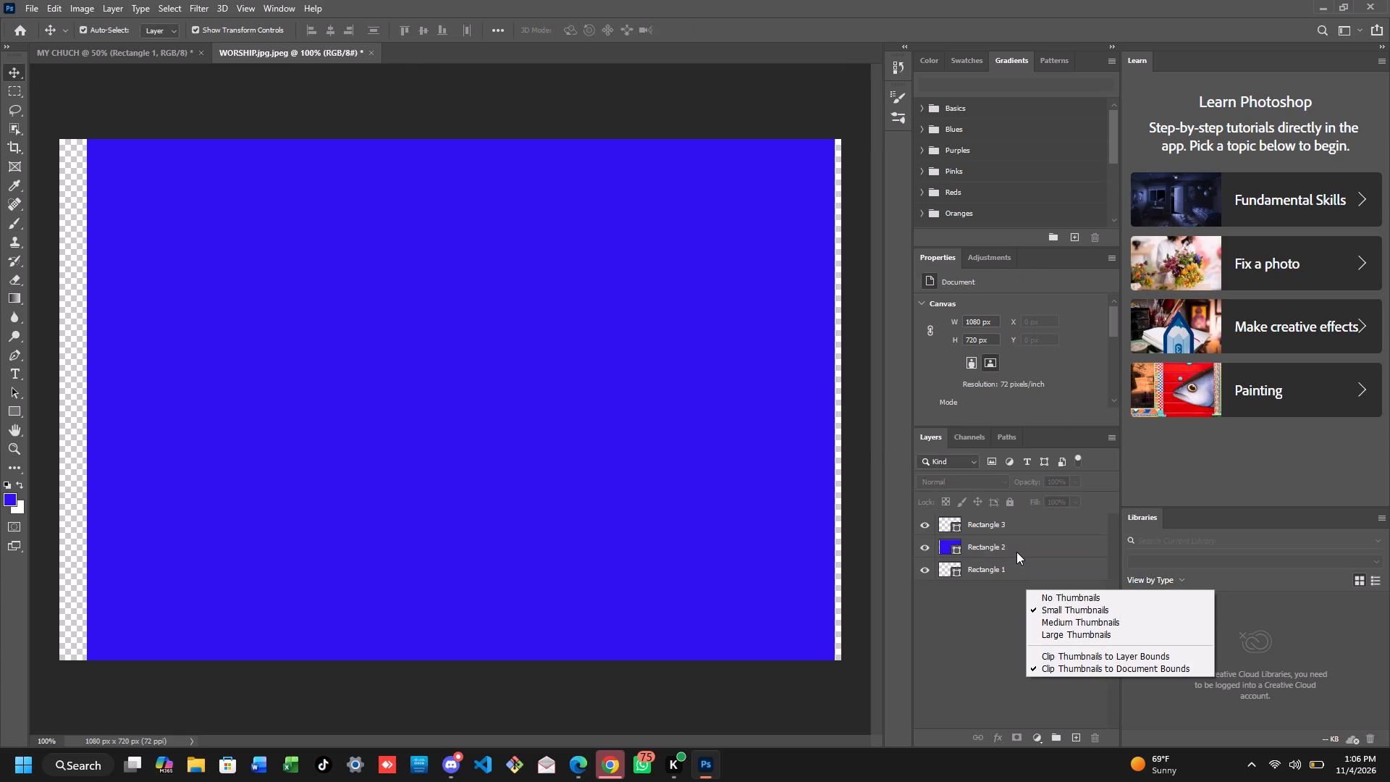
Open the blending options of the Rectangle 2 layer and enable its first Gradient Overlay.
{"action": "right_click", "coordinate": [798, 378]}
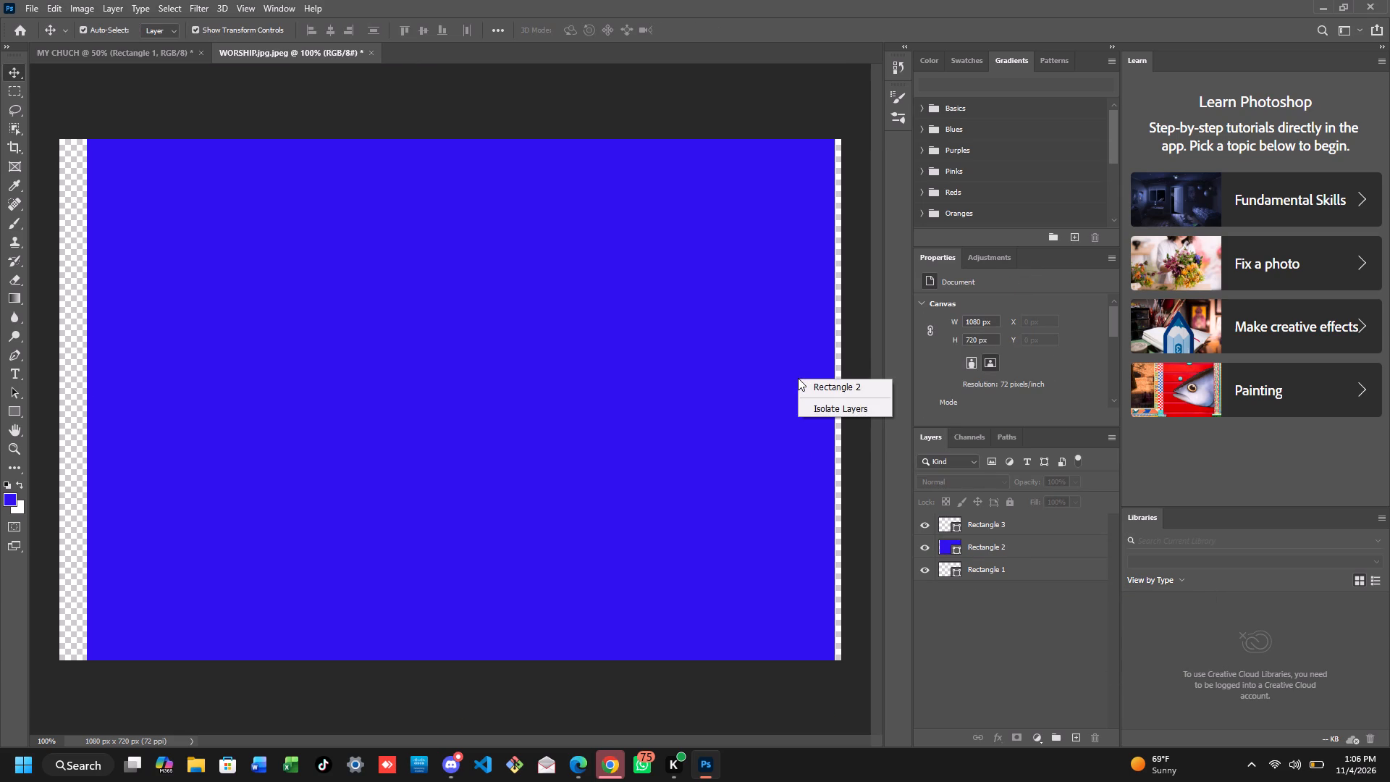
{"action": "right_click", "coordinate": [666, 277]}
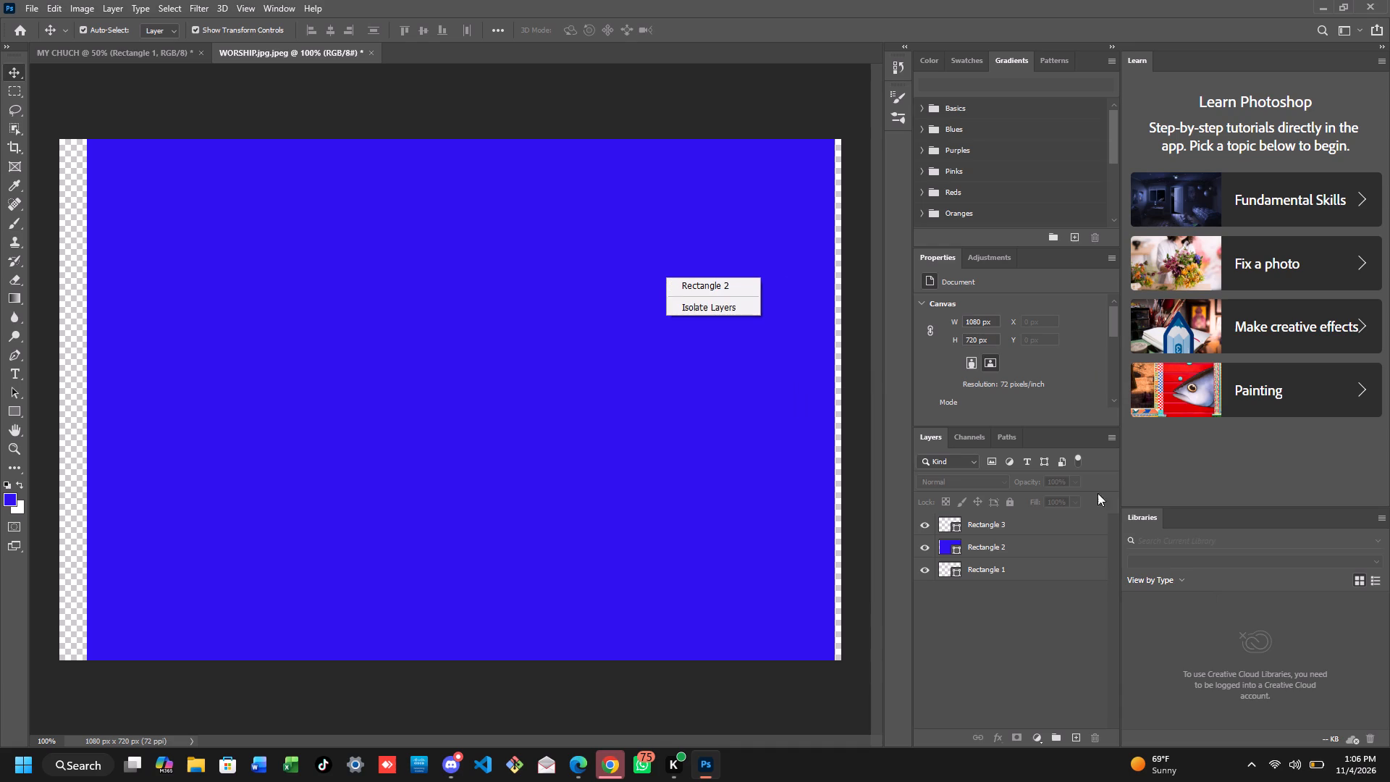
{"action": "right_click", "coordinate": [1022, 547]}
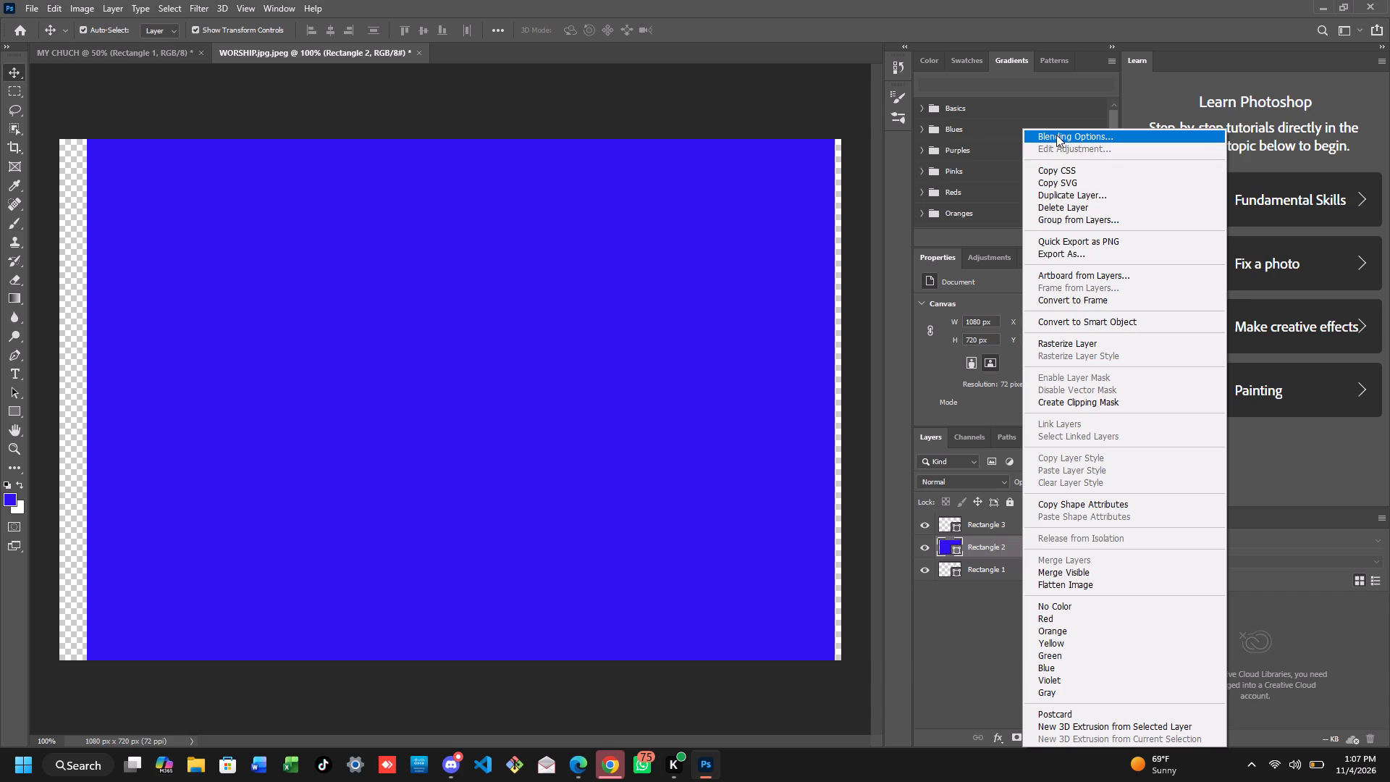
{"action": "left_click", "coordinate": [1056, 135]}
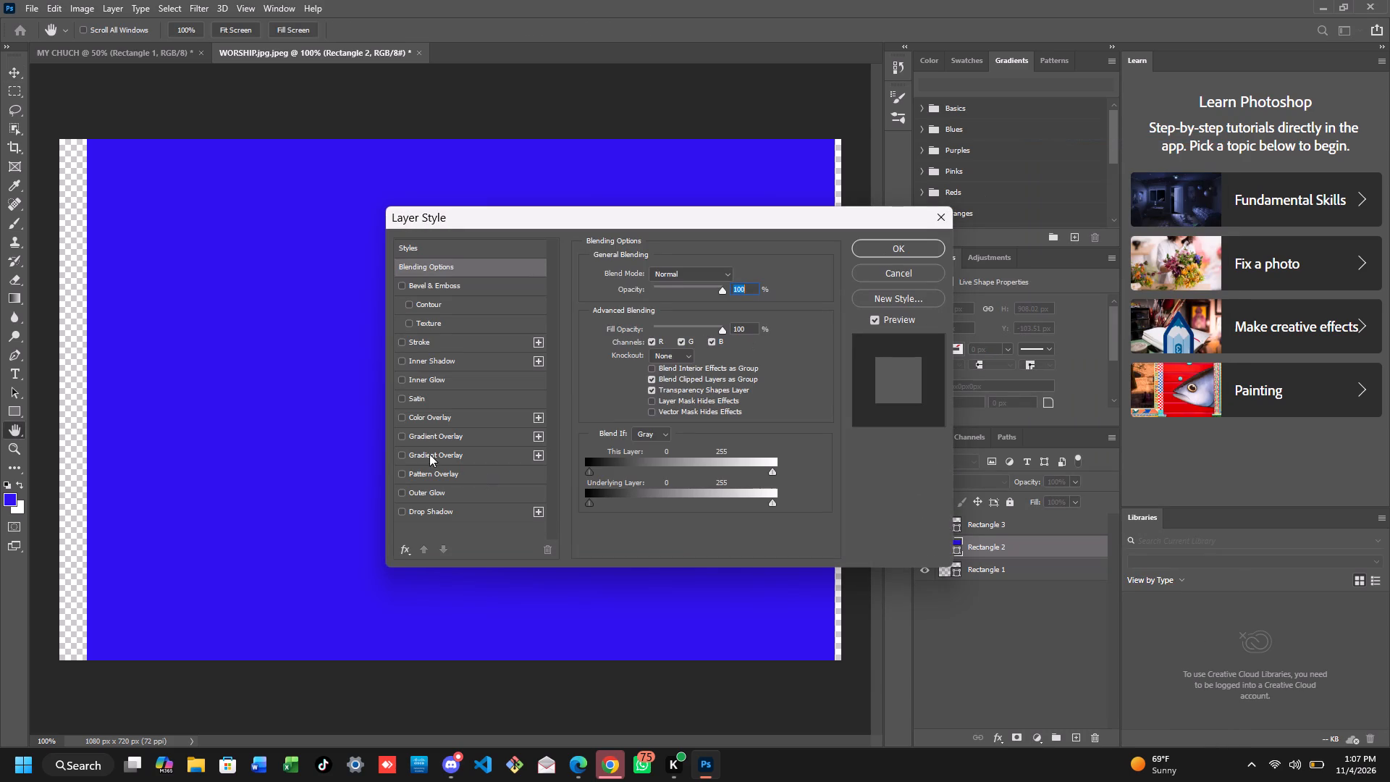
{"action": "left_click", "coordinate": [398, 436]}
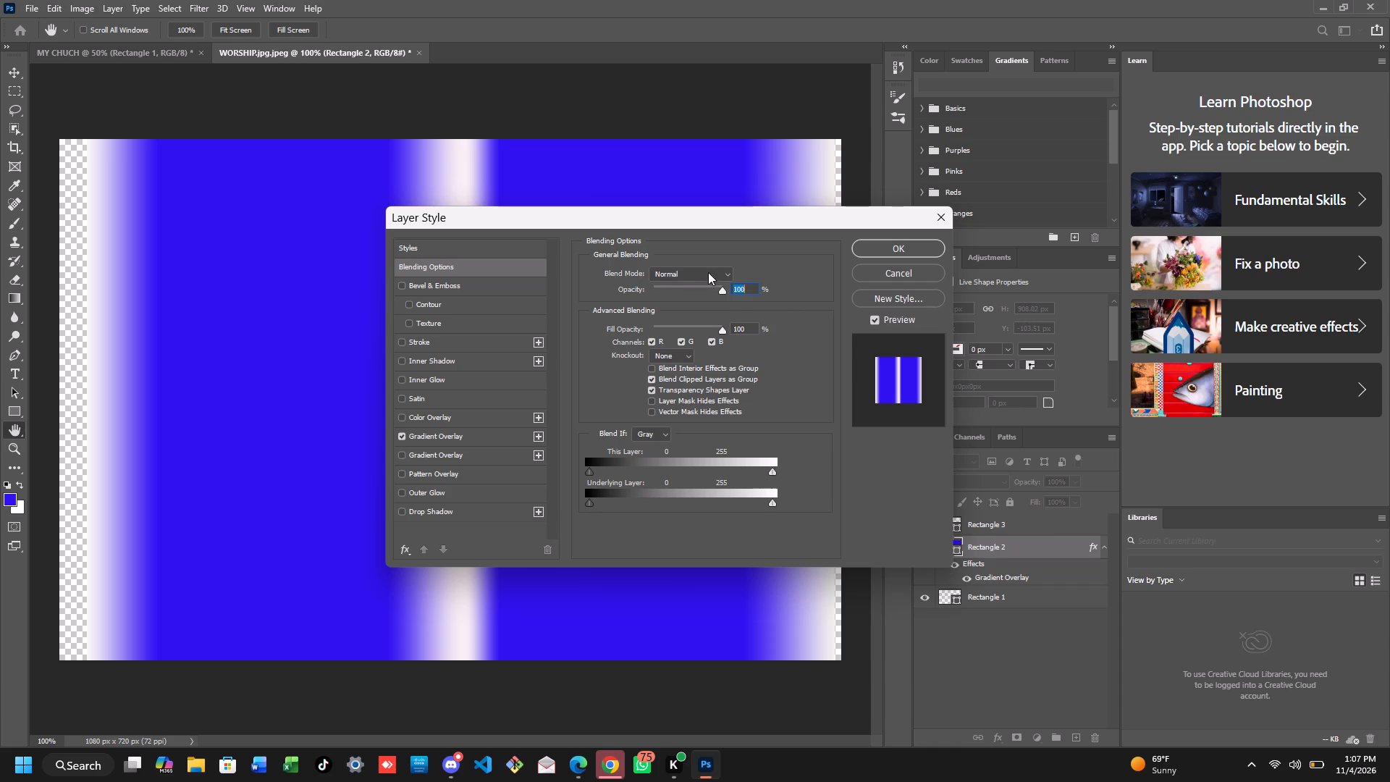
Apply the Gradient Overlay layer style to Rectangle 2, keeping the layer's blend mode at Normal.
{"action": "left_click", "coordinate": [728, 272]}
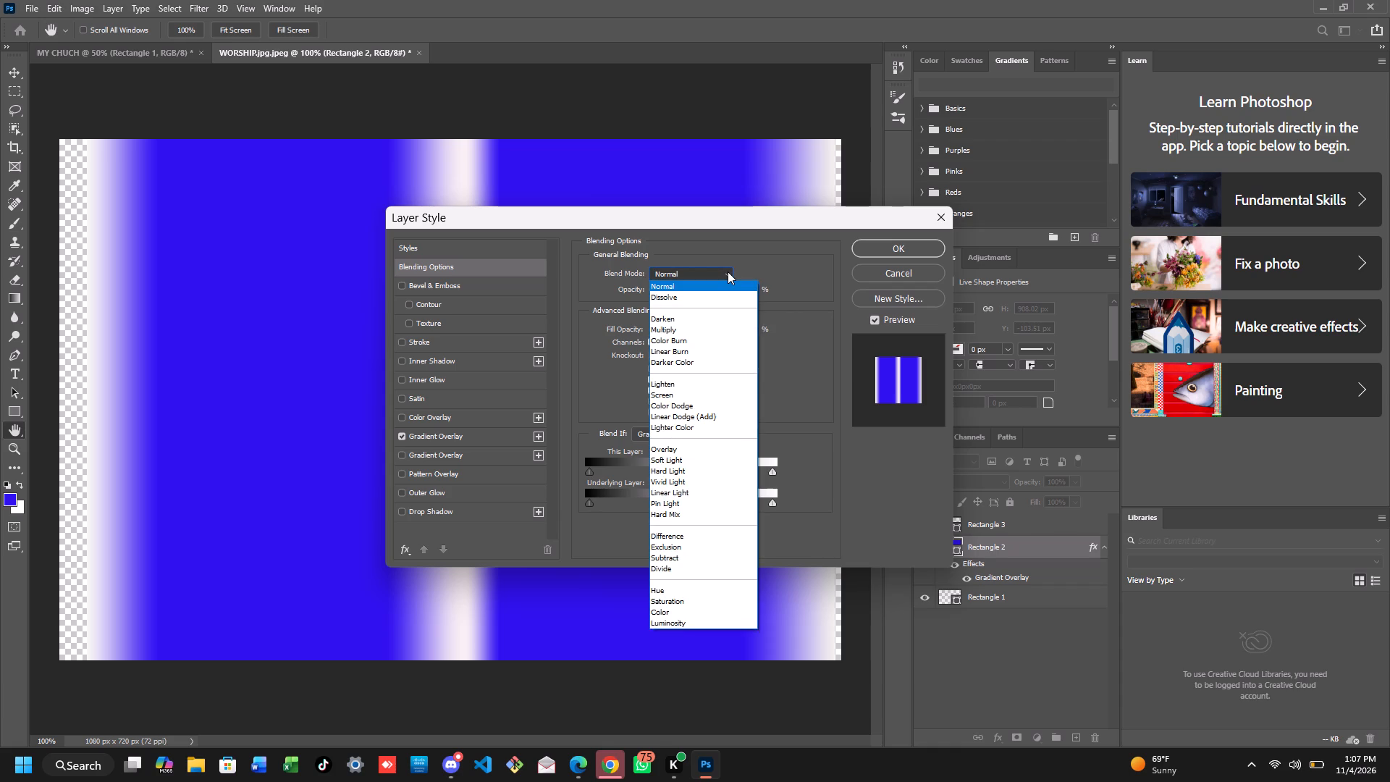
{"action": "left_click", "coordinate": [728, 272]}
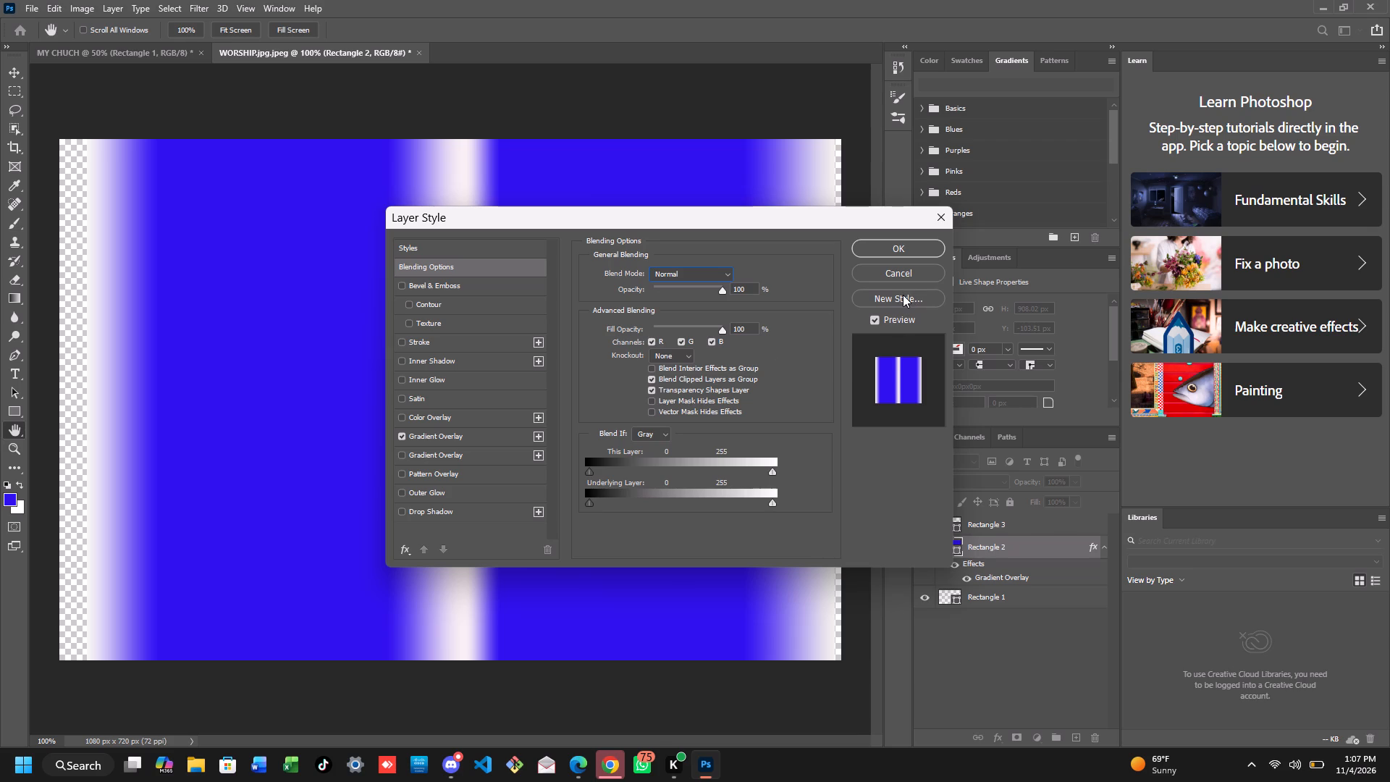
{"action": "left_click", "coordinate": [891, 368]}
{"action": "left_click", "coordinate": [909, 245]}
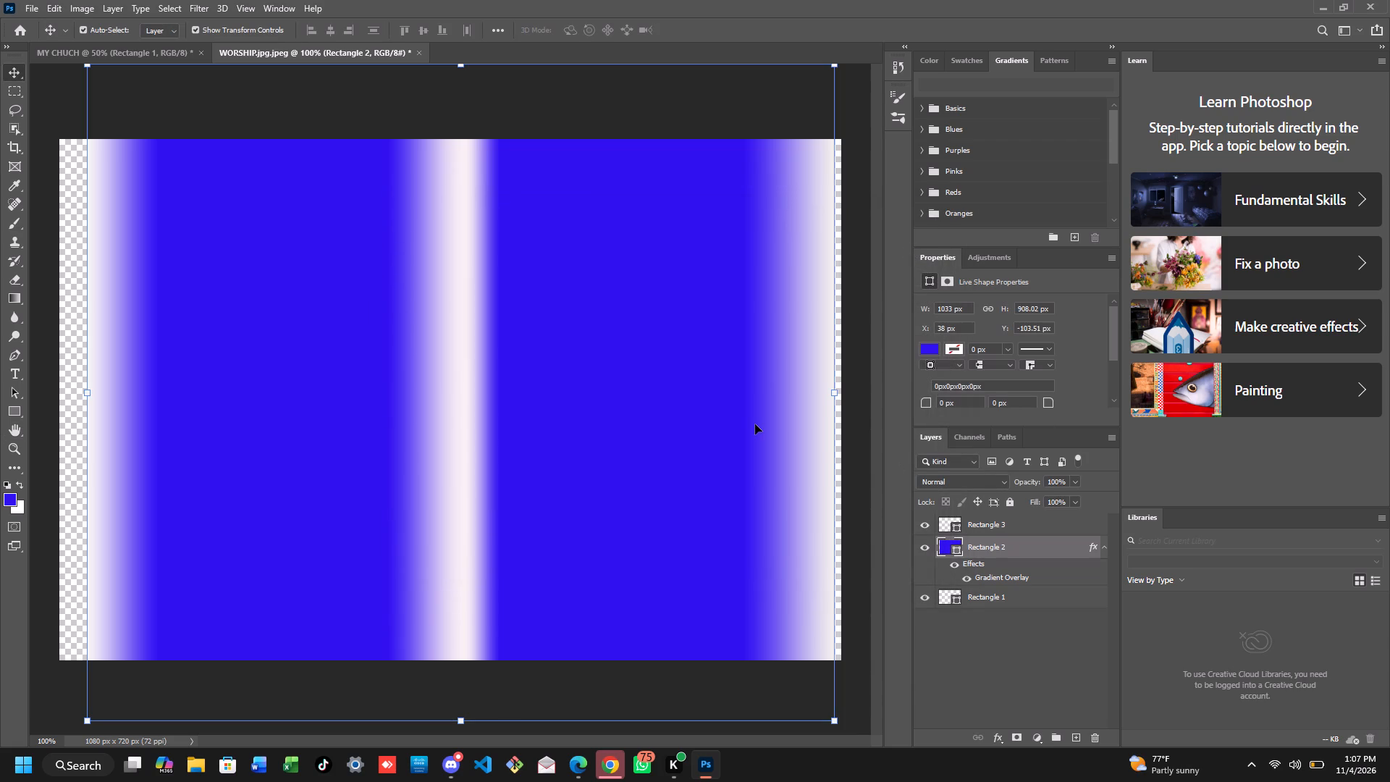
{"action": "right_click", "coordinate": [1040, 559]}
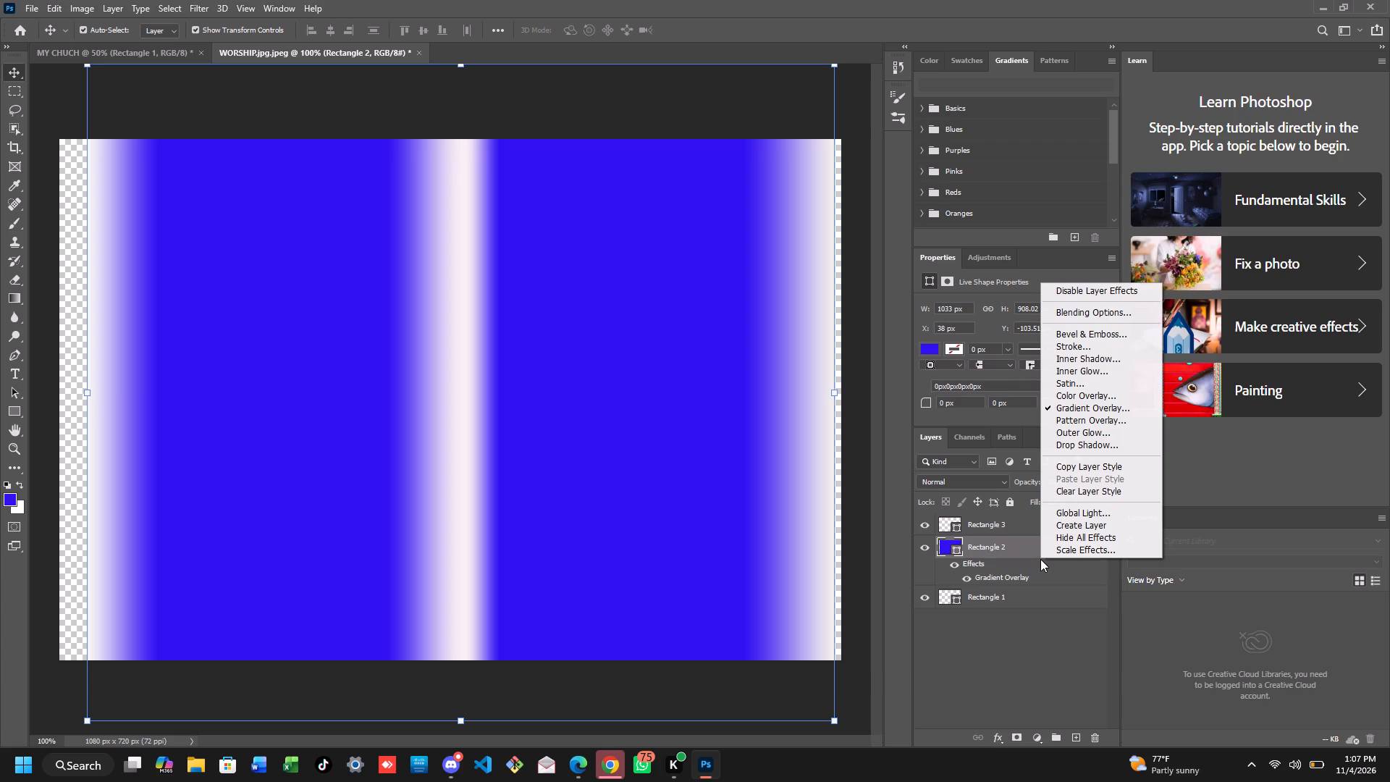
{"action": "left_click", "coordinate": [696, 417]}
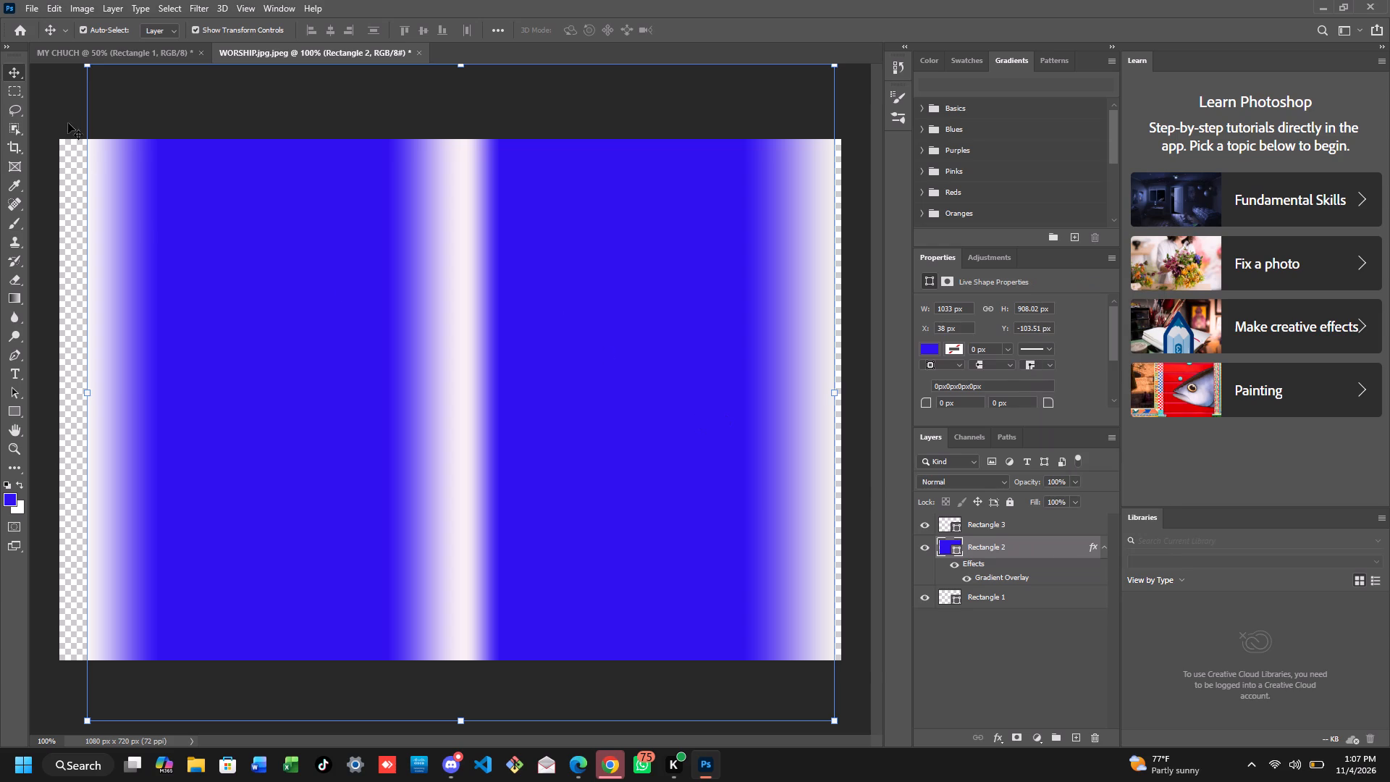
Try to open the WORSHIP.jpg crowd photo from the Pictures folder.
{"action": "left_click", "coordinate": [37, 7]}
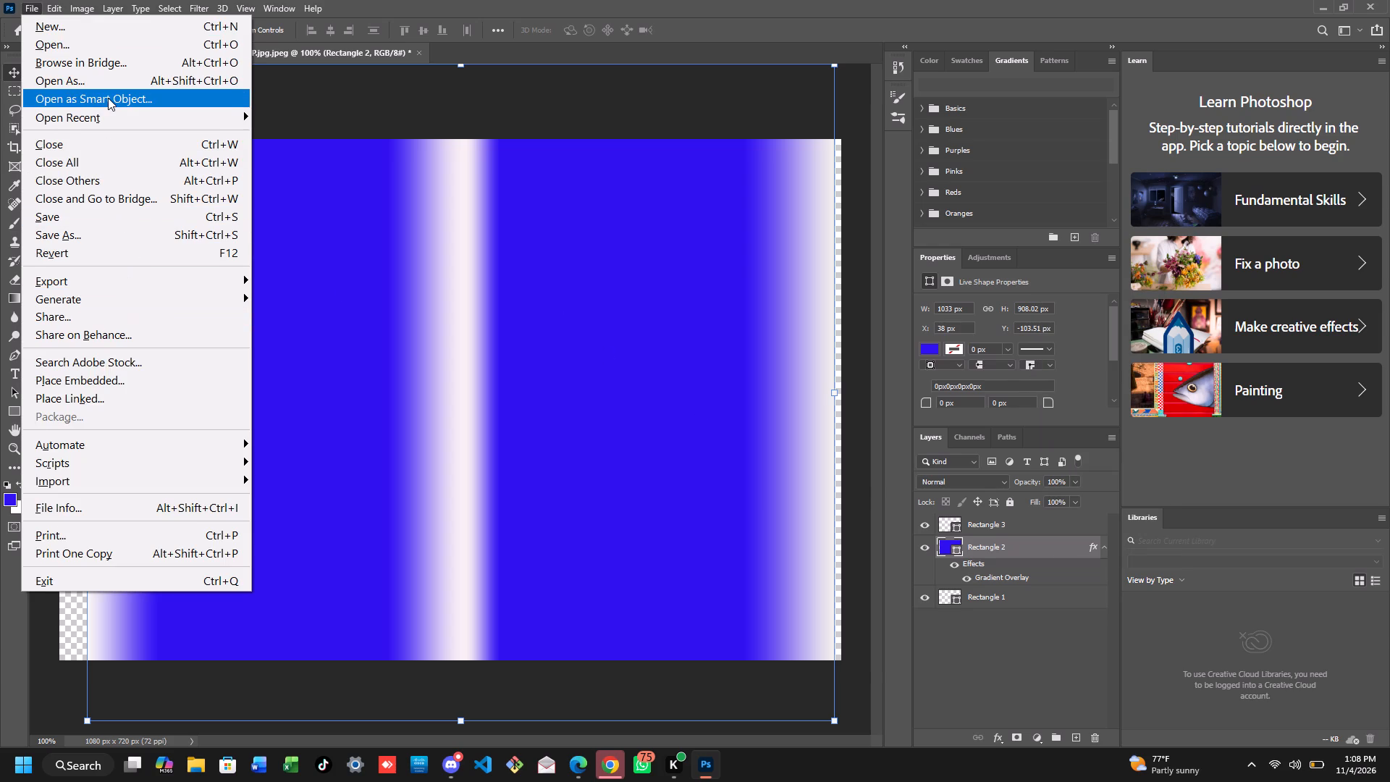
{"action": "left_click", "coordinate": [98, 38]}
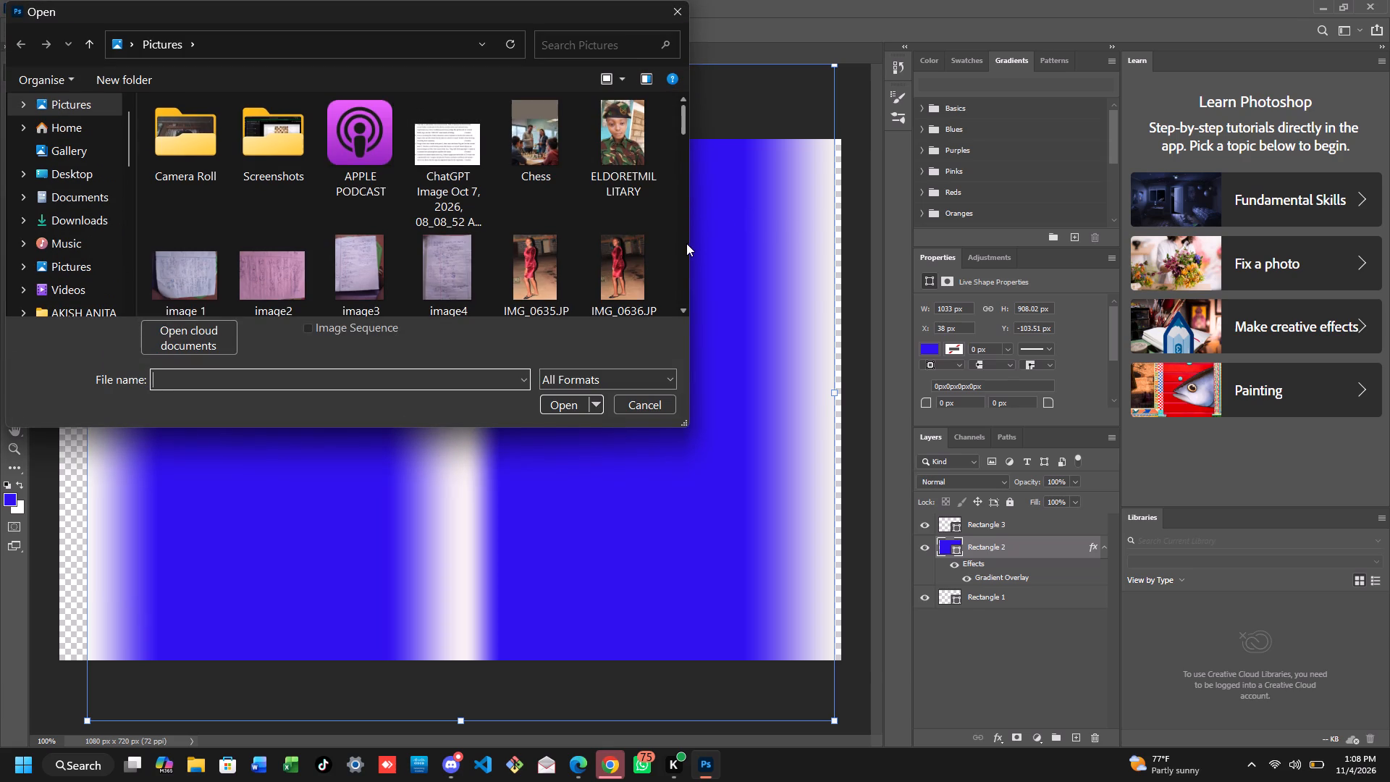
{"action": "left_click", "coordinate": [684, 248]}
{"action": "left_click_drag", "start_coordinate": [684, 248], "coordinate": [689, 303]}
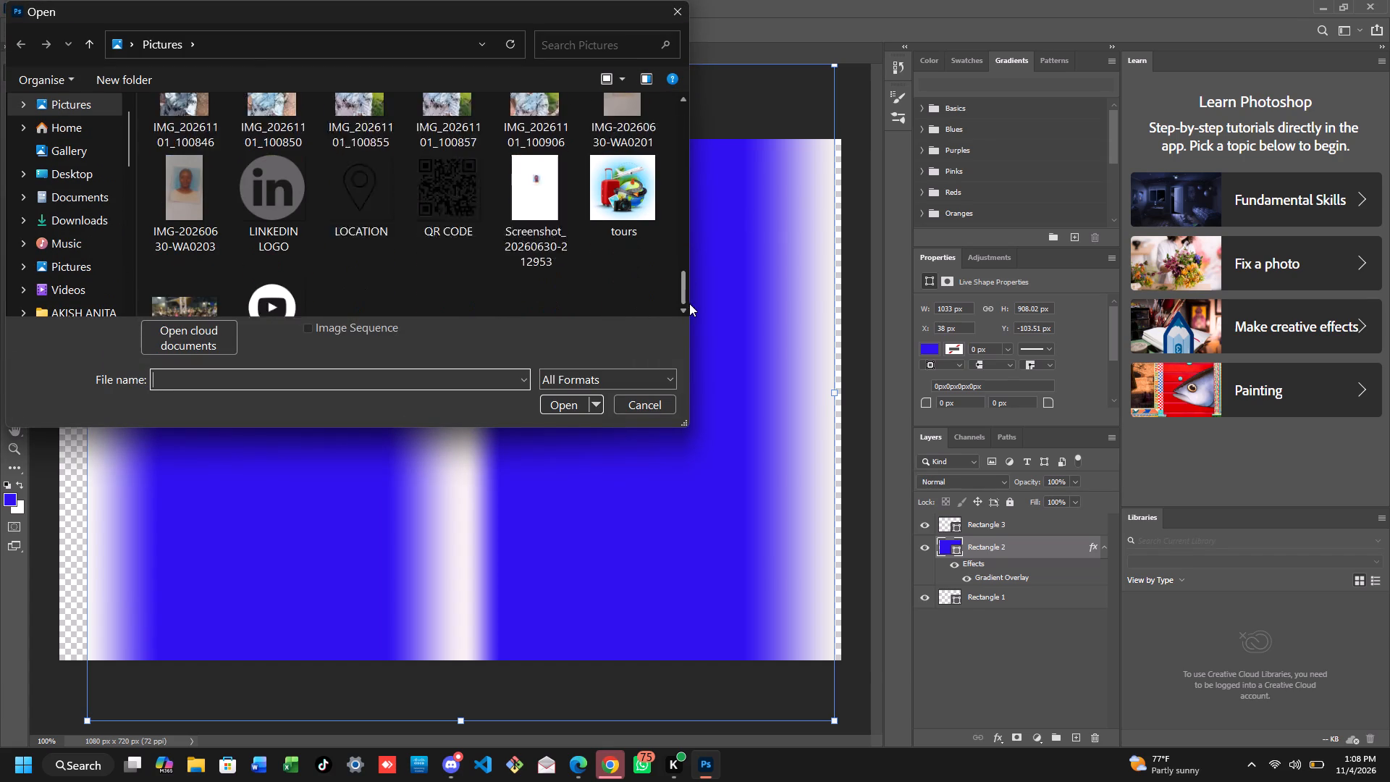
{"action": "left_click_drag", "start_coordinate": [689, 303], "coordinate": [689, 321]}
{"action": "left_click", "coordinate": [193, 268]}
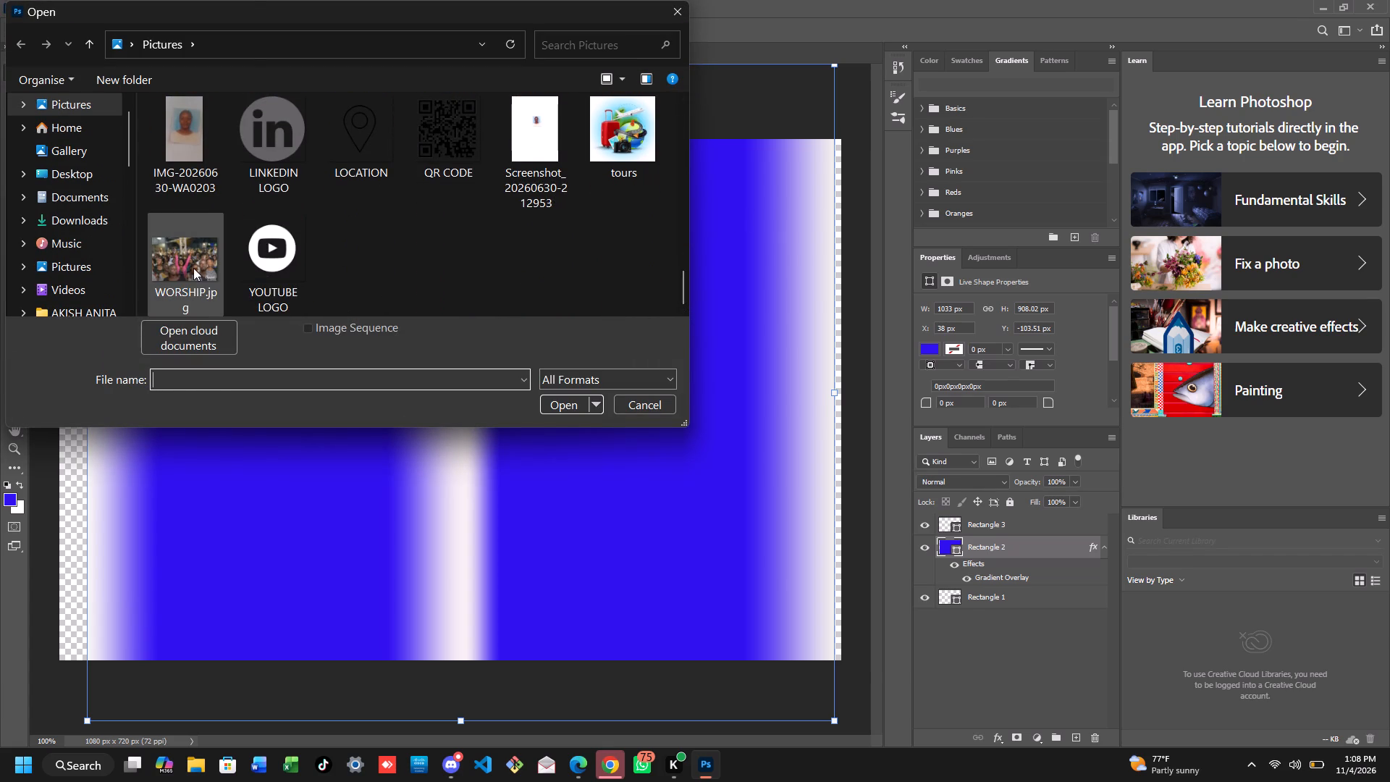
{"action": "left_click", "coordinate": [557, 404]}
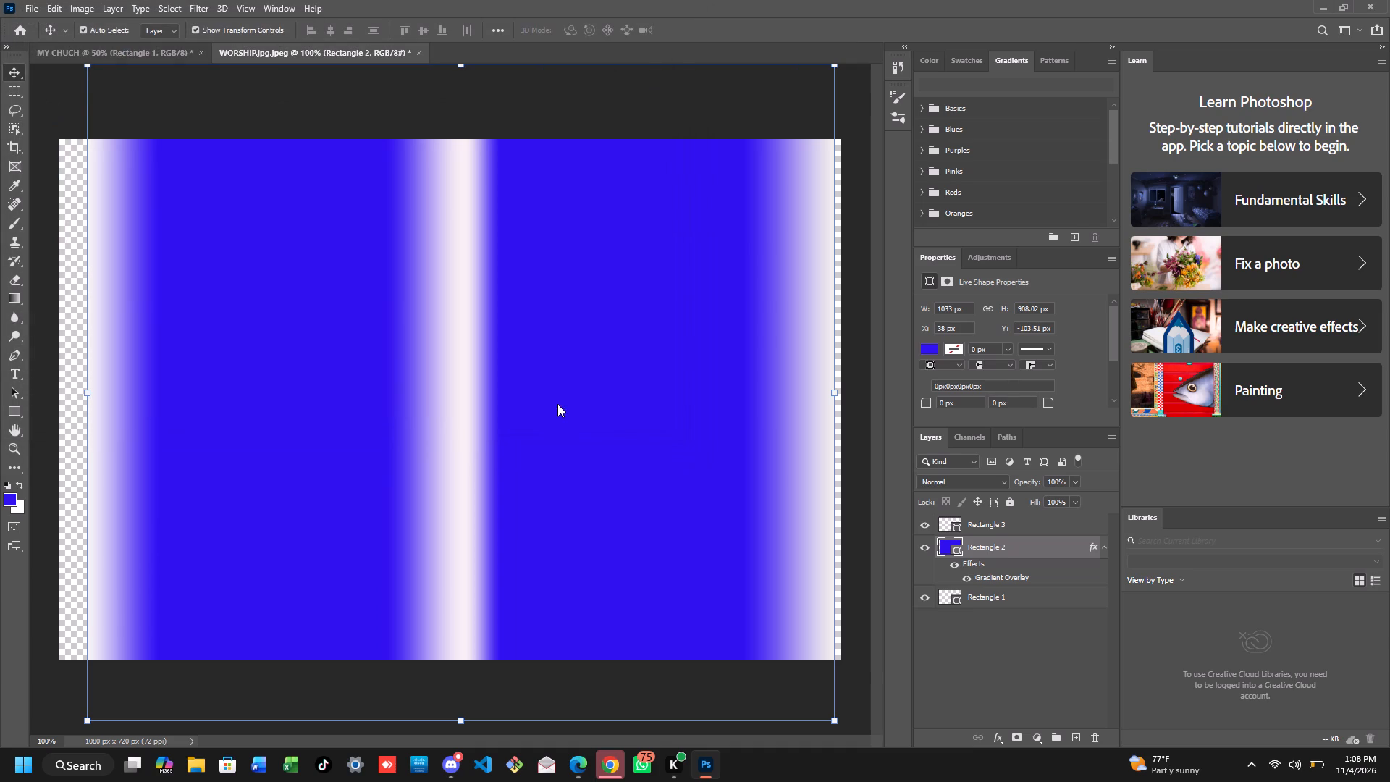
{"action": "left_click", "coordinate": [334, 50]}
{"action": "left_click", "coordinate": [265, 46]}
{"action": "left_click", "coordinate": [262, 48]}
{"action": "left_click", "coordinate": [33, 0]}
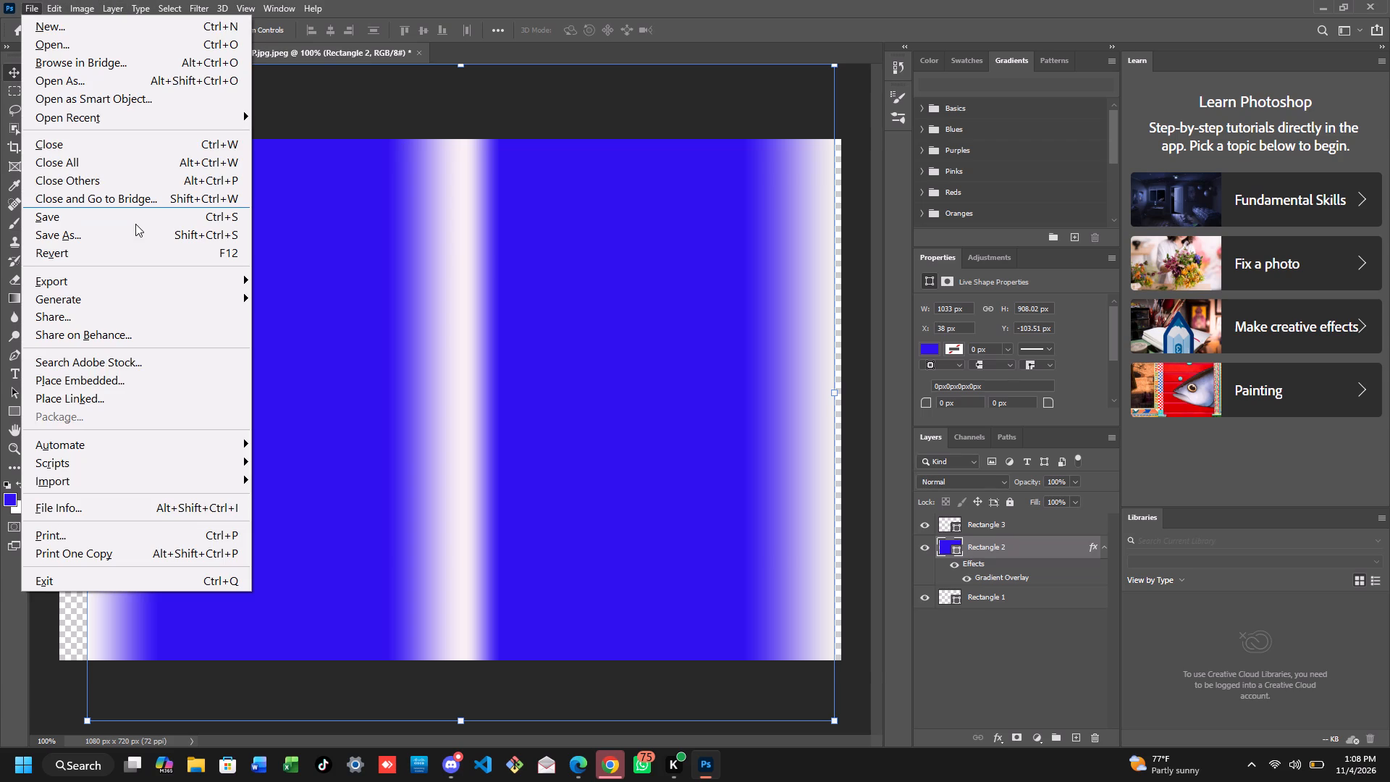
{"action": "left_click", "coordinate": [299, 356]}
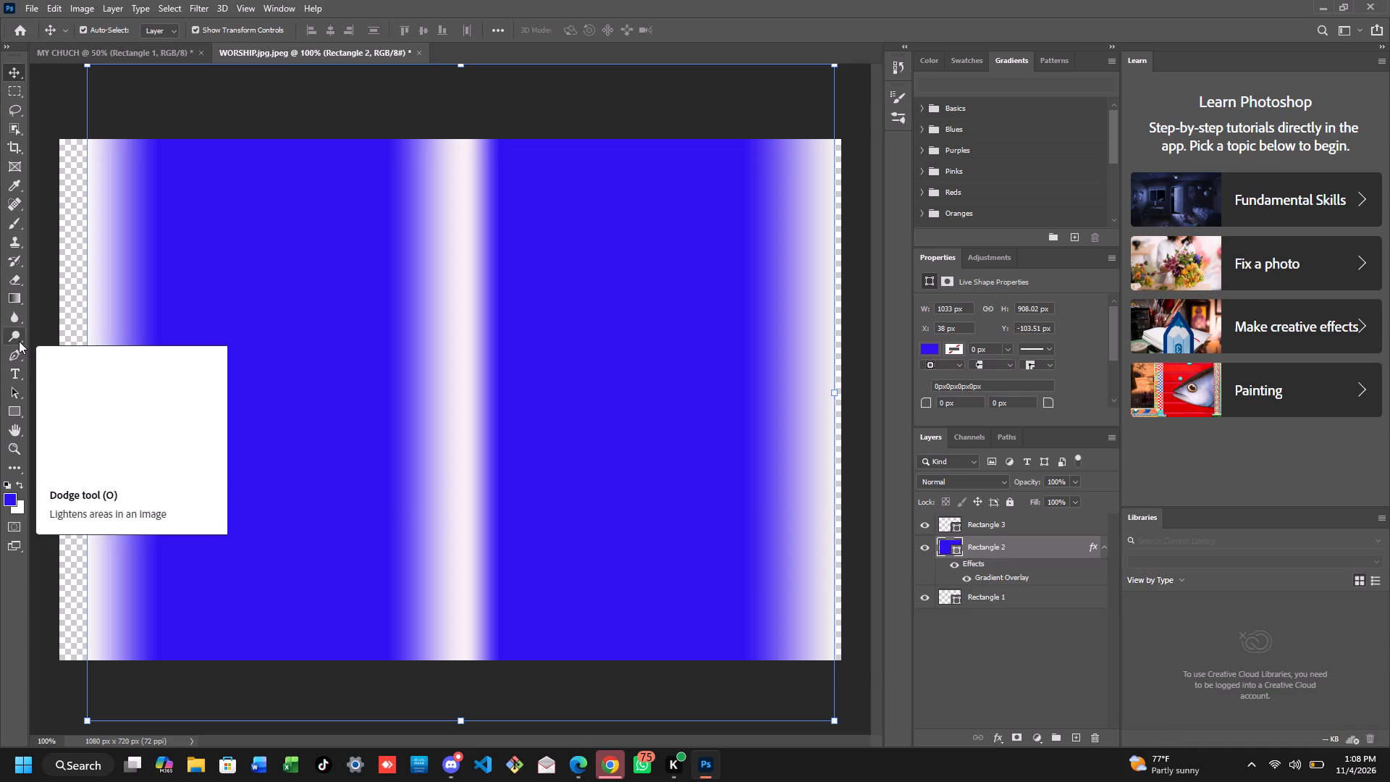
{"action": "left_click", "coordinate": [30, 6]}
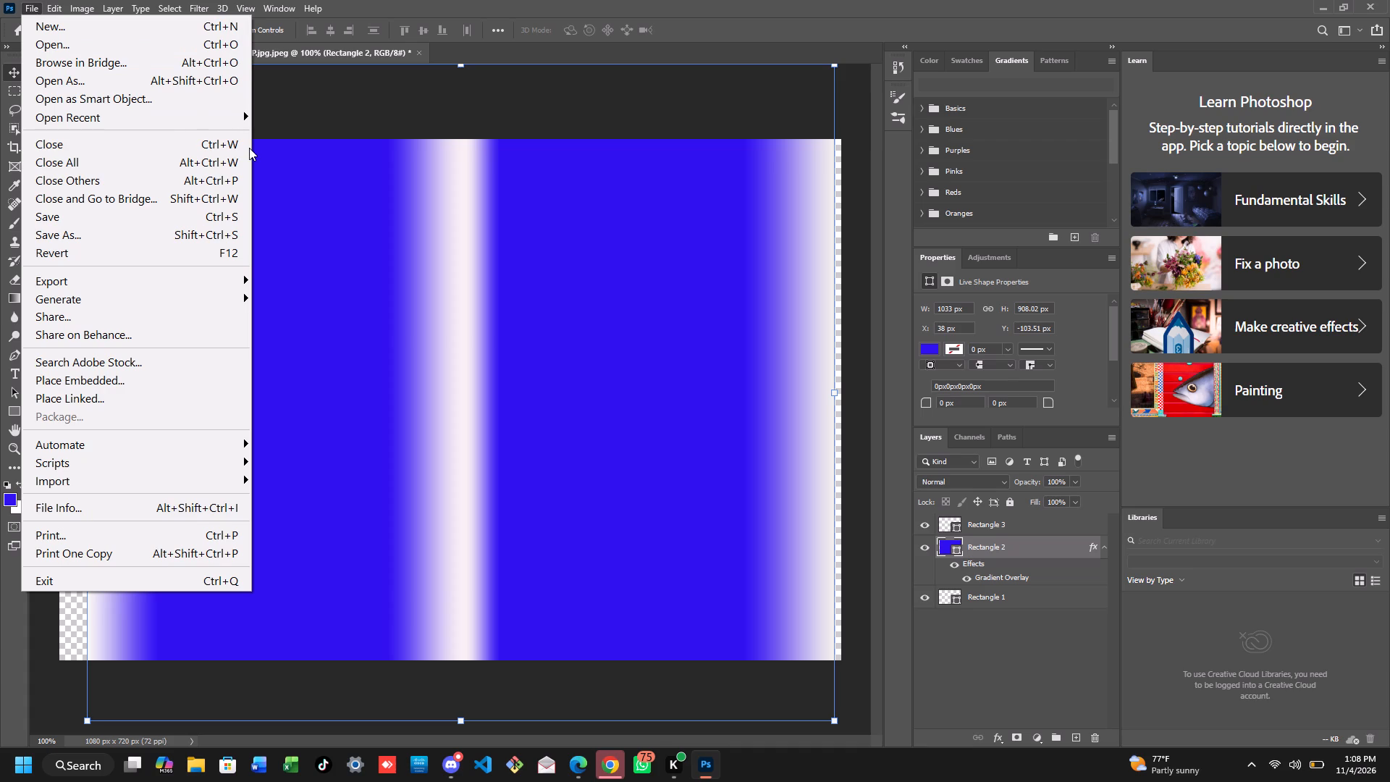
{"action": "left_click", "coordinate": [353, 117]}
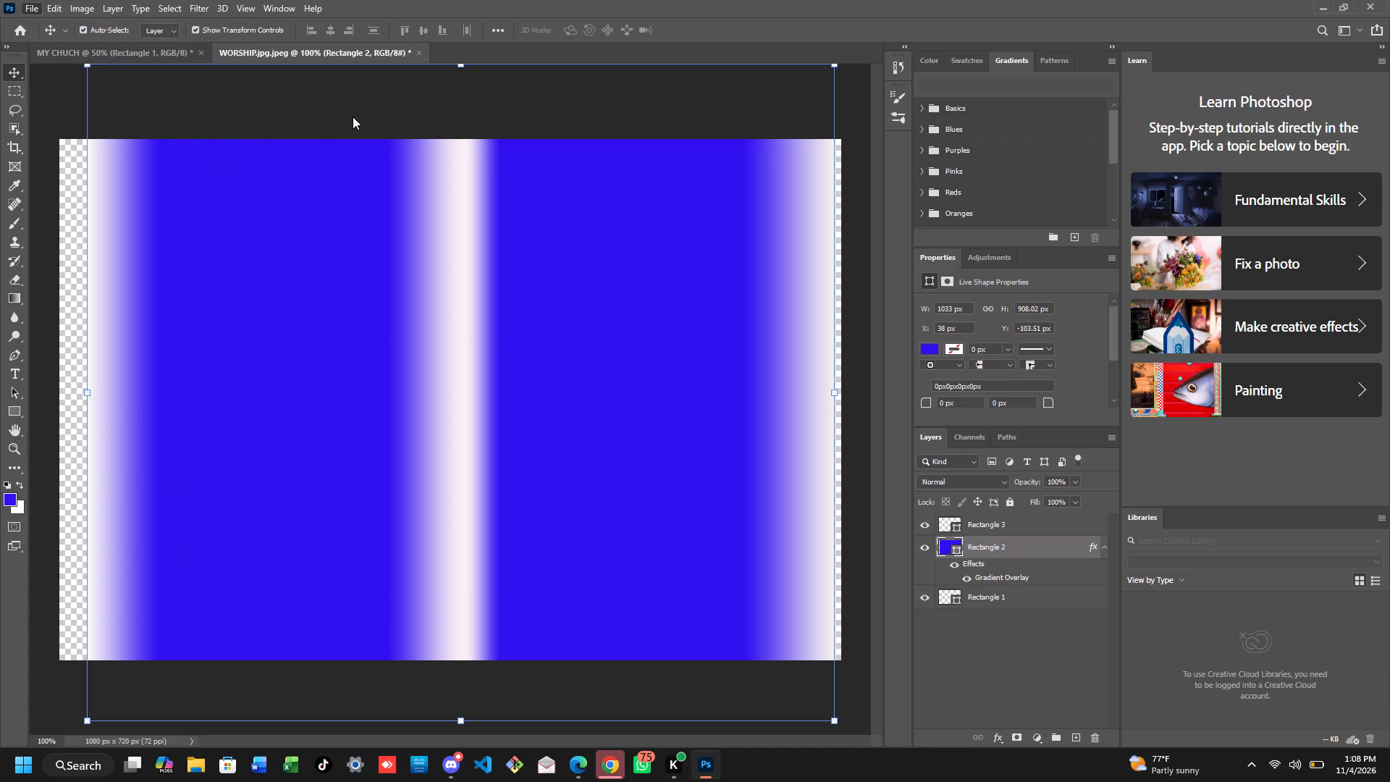
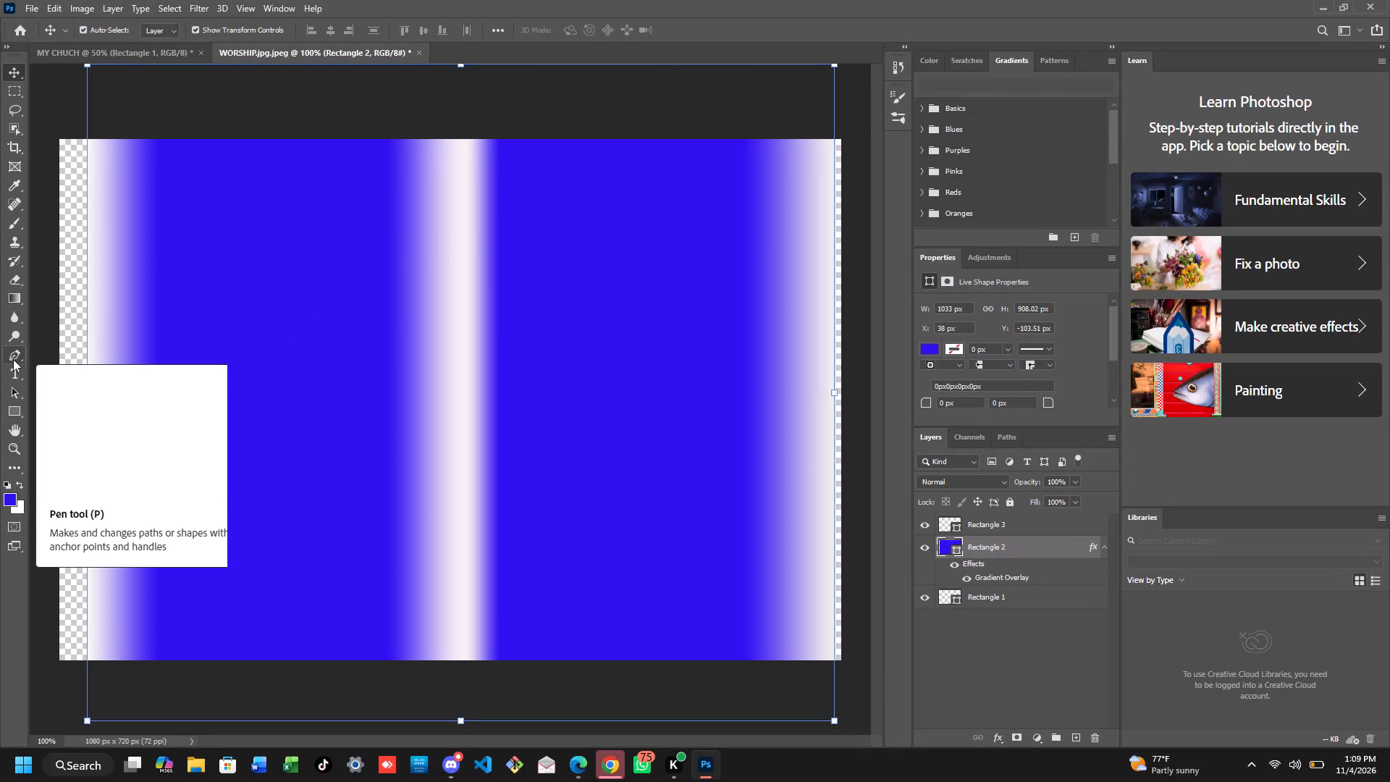
Create a placeholder paragraph text layer inside the Rectangle 2 shape with the Horizontal Type tool.
{"action": "left_click", "coordinate": [16, 379]}
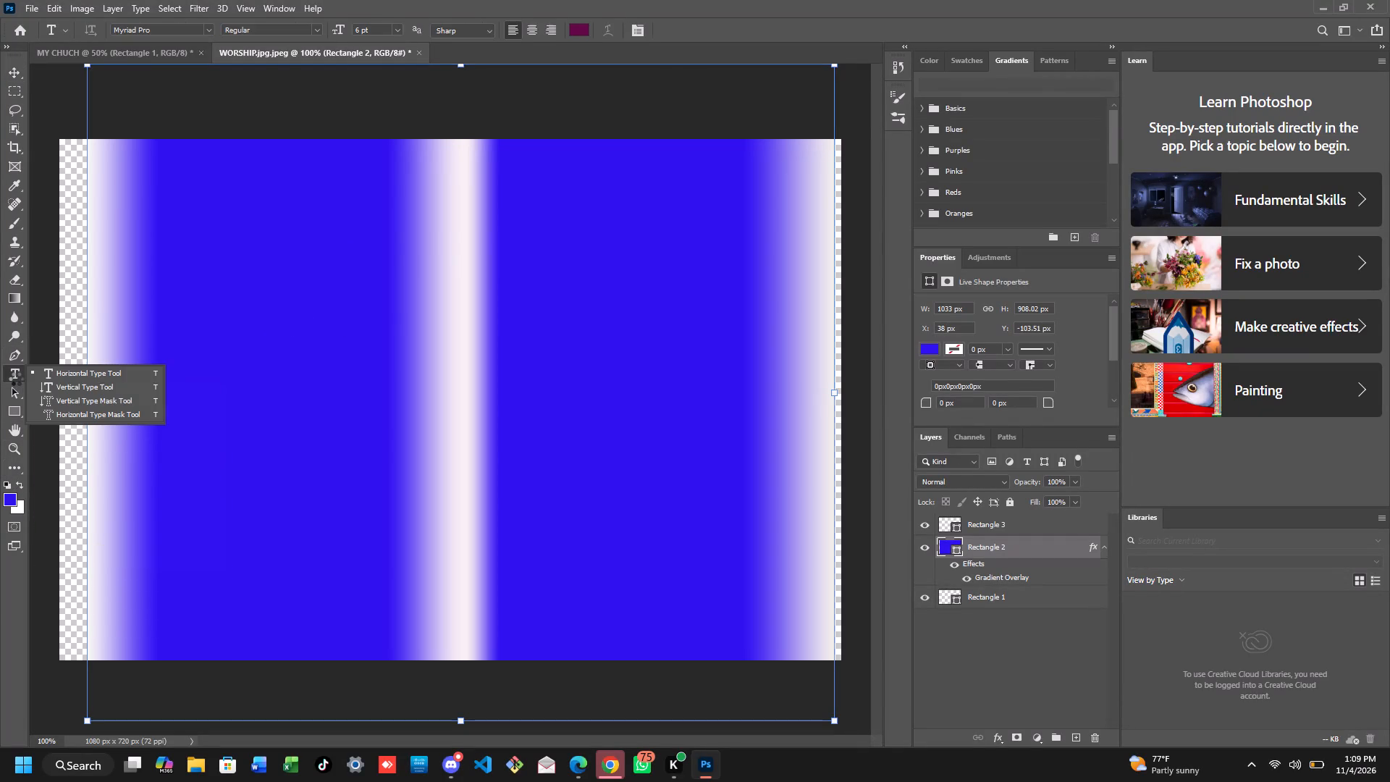
{"action": "left_click", "coordinate": [69, 369]}
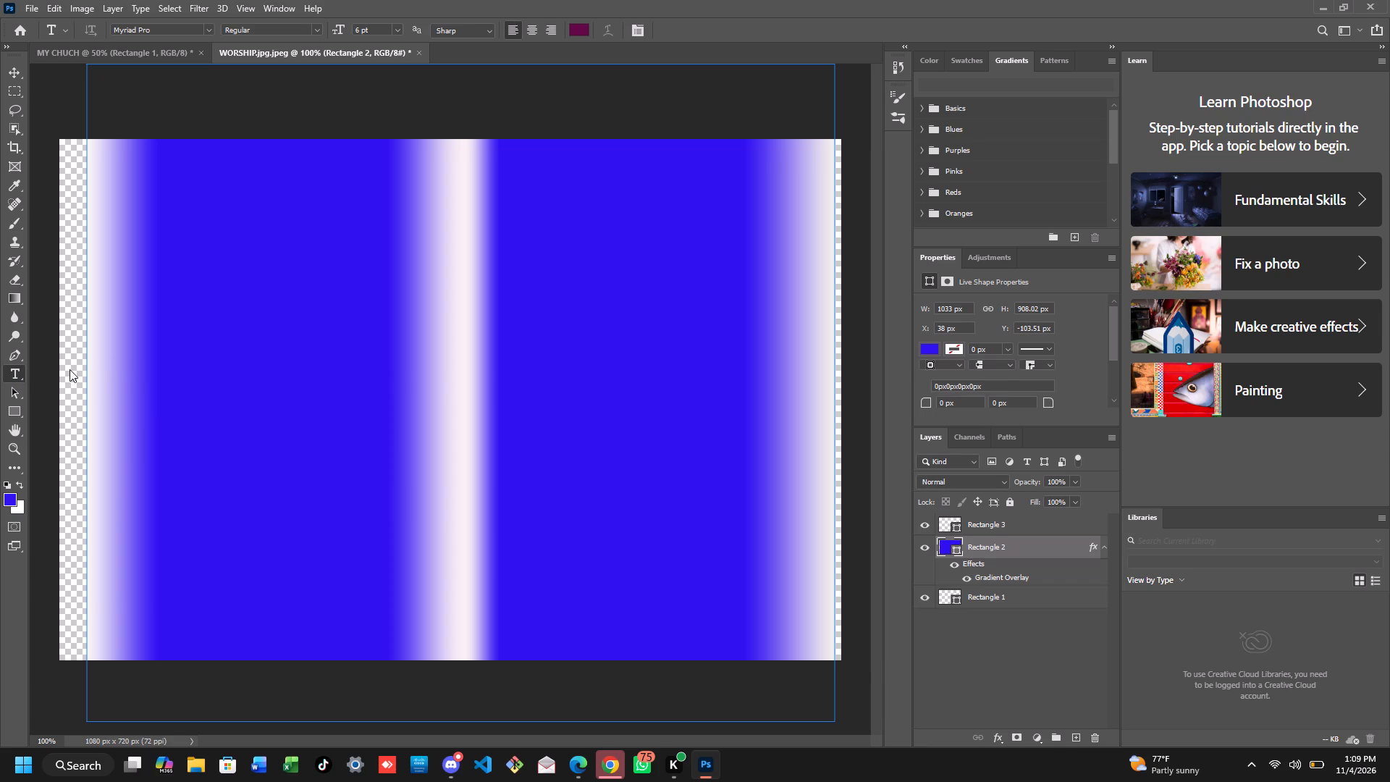
{"action": "left_click", "coordinate": [310, 318]}
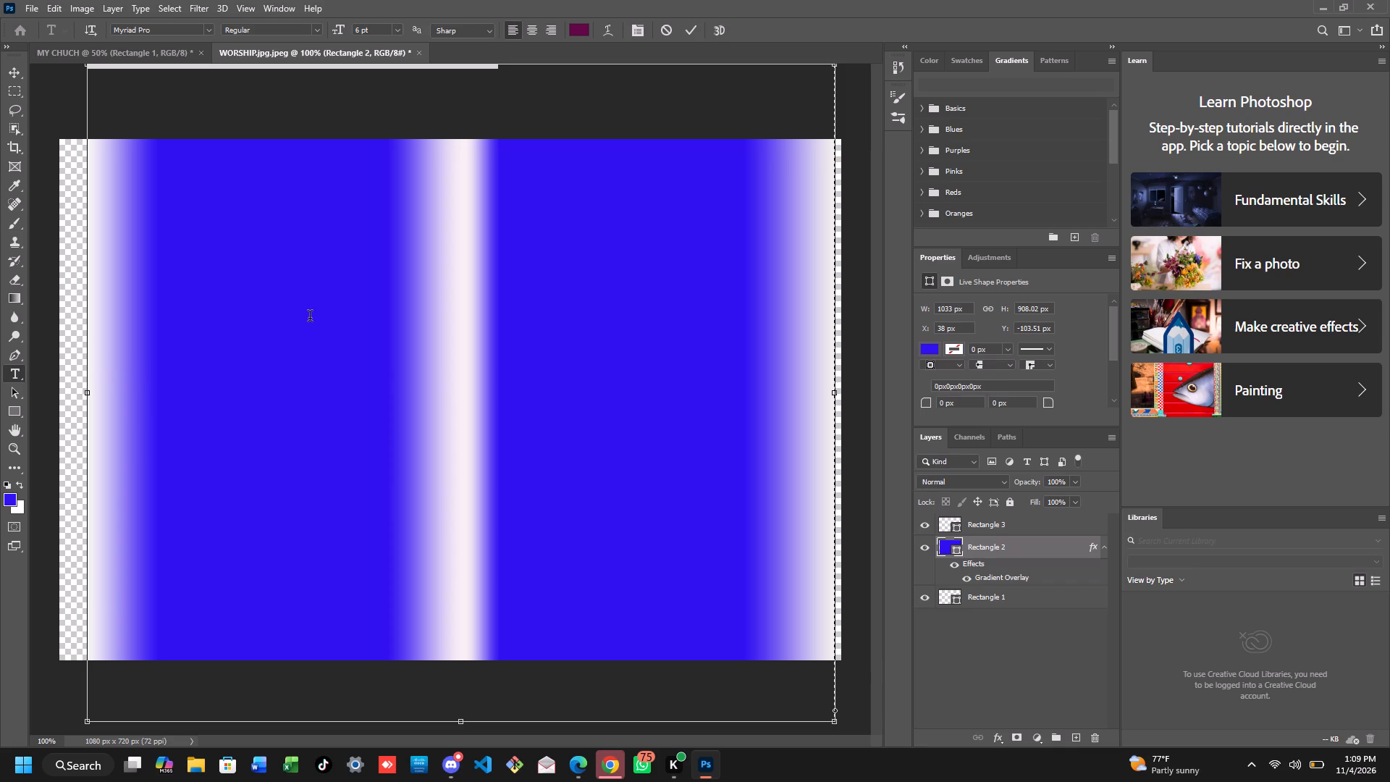
{"action": "left_click", "coordinate": [310, 318]}
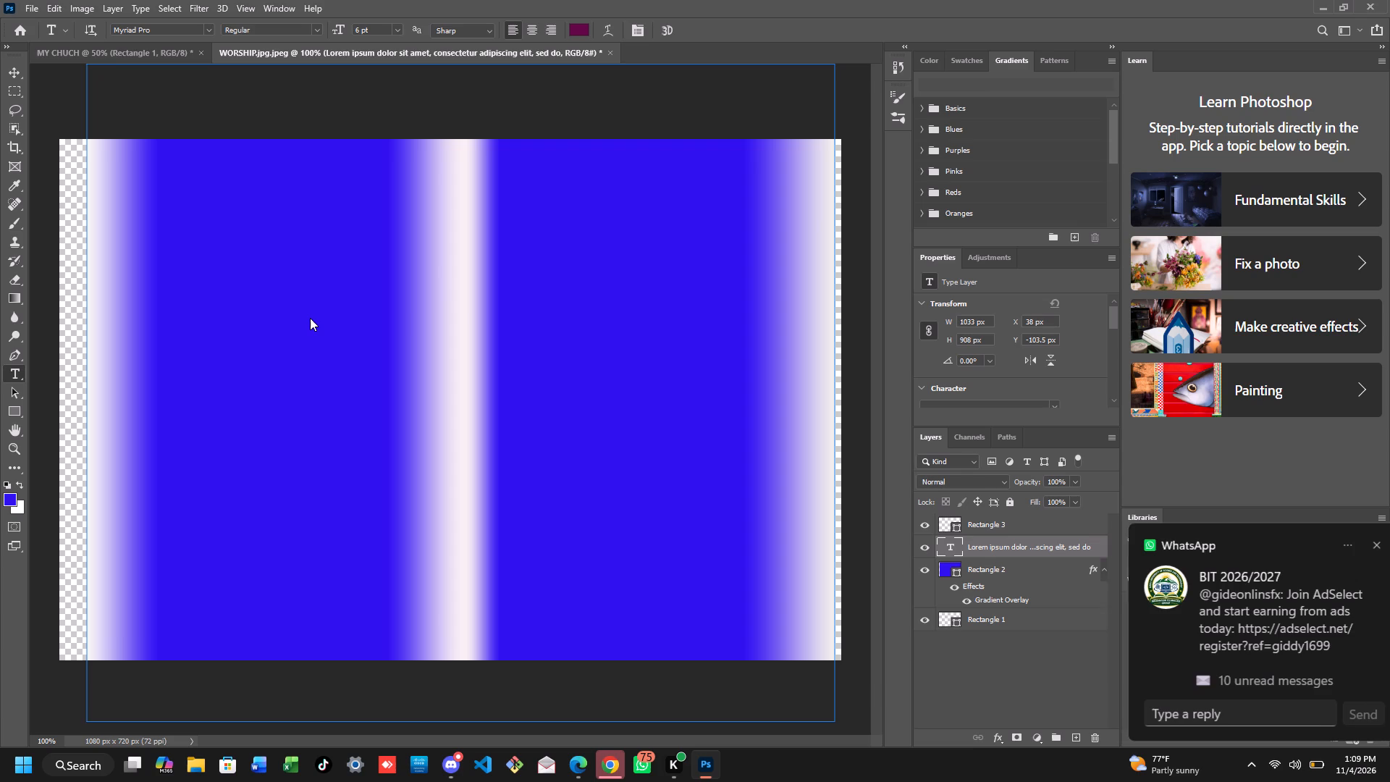
Add a separate horizontal text line on the left blue band, enter PRAYER NIGHT, and commit it by switching to the Move tool.
{"action": "left_click", "coordinate": [310, 318]}
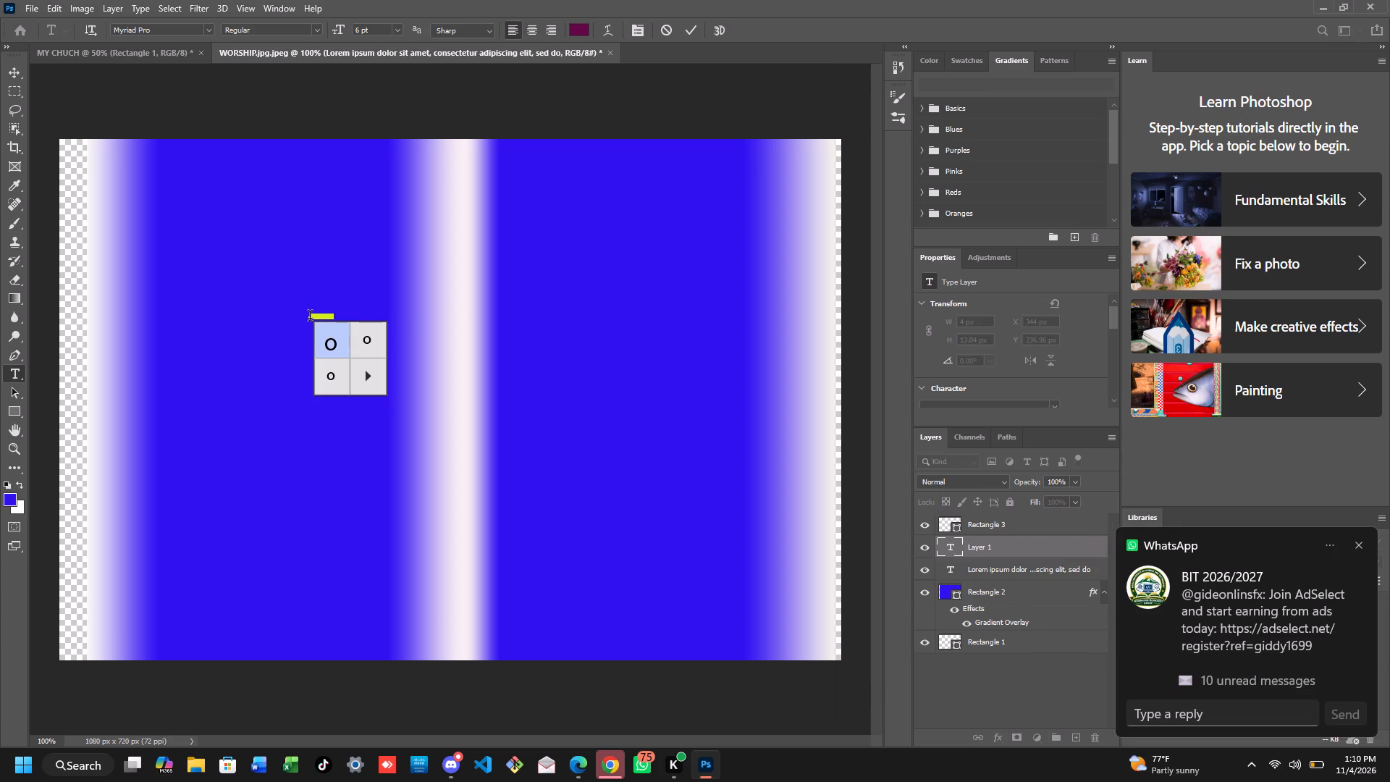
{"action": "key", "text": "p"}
{"action": "left_click", "coordinate": [334, 351]}
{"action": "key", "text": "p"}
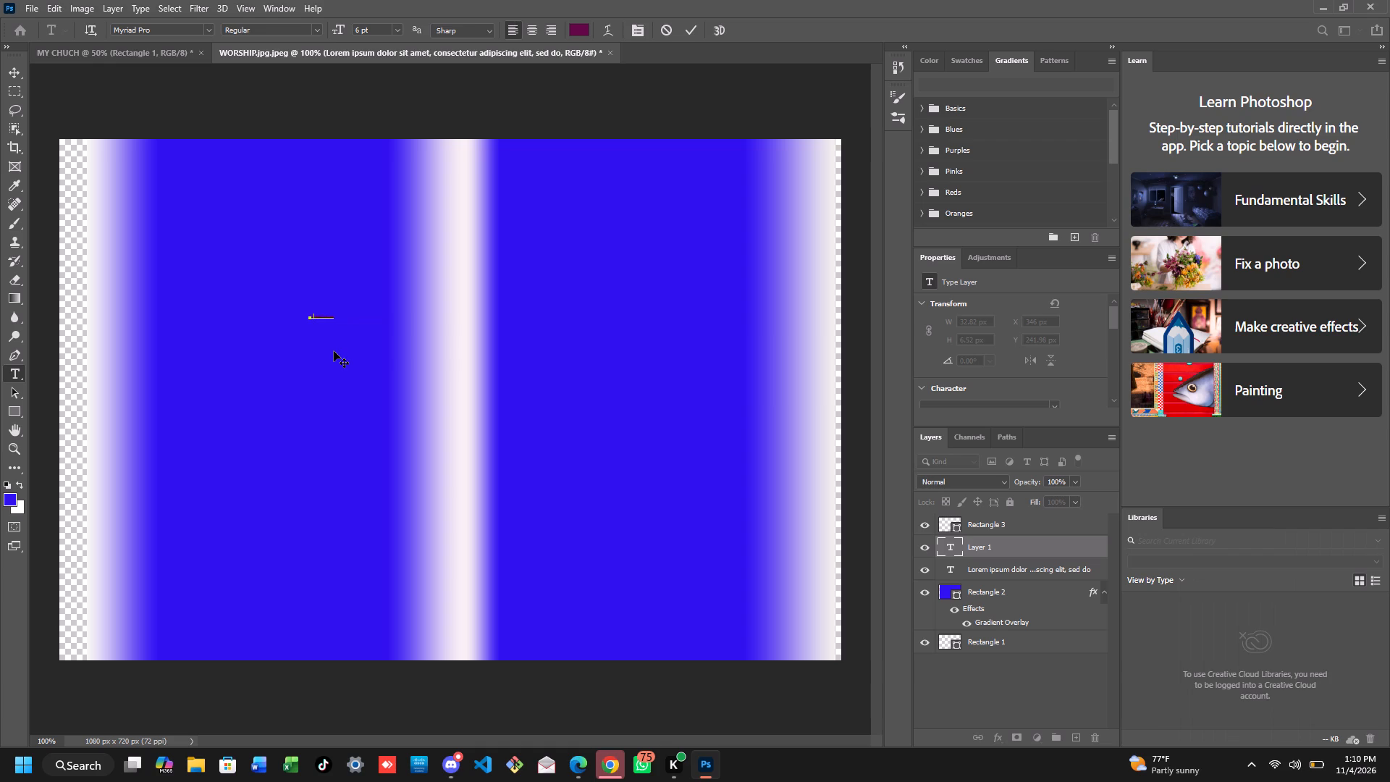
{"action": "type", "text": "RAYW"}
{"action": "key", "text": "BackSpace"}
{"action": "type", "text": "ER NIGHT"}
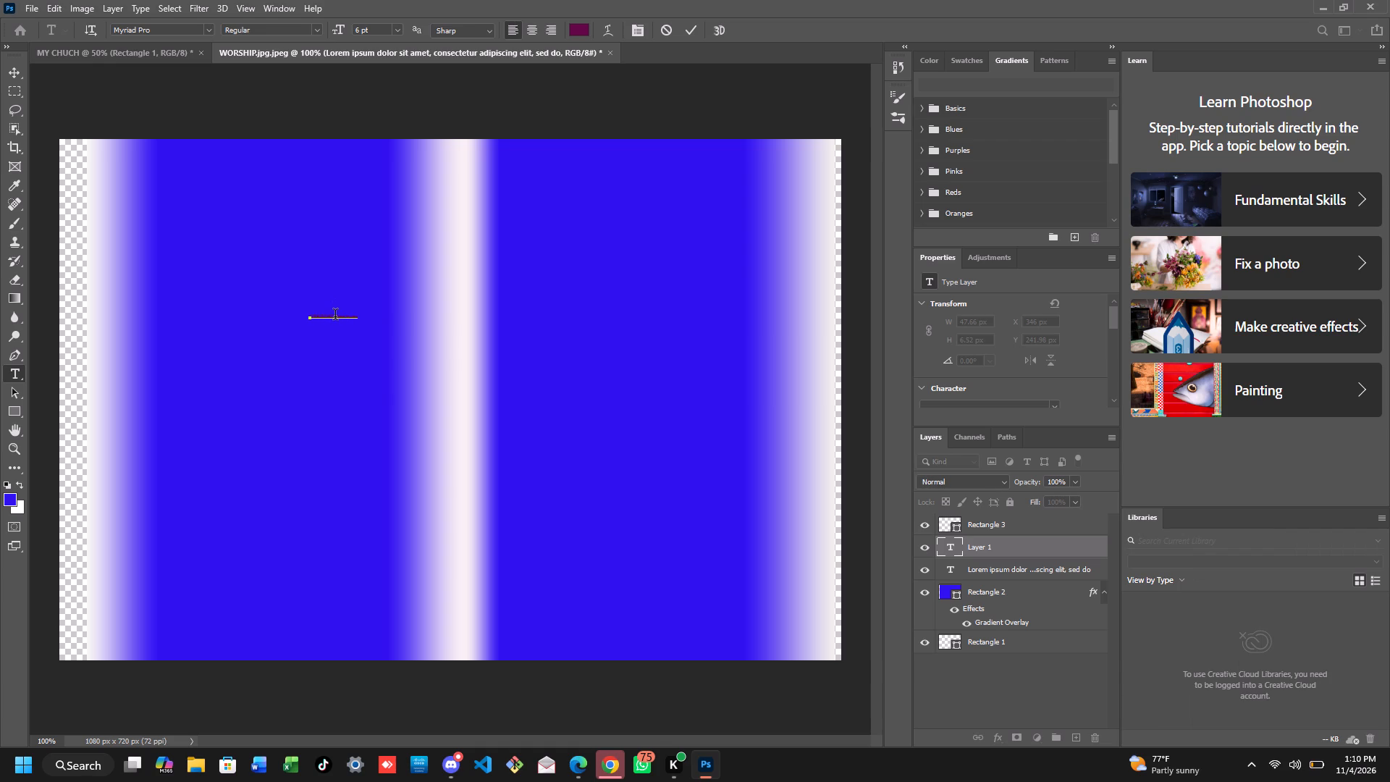
{"action": "right_click", "coordinate": [335, 316]}
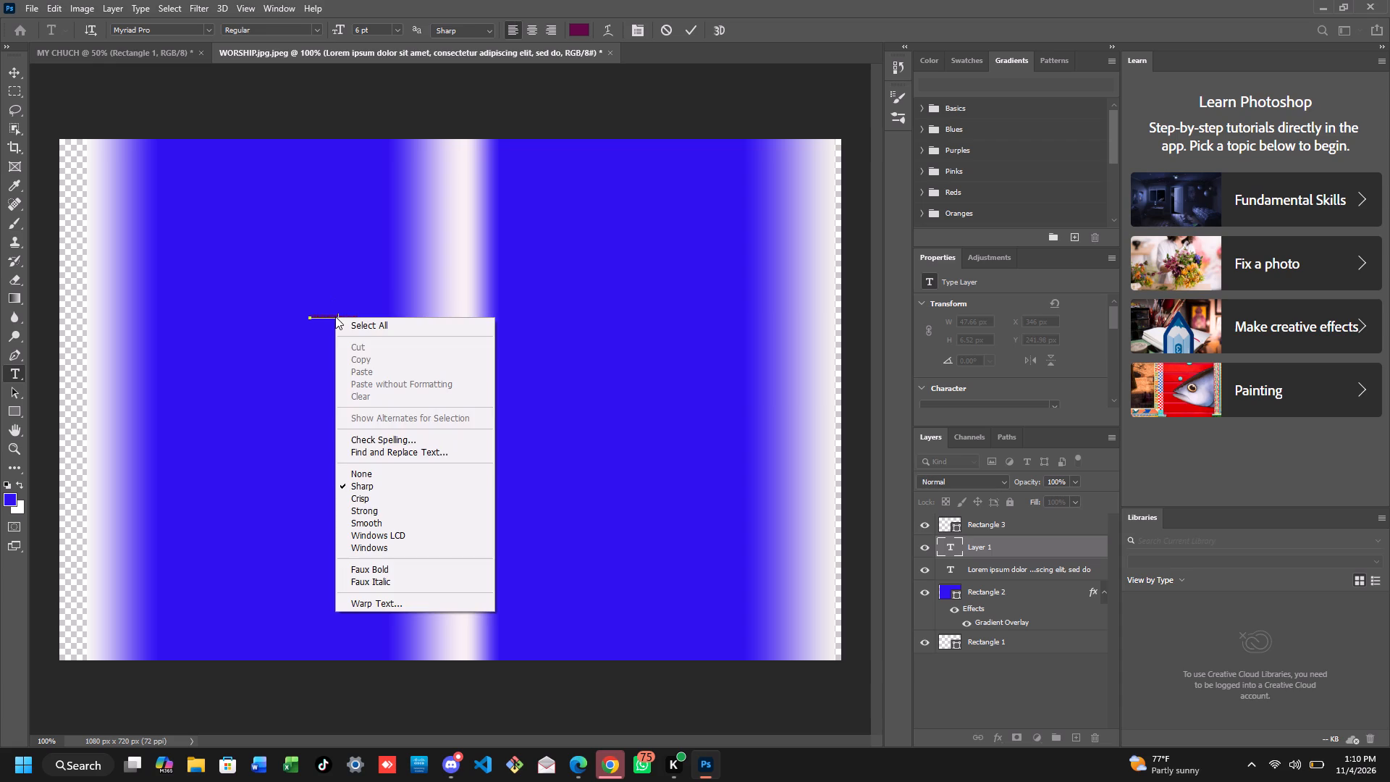
{"action": "left_click", "coordinate": [335, 316]}
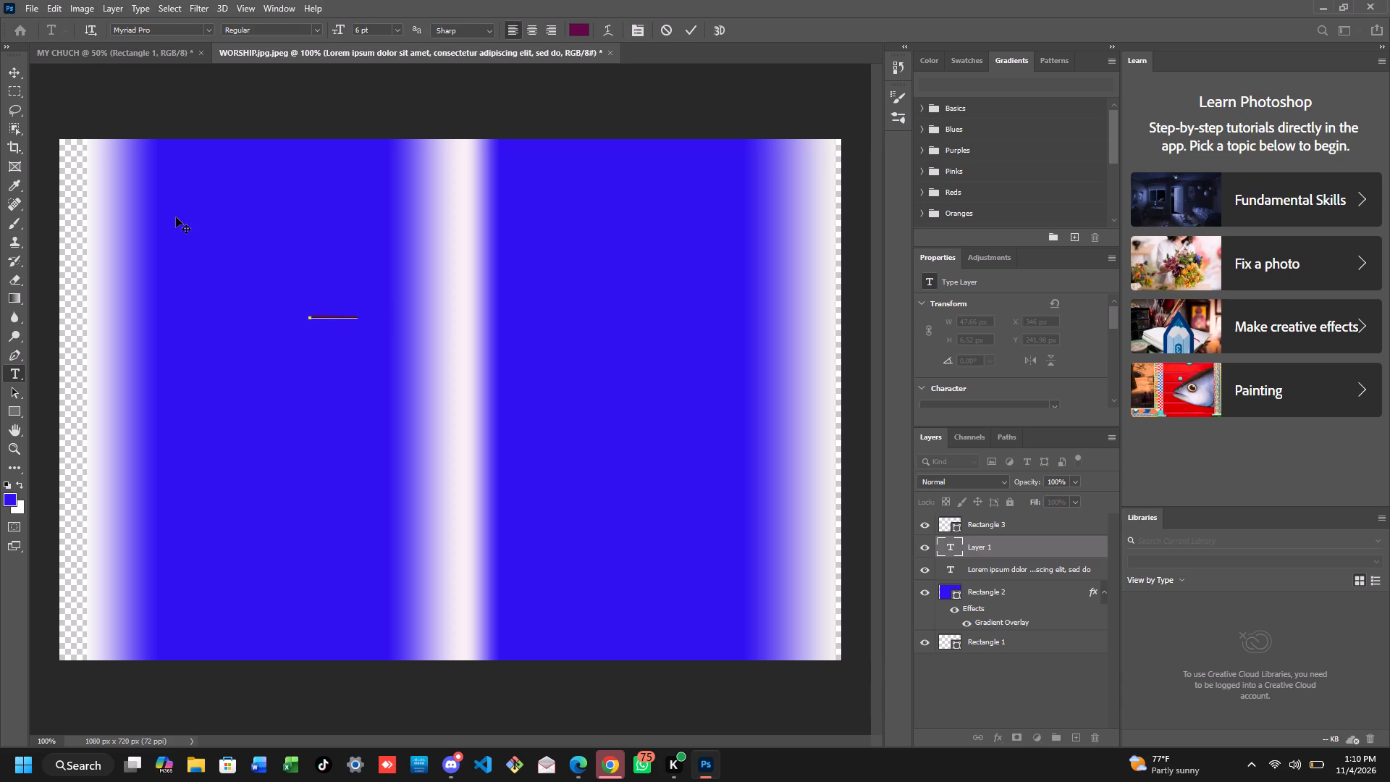
{"action": "left_click", "coordinate": [14, 73]}
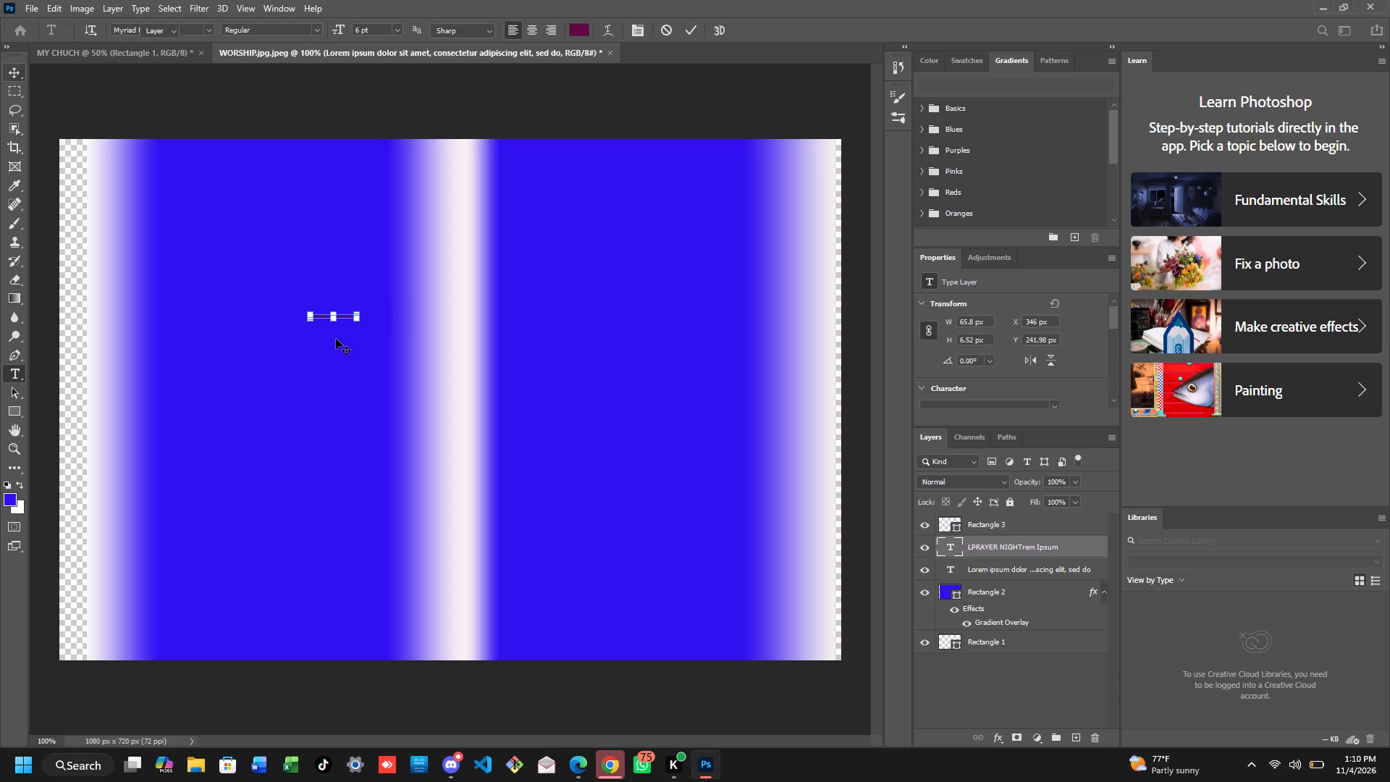
Scale the PRAYER NIGHT text proportionally to about 1173%, move it to the upper middle of the canvas, and apply the transform.
{"action": "left_click_drag", "start_coordinate": [333, 311], "coordinate": [335, 287]}
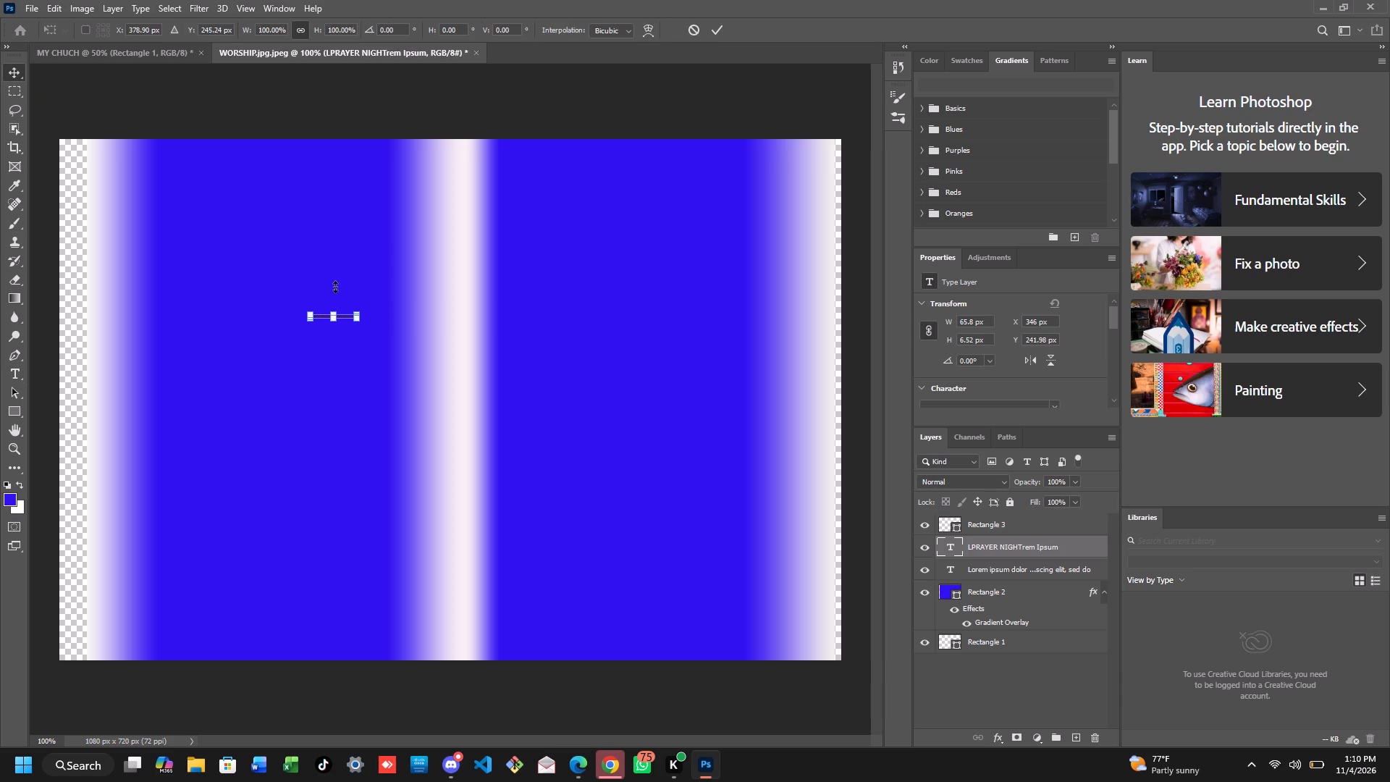
{"action": "left_click_drag", "start_coordinate": [335, 287], "coordinate": [342, 261]}
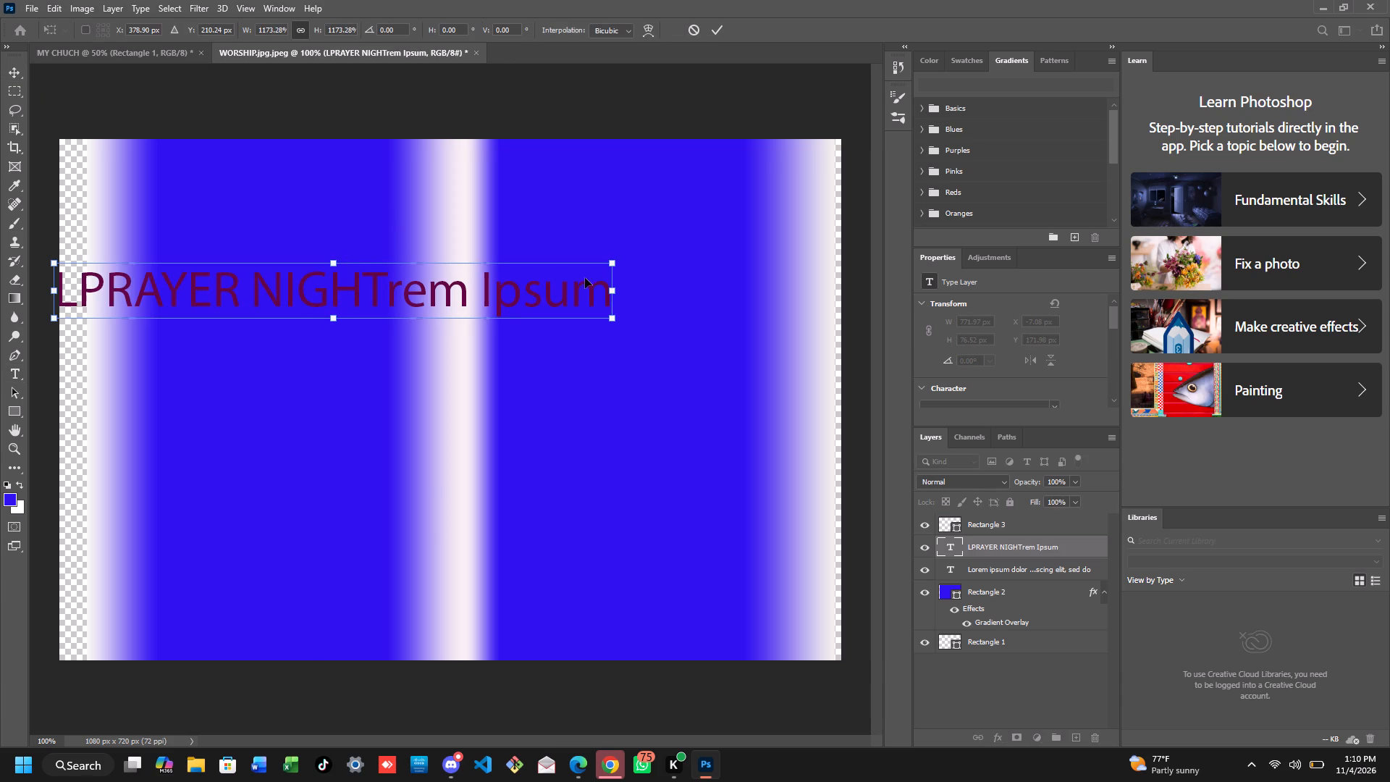
{"action": "left_click_drag", "start_coordinate": [392, 267], "coordinate": [500, 247]}
{"action": "left_click", "coordinate": [180, 265]}
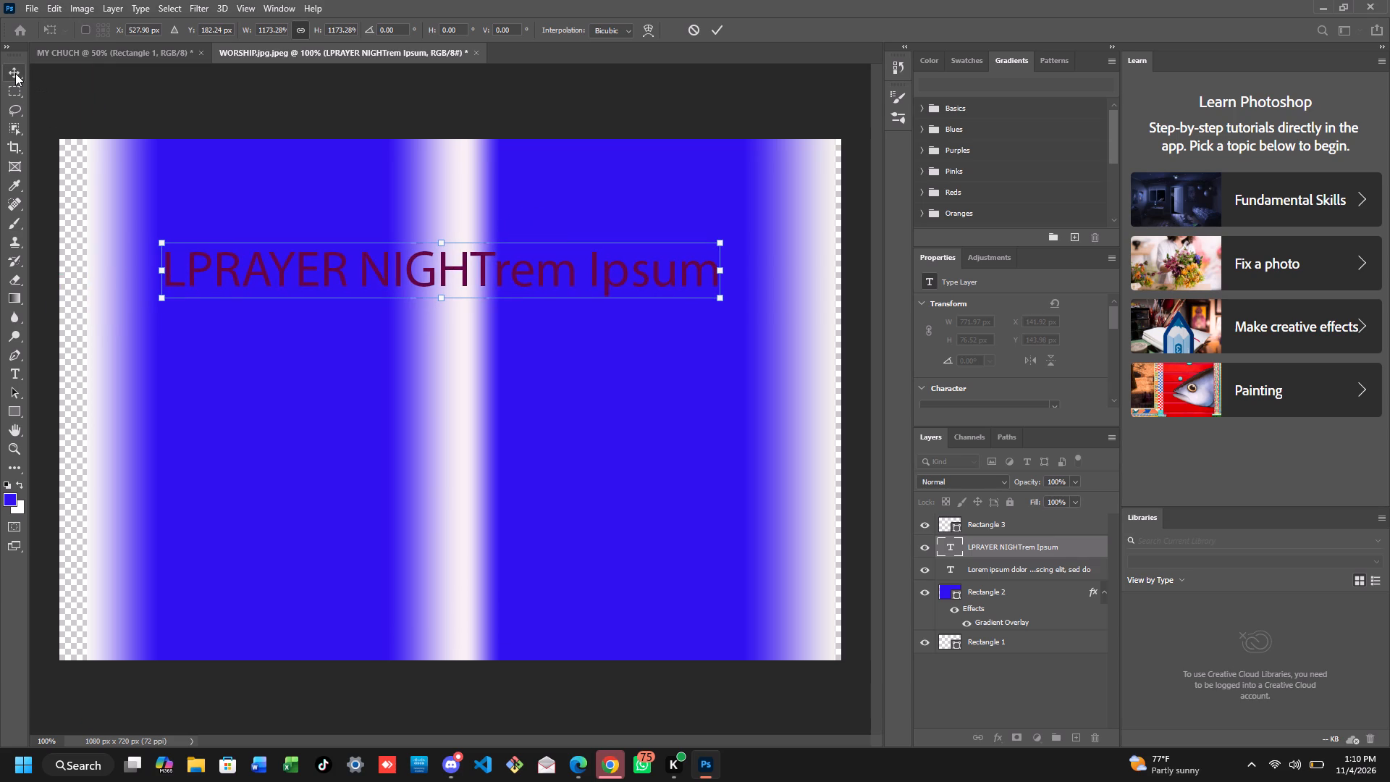
{"action": "left_click", "coordinate": [15, 73]}
{"action": "left_click", "coordinate": [181, 266]}
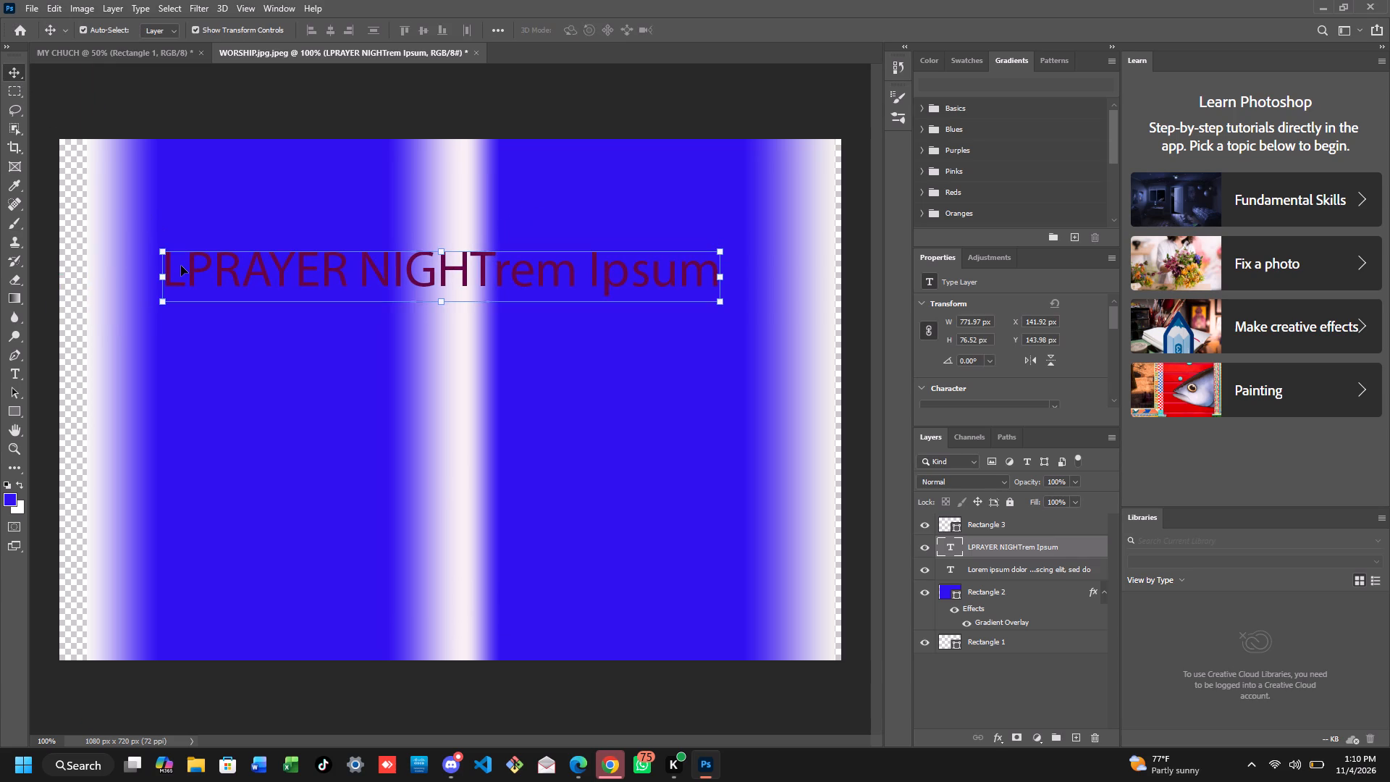
Scale the PRAYER NIGHT text proportionally to about 89%, move it up near the canvas's upper edge, and apply the transform.
{"action": "left_click", "coordinate": [586, 271]}
{"action": "left_click_drag", "start_coordinate": [723, 277], "coordinate": [660, 274]}
{"action": "left_click_drag", "start_coordinate": [660, 274], "coordinate": [660, 274]}
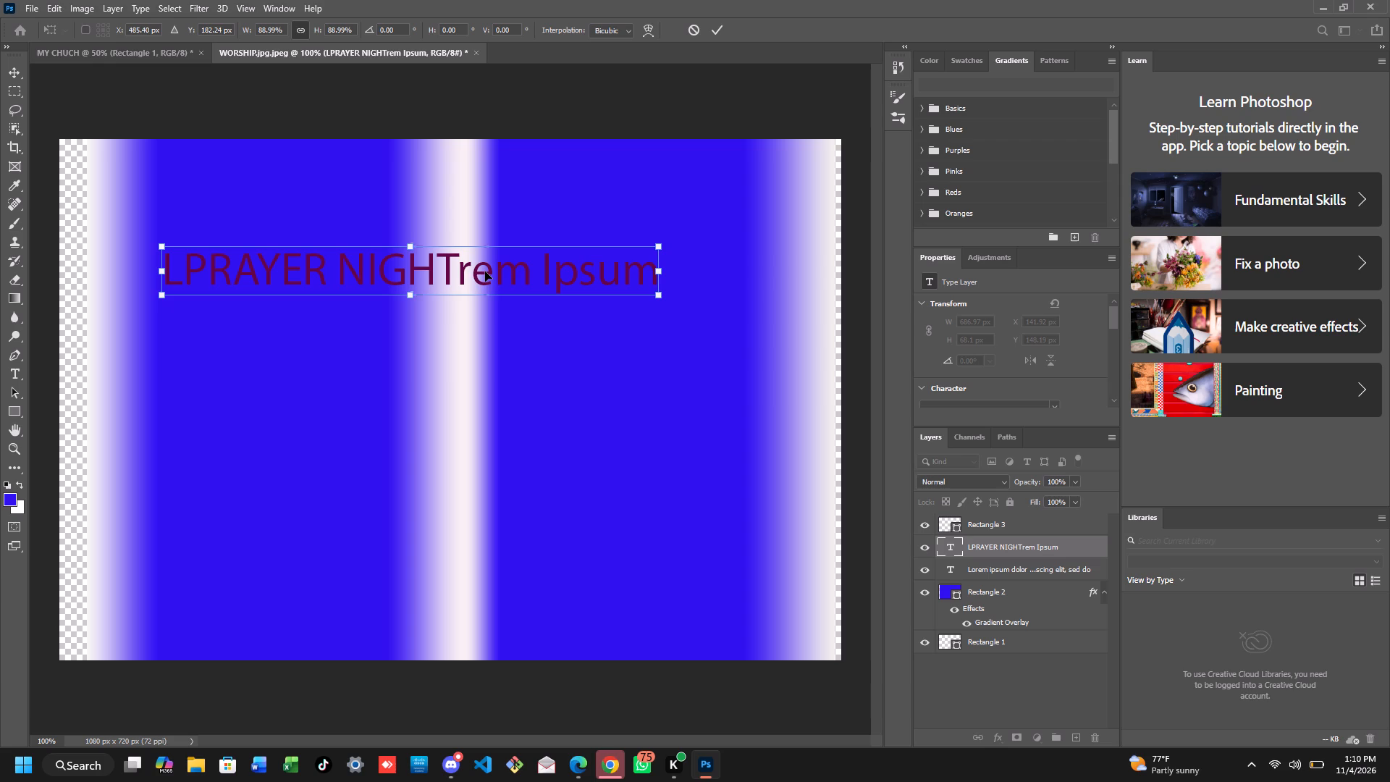
{"action": "left_click_drag", "start_coordinate": [485, 272], "coordinate": [485, 213]}
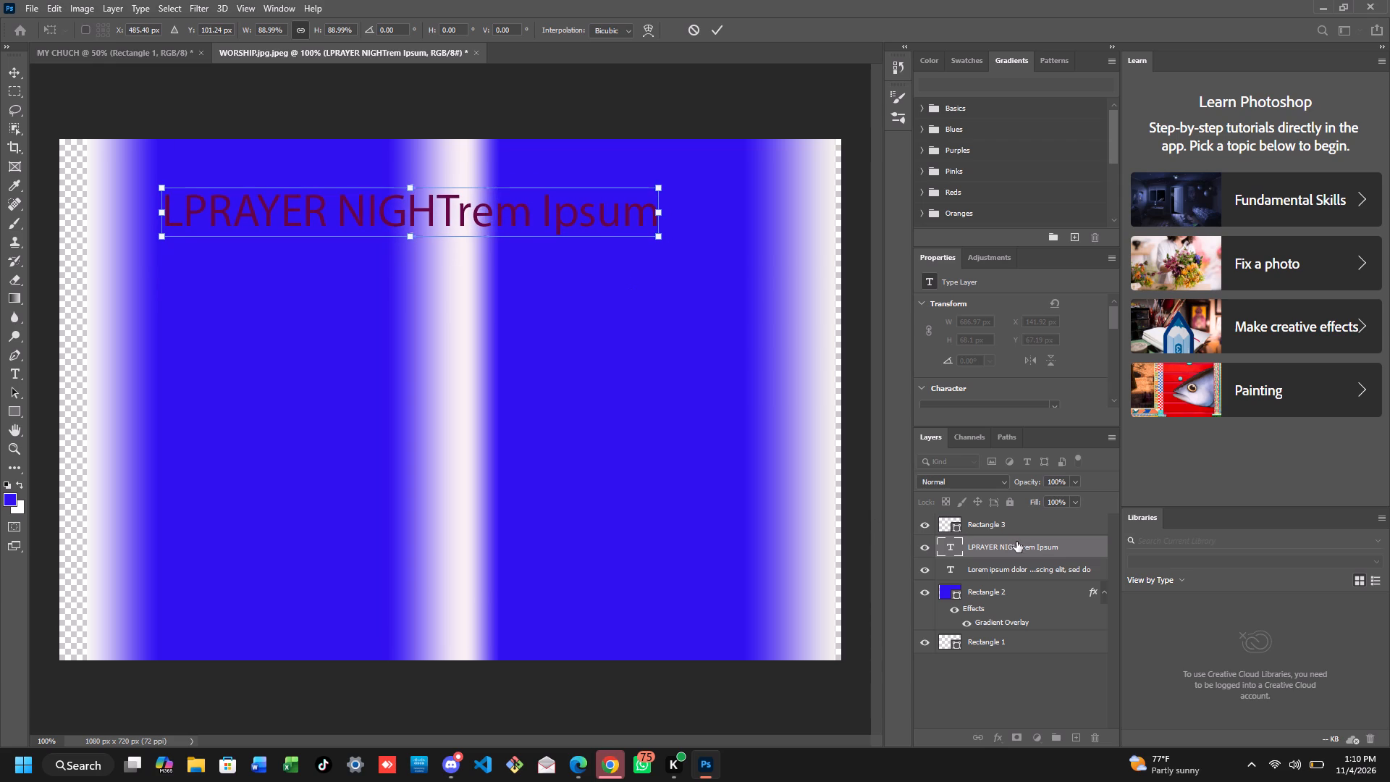
{"action": "right_click", "coordinate": [1016, 542]}
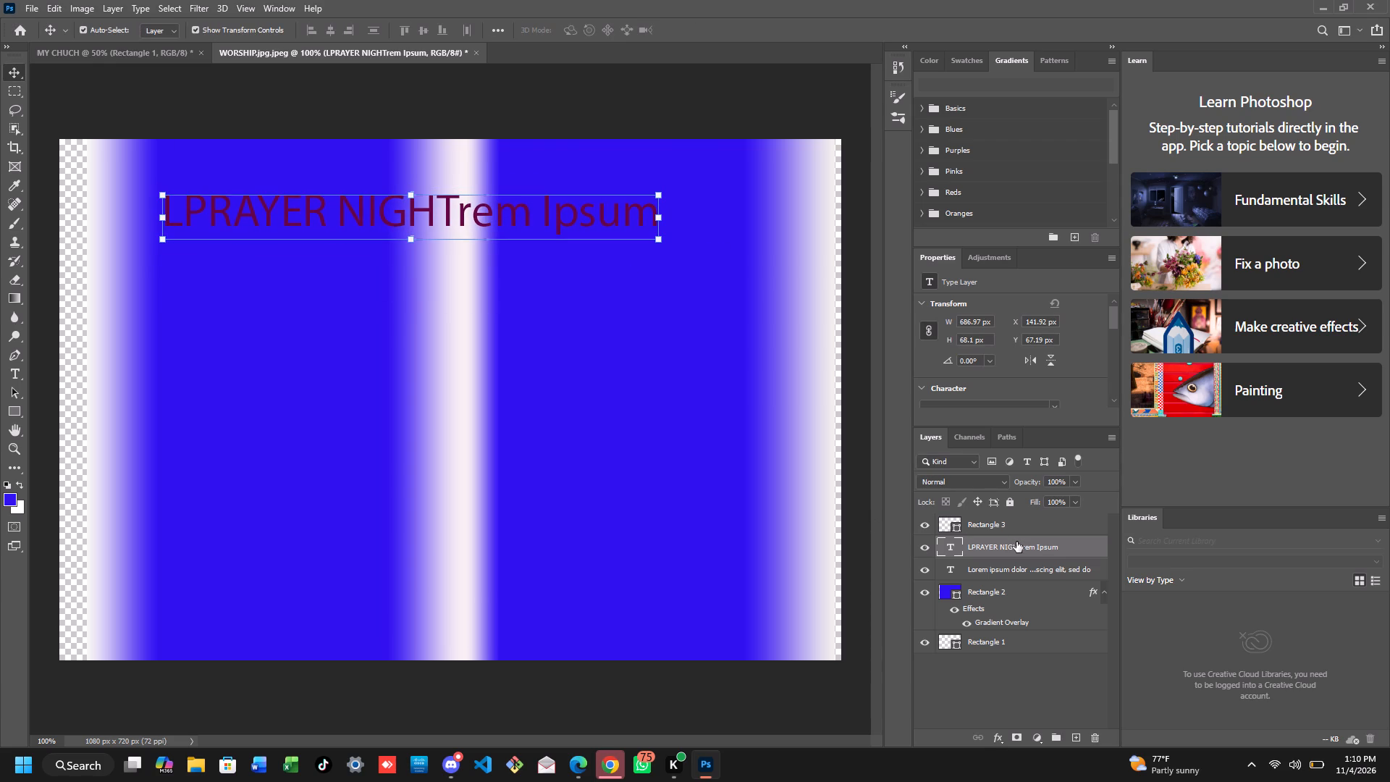
Open the PRAYER NIGHT text layer's blending options and set the This Layer white value of Blend If to 189.
{"action": "right_click", "coordinate": [1016, 542]}
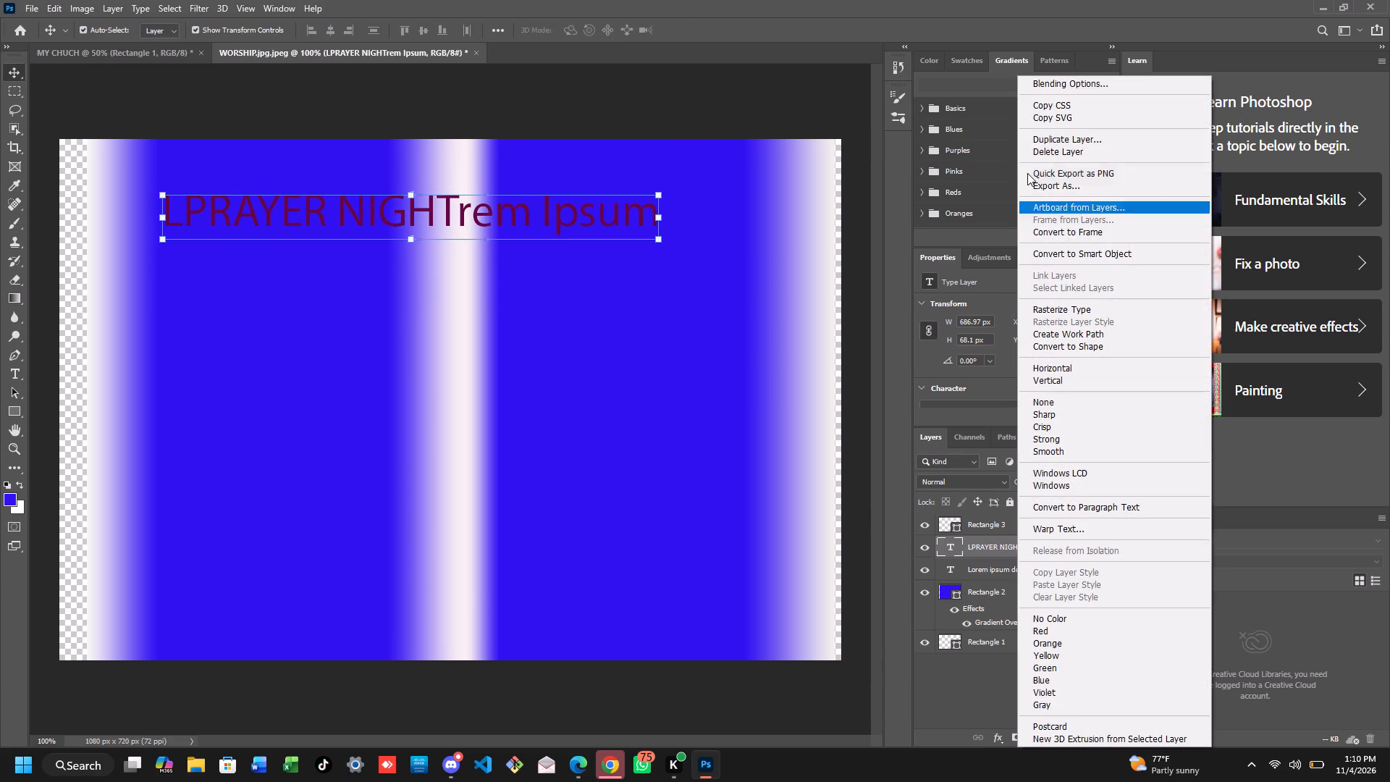
{"action": "left_click", "coordinate": [1092, 84]}
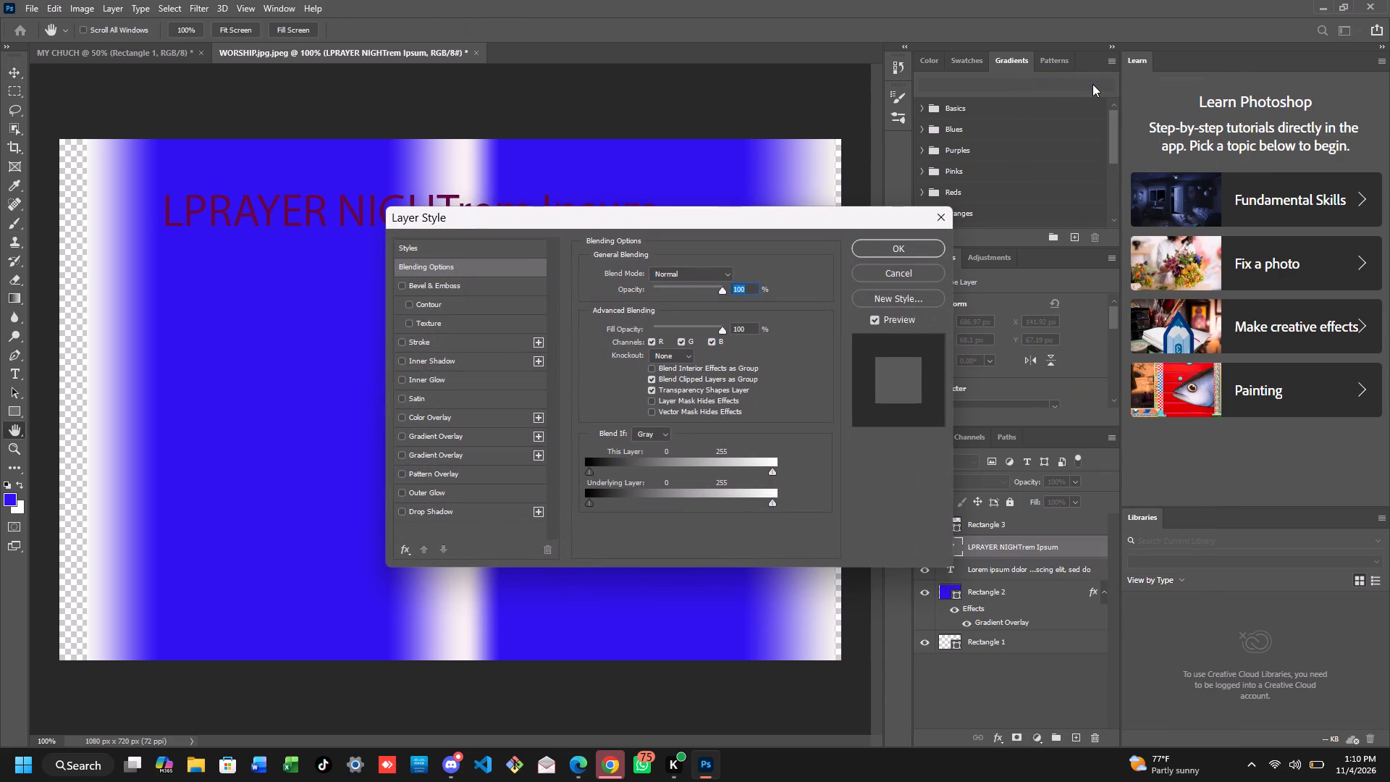
{"action": "left_click", "coordinate": [695, 469]}
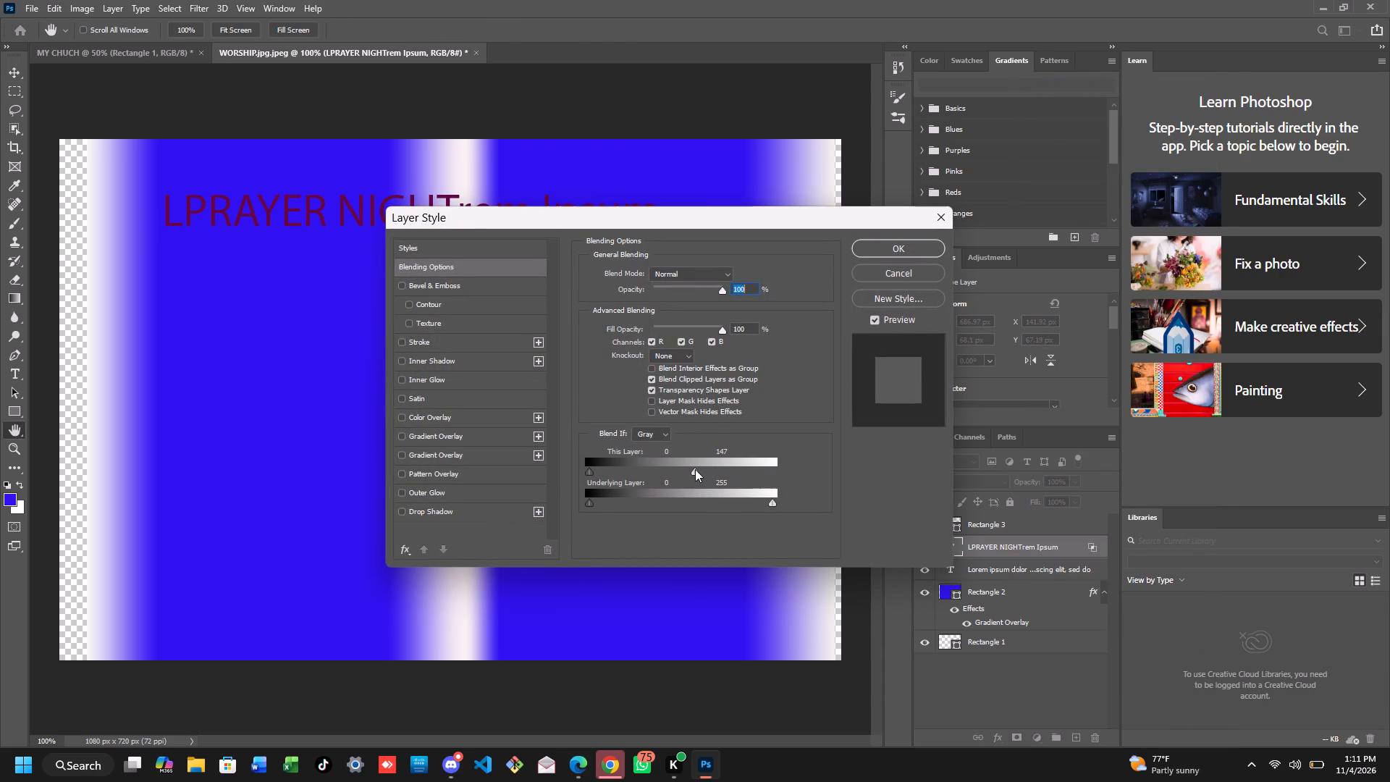
{"action": "left_click", "coordinate": [695, 469]}
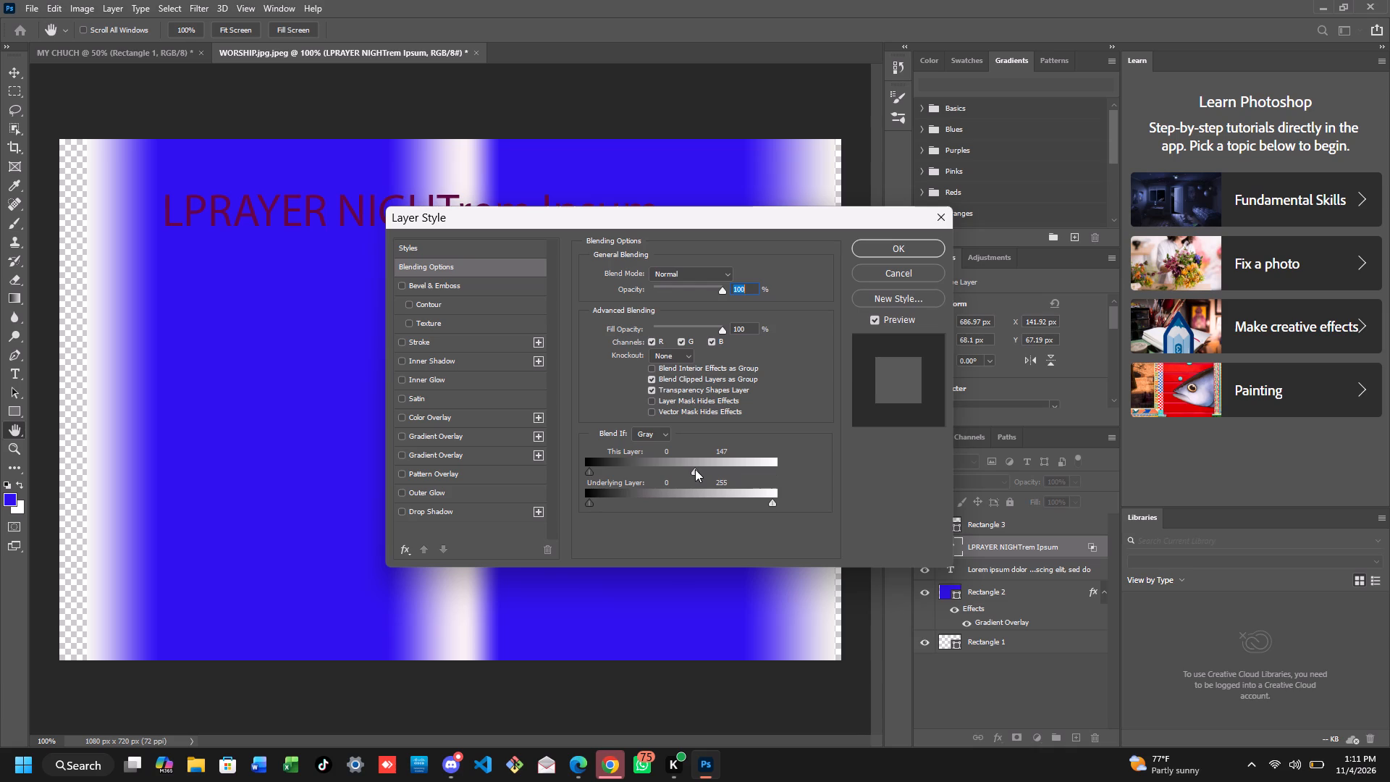
{"action": "left_click", "coordinate": [725, 466]}
{"action": "left_click", "coordinate": [287, 215]}
Enable the first Gradient Overlay and the Color Overlay on the text layer, and add a second Color Overlay.
{"action": "left_click", "coordinate": [404, 437]}
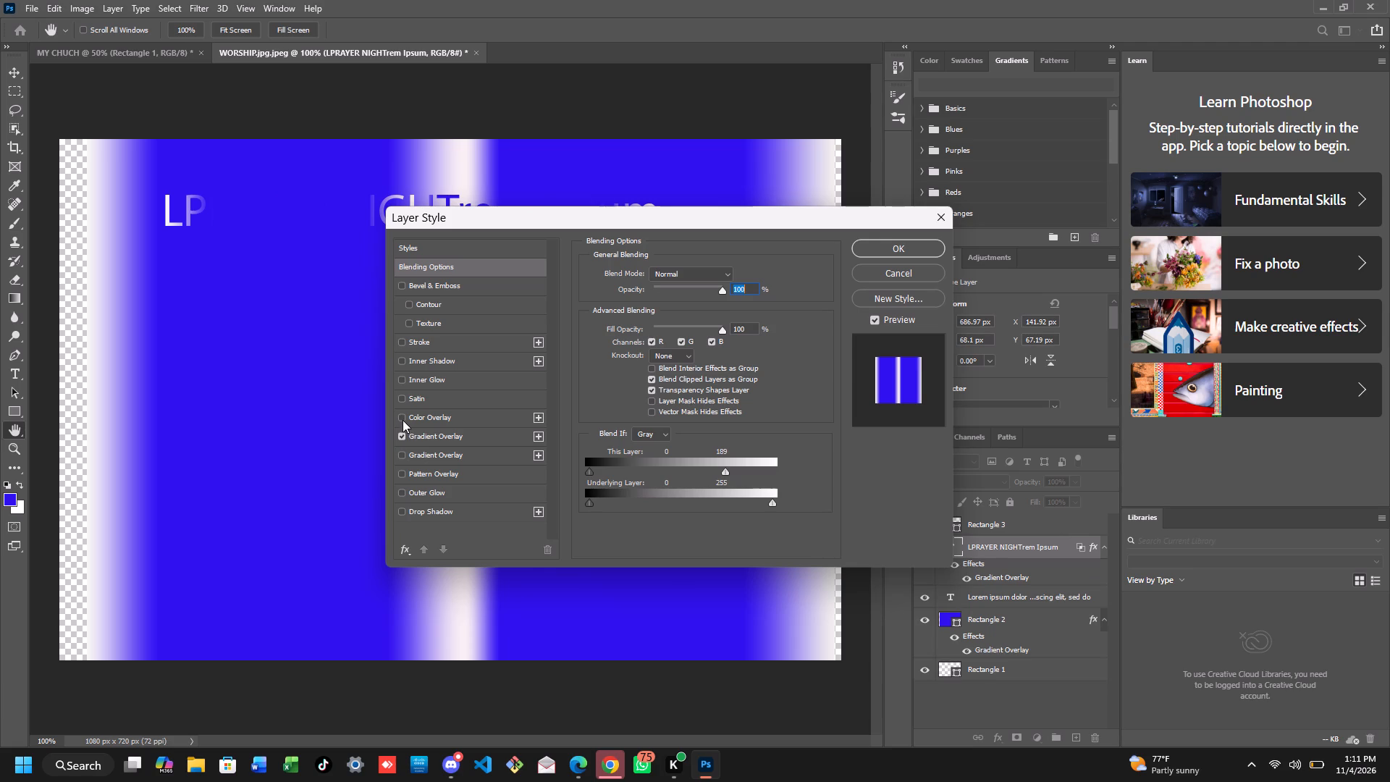
{"action": "left_click", "coordinate": [403, 419]}
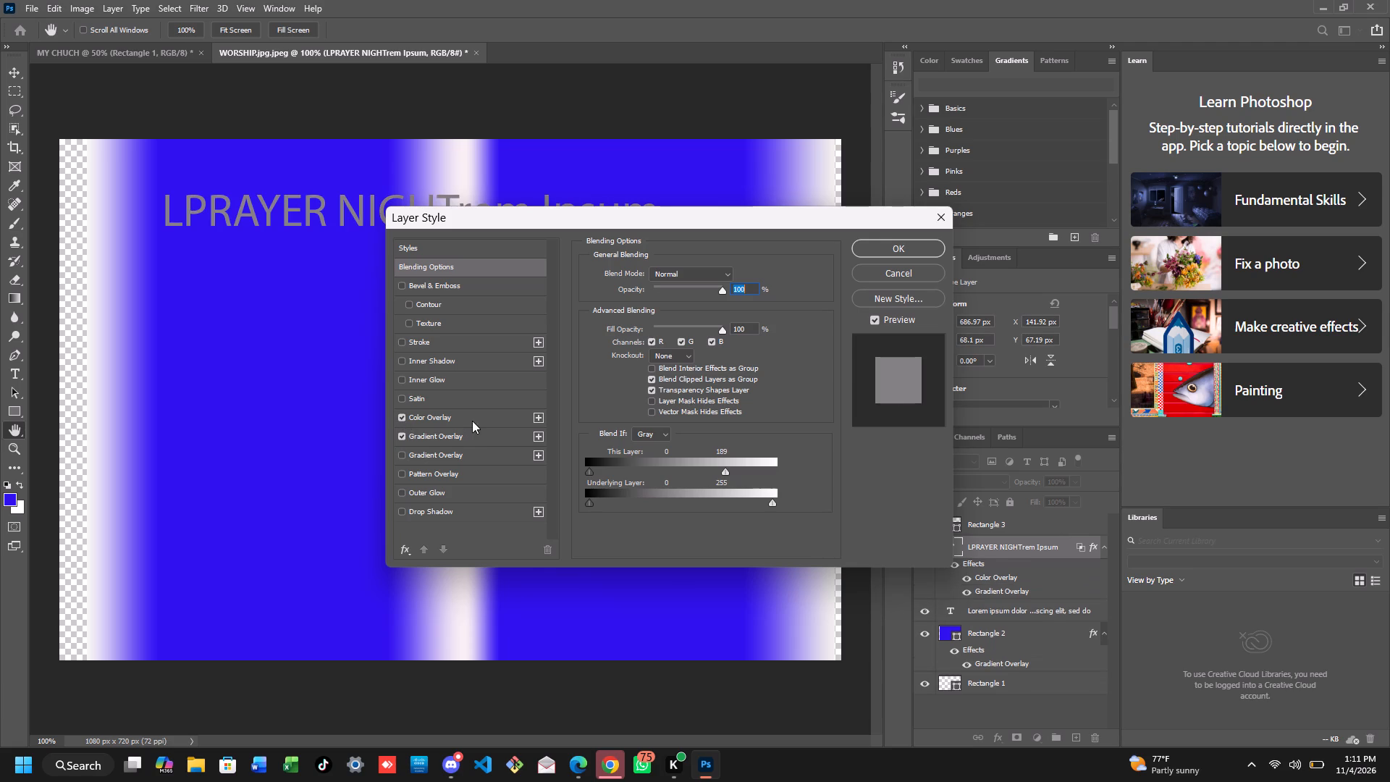
{"action": "left_click", "coordinate": [536, 413]}
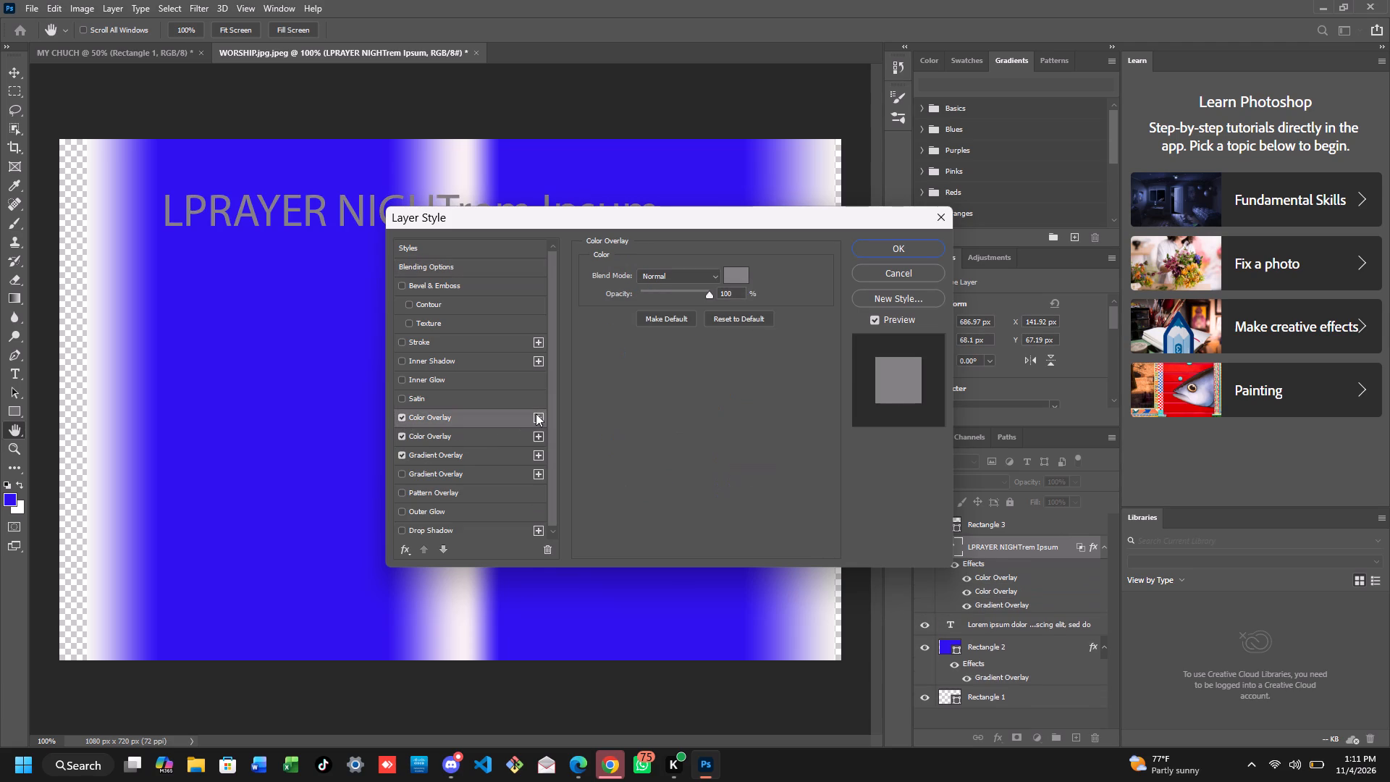
Choose bright magenta e515e8 as the color of the added Color Overlay, using the hue-based color view.
{"action": "left_click", "coordinate": [746, 273]}
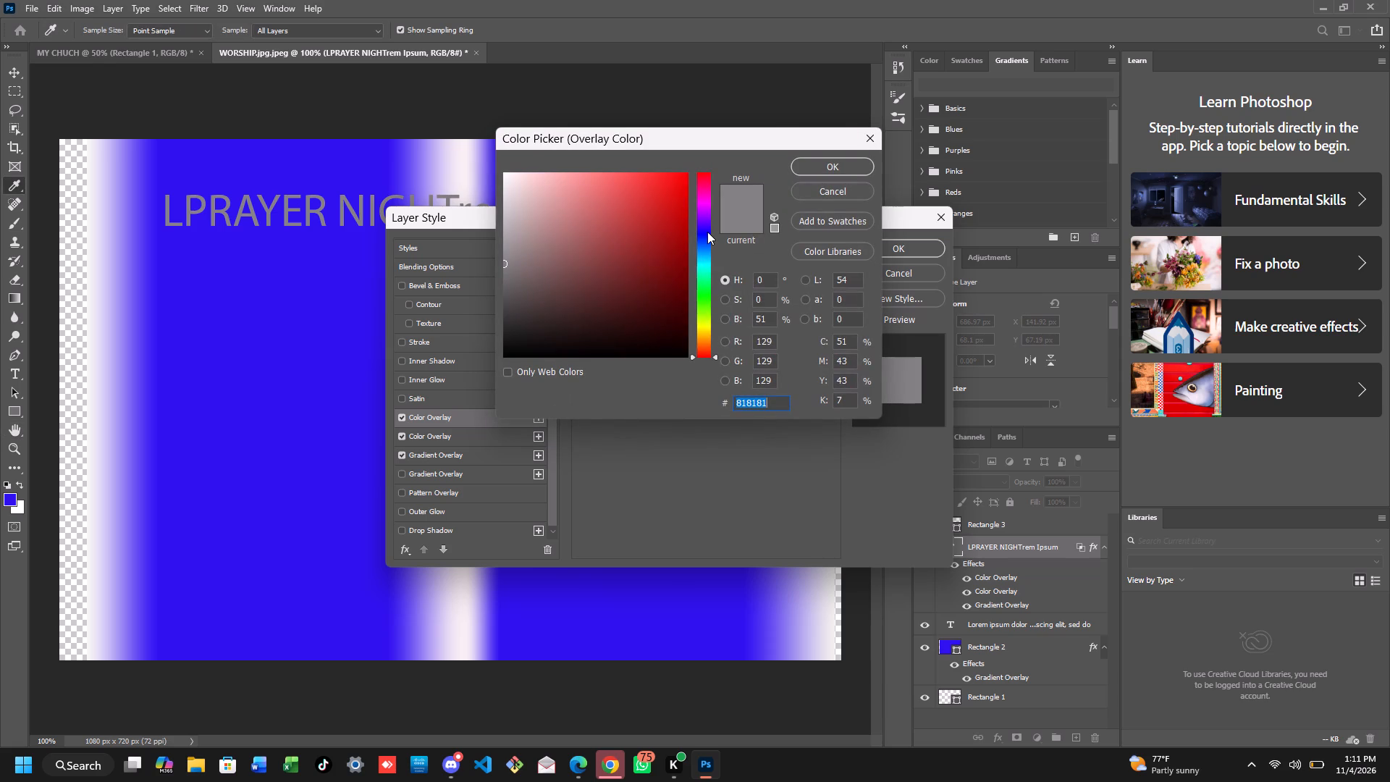
{"action": "left_click", "coordinate": [707, 232]}
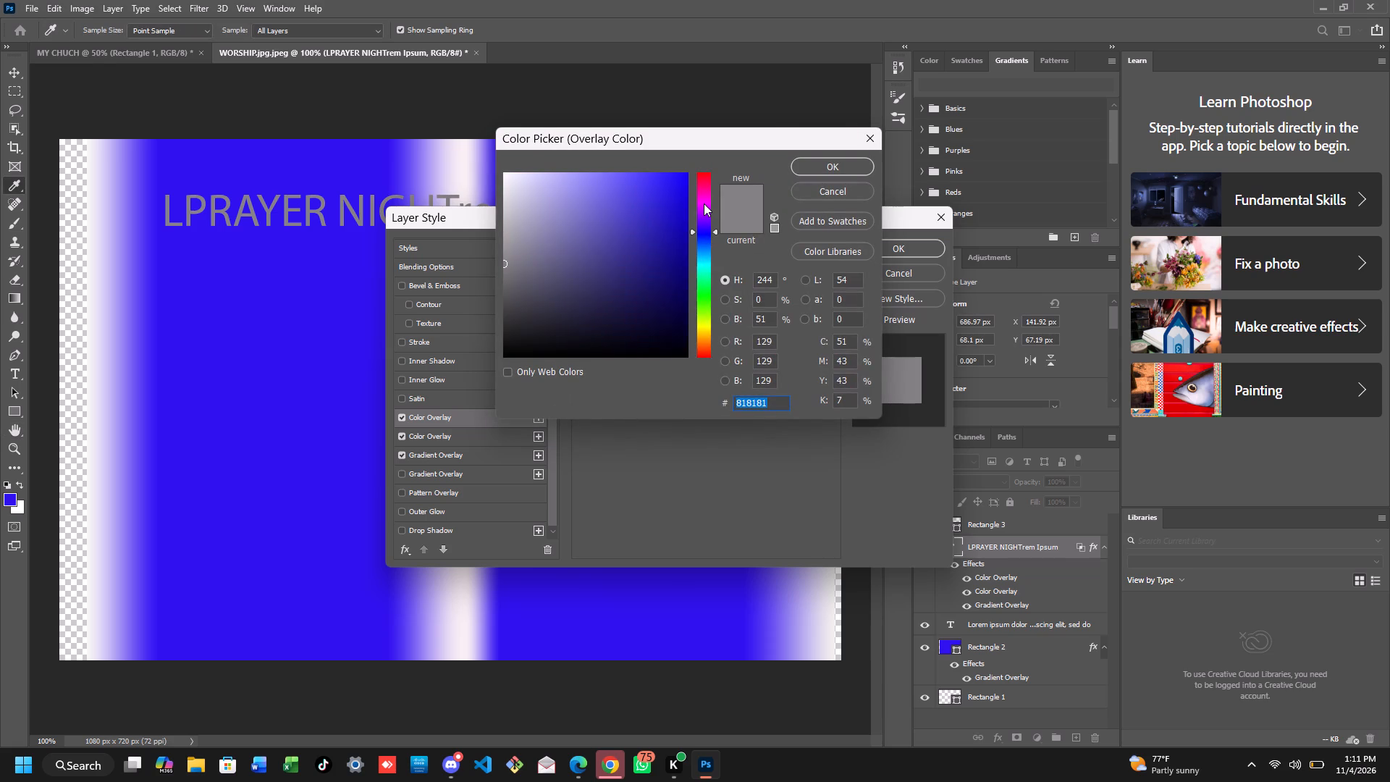
{"action": "double_click", "coordinate": [704, 203]}
{"action": "left_click", "coordinate": [648, 224]}
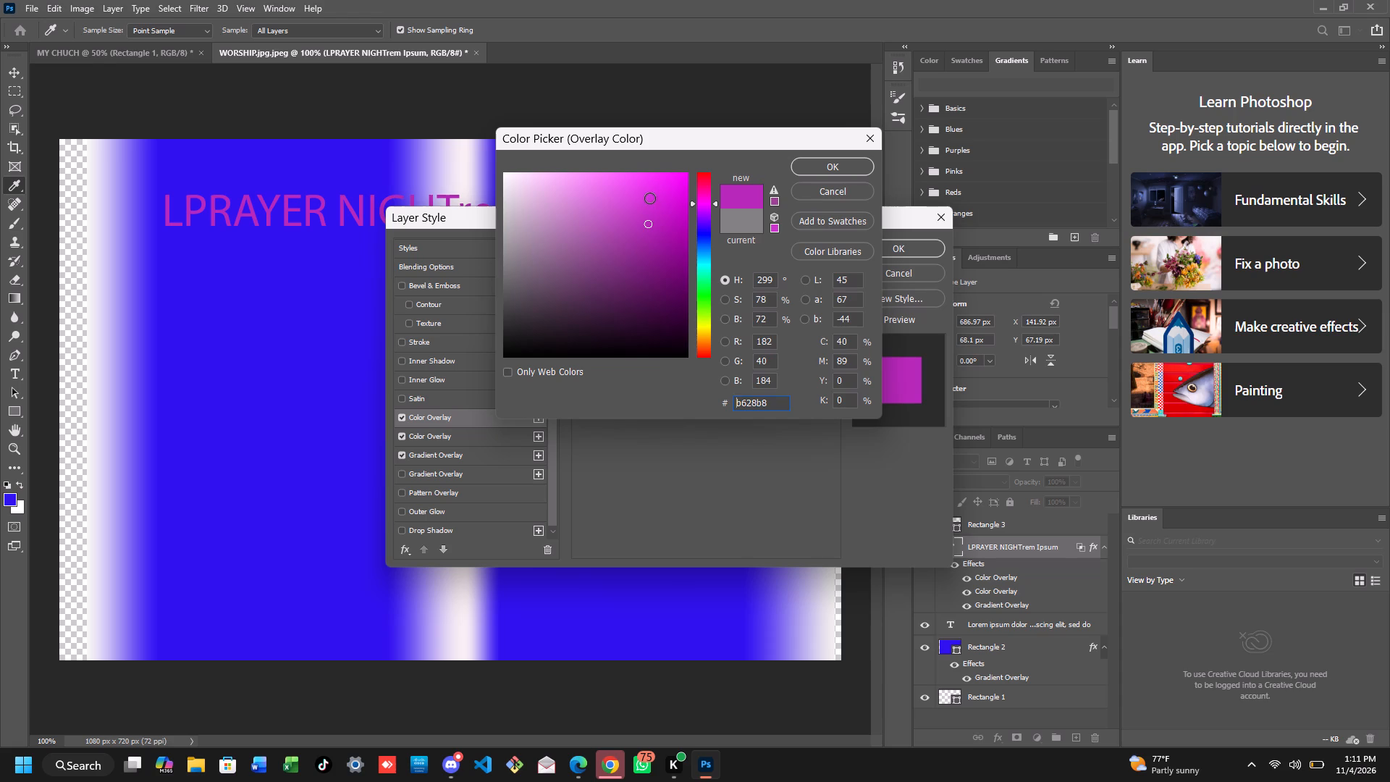
{"action": "left_click", "coordinate": [653, 193]}
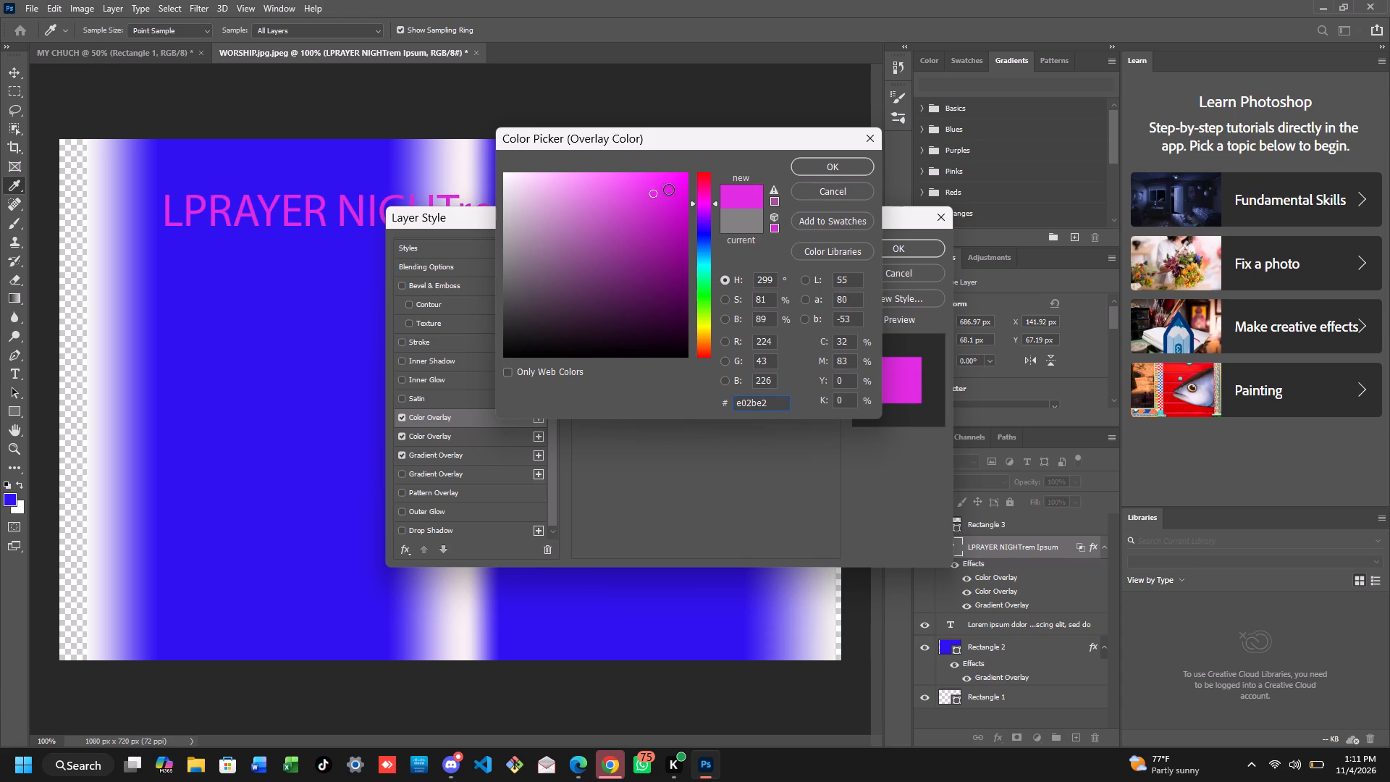
{"action": "left_click", "coordinate": [671, 189]}
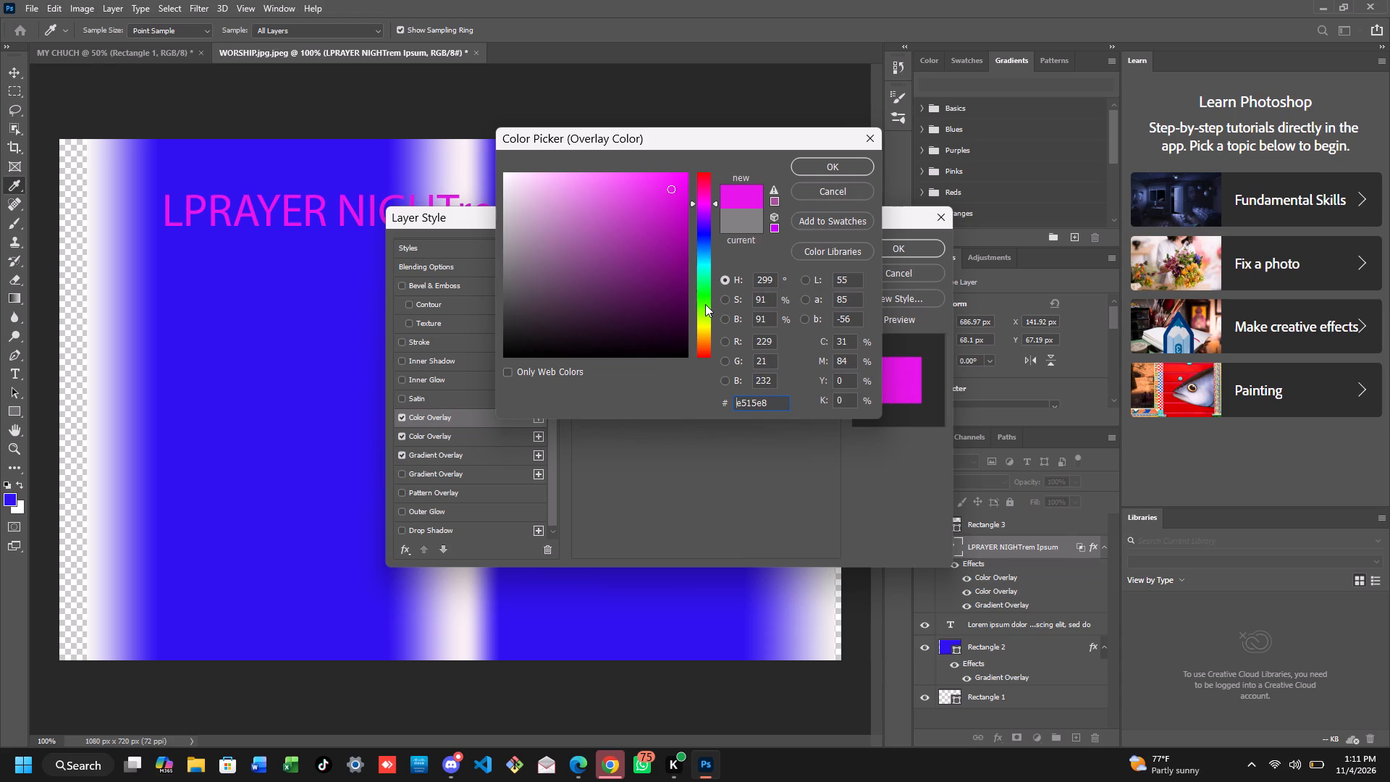
{"action": "left_click", "coordinate": [724, 299]}
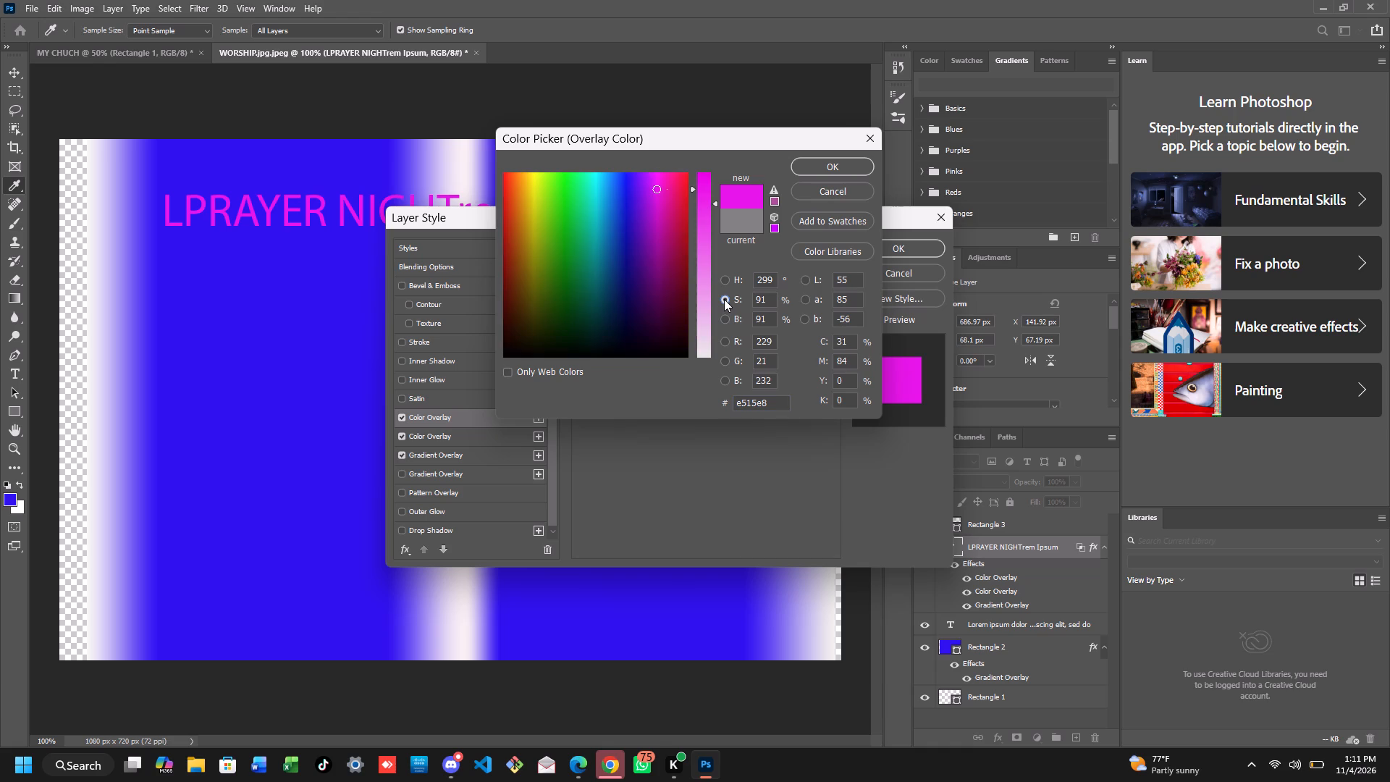
{"action": "left_click", "coordinate": [724, 299]}
{"action": "left_click", "coordinate": [725, 277]}
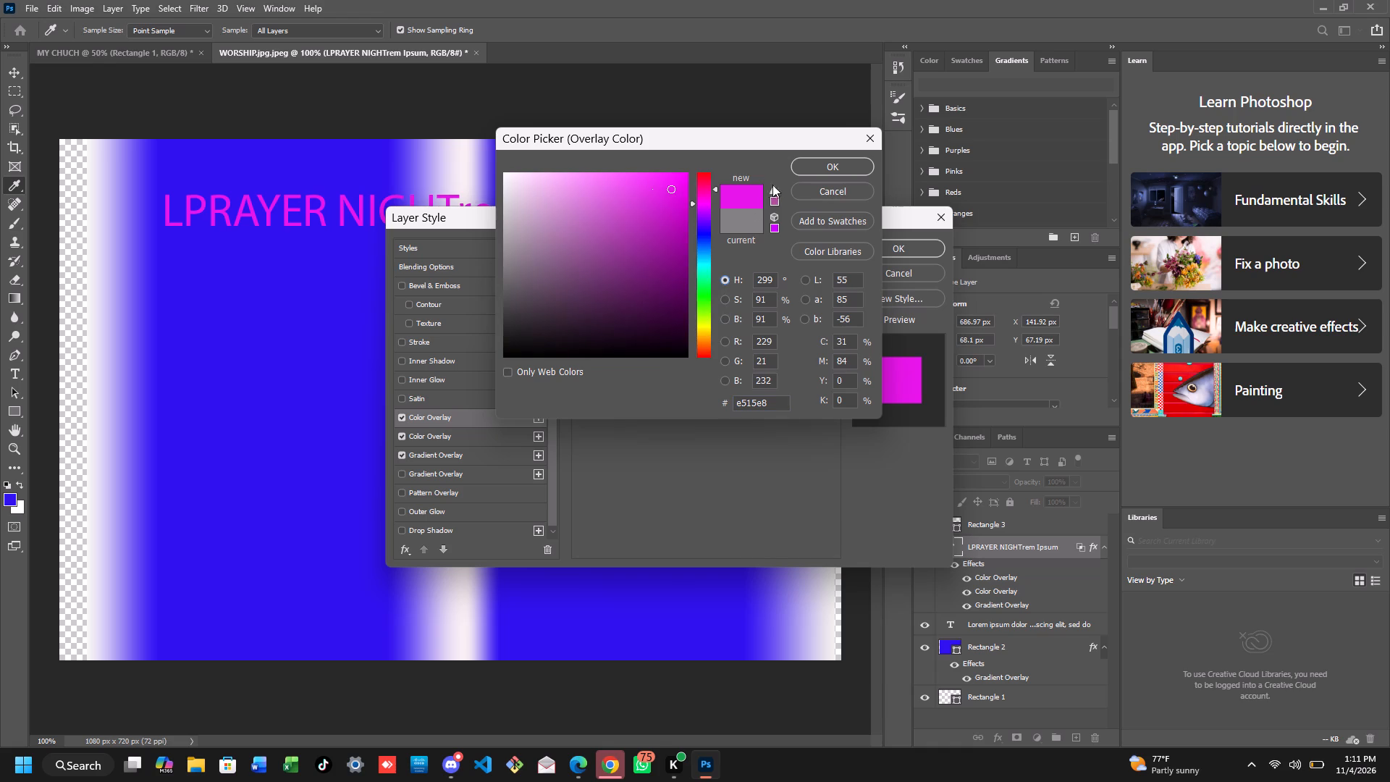
Set the added Color Overlay to PANTONE Purple C from the PANTONE+ Solid Coated color library, trying its violet and blue swatches first.
{"action": "left_click", "coordinate": [827, 252]}
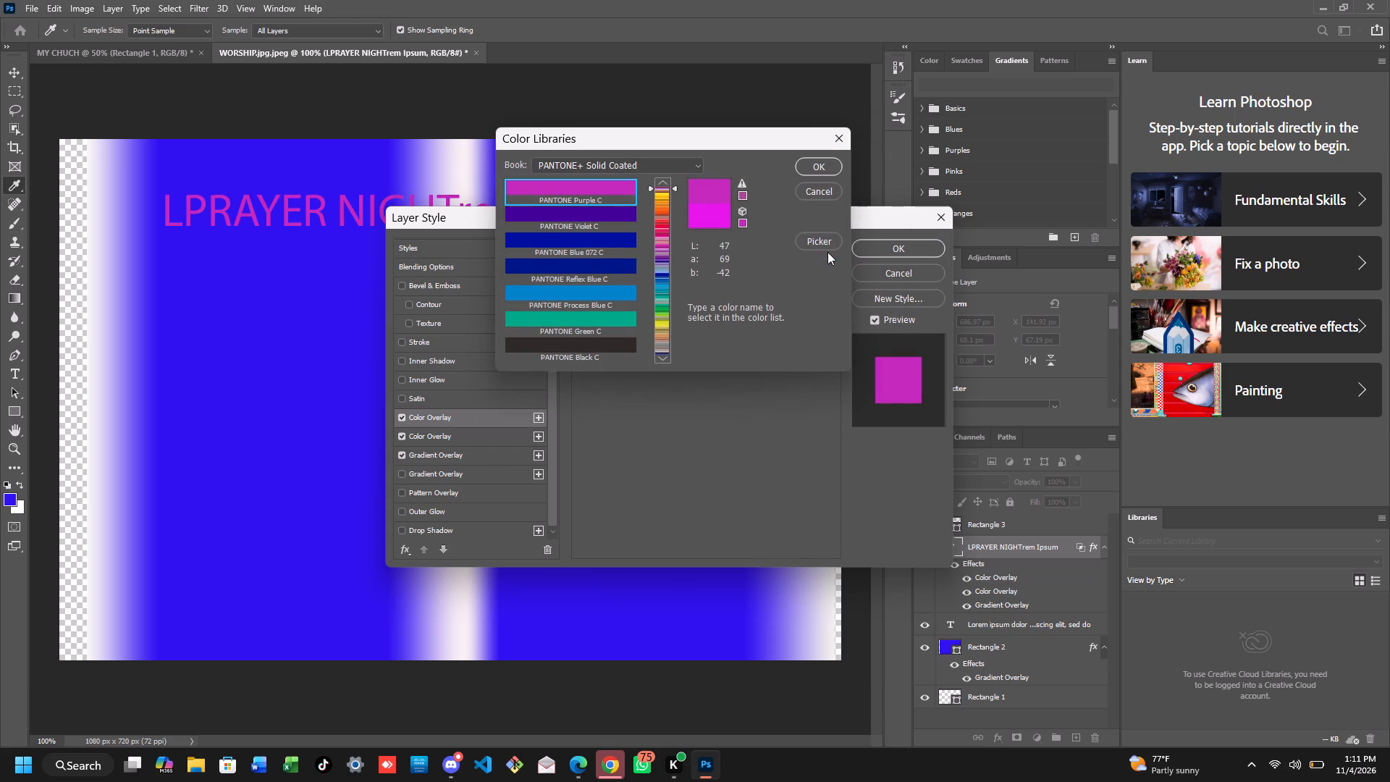
{"action": "left_click", "coordinate": [608, 215]}
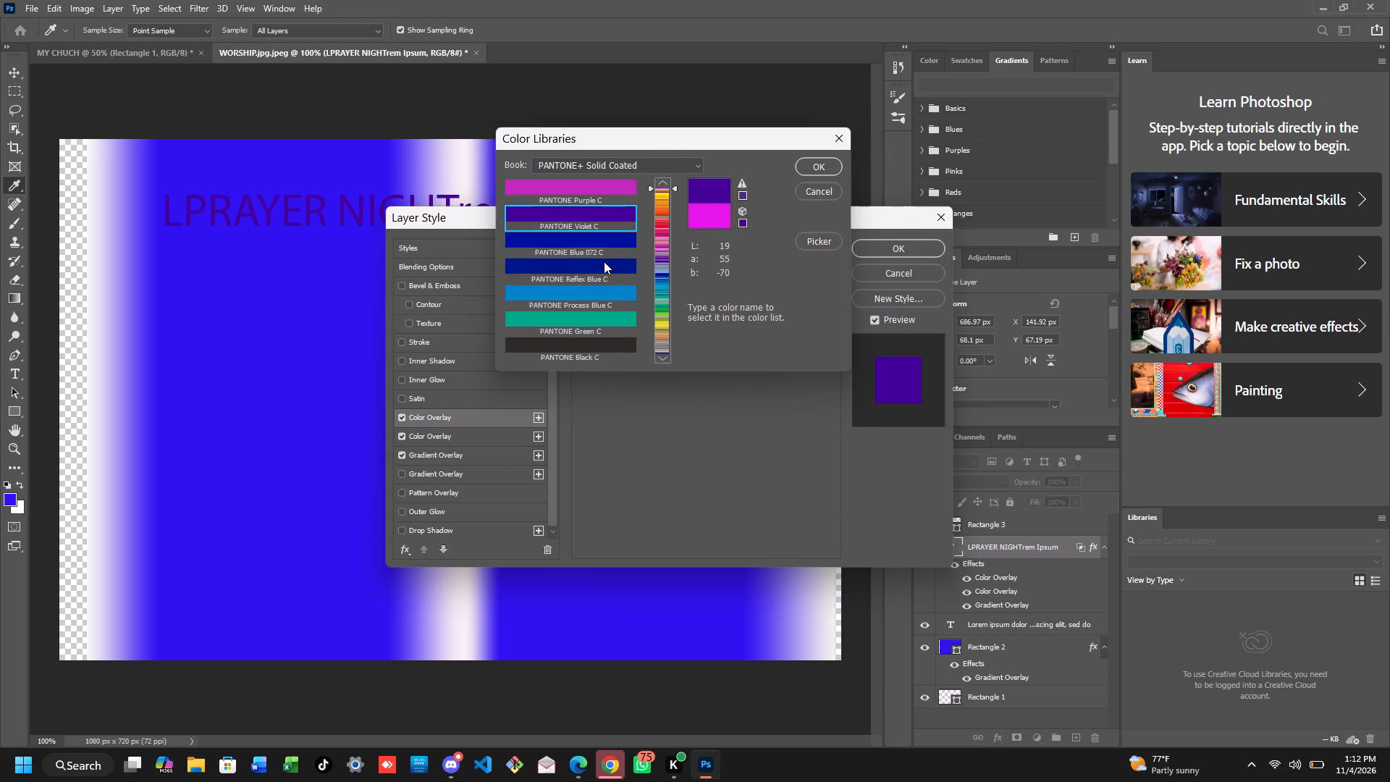
{"action": "left_click", "coordinate": [604, 261]}
{"action": "left_click", "coordinate": [594, 301]}
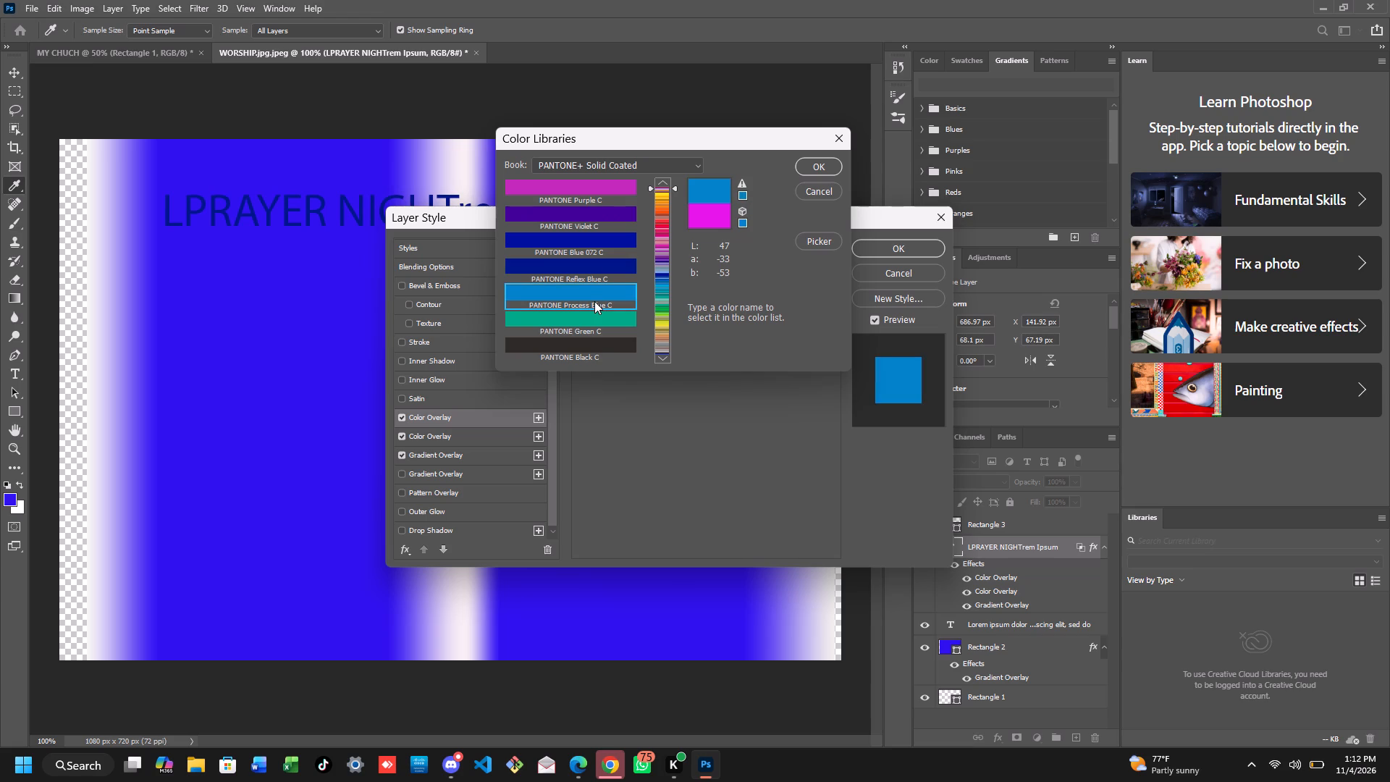
{"action": "left_click", "coordinate": [580, 186]}
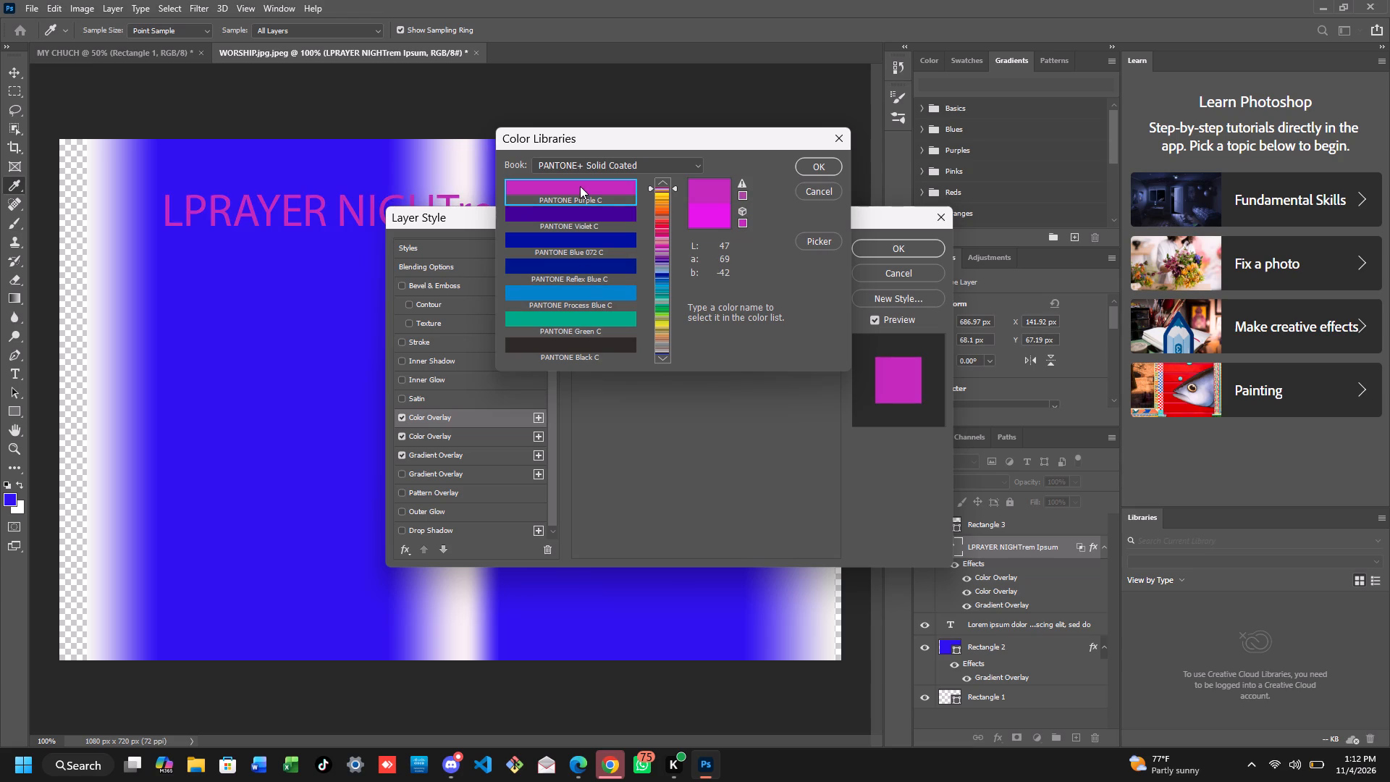
{"action": "left_click", "coordinate": [816, 161]}
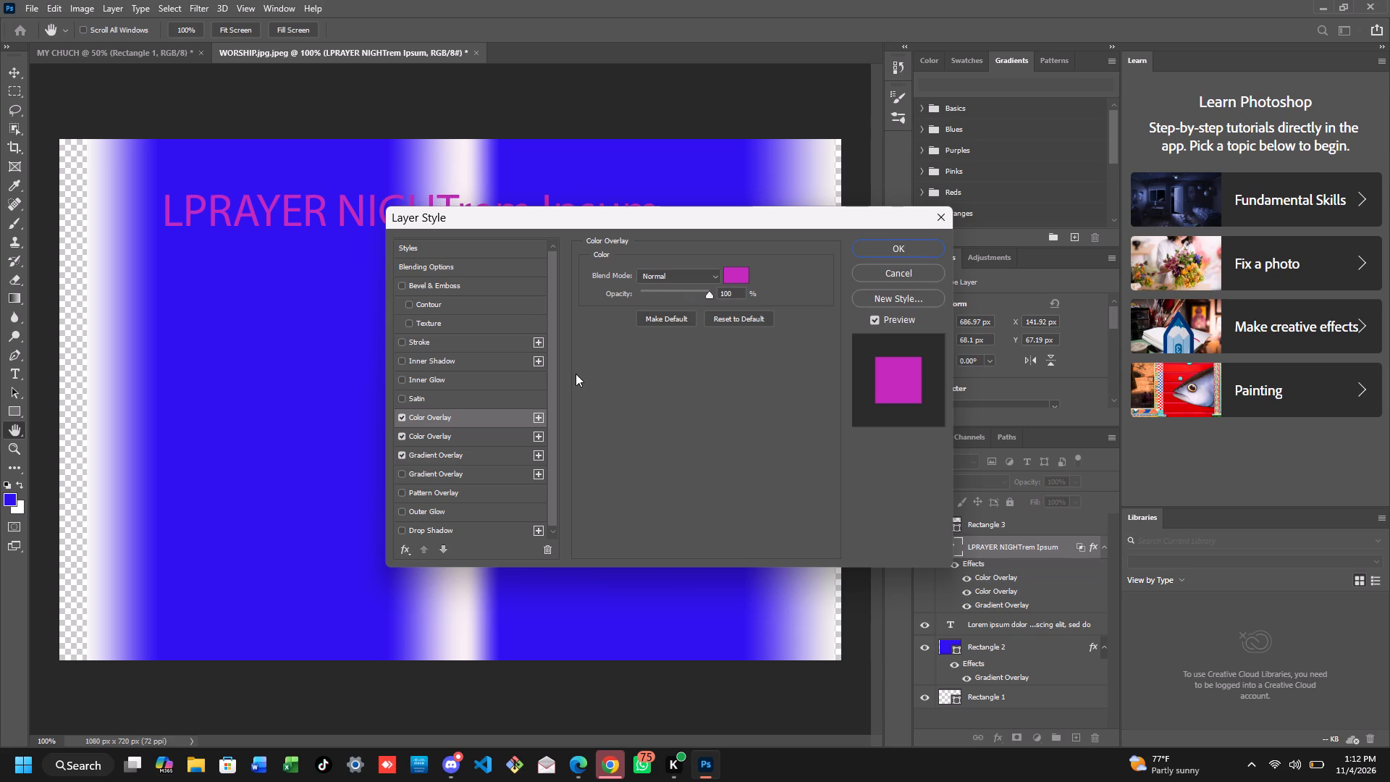
Enable the Outer Glow and Drop Shadow effects on the PRAYER NIGHT text layer.
{"action": "left_click", "coordinate": [403, 508]}
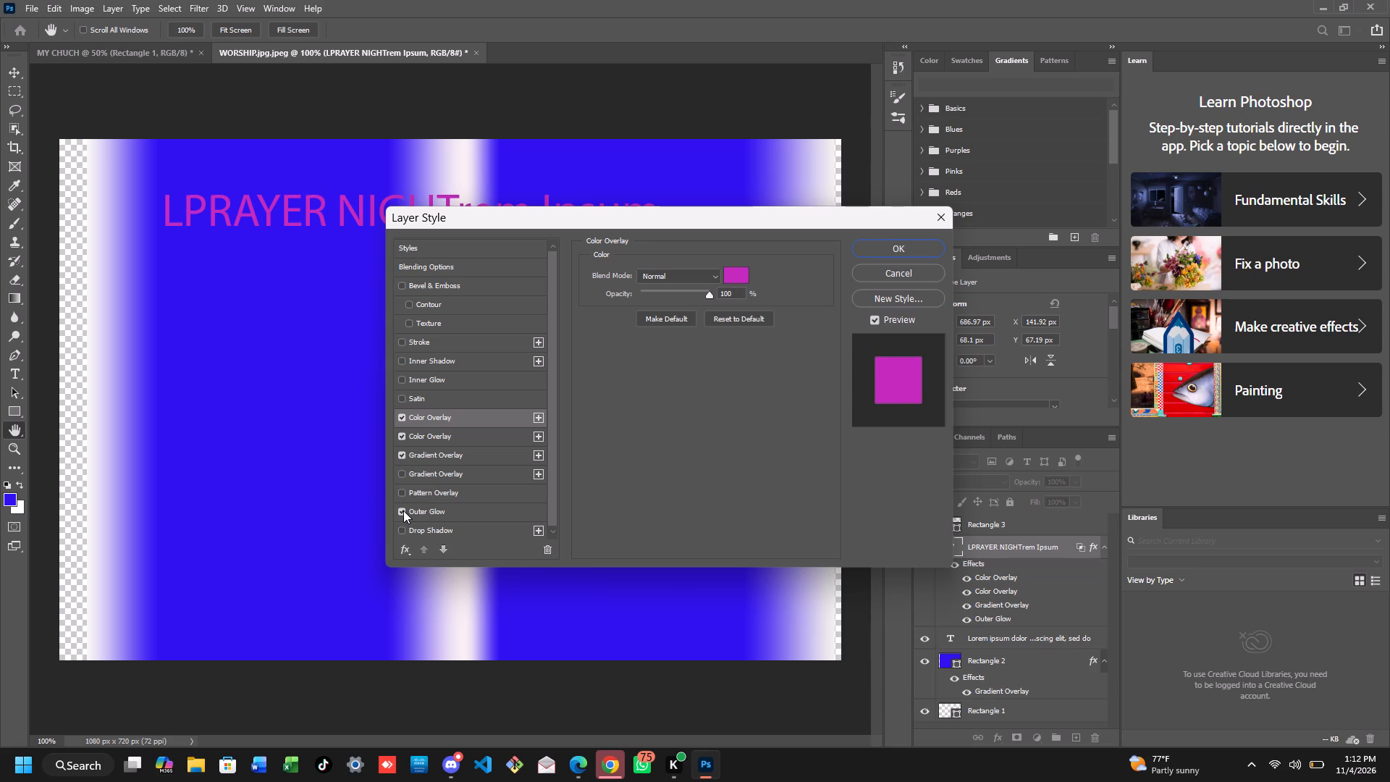
{"action": "left_click", "coordinate": [402, 529]}
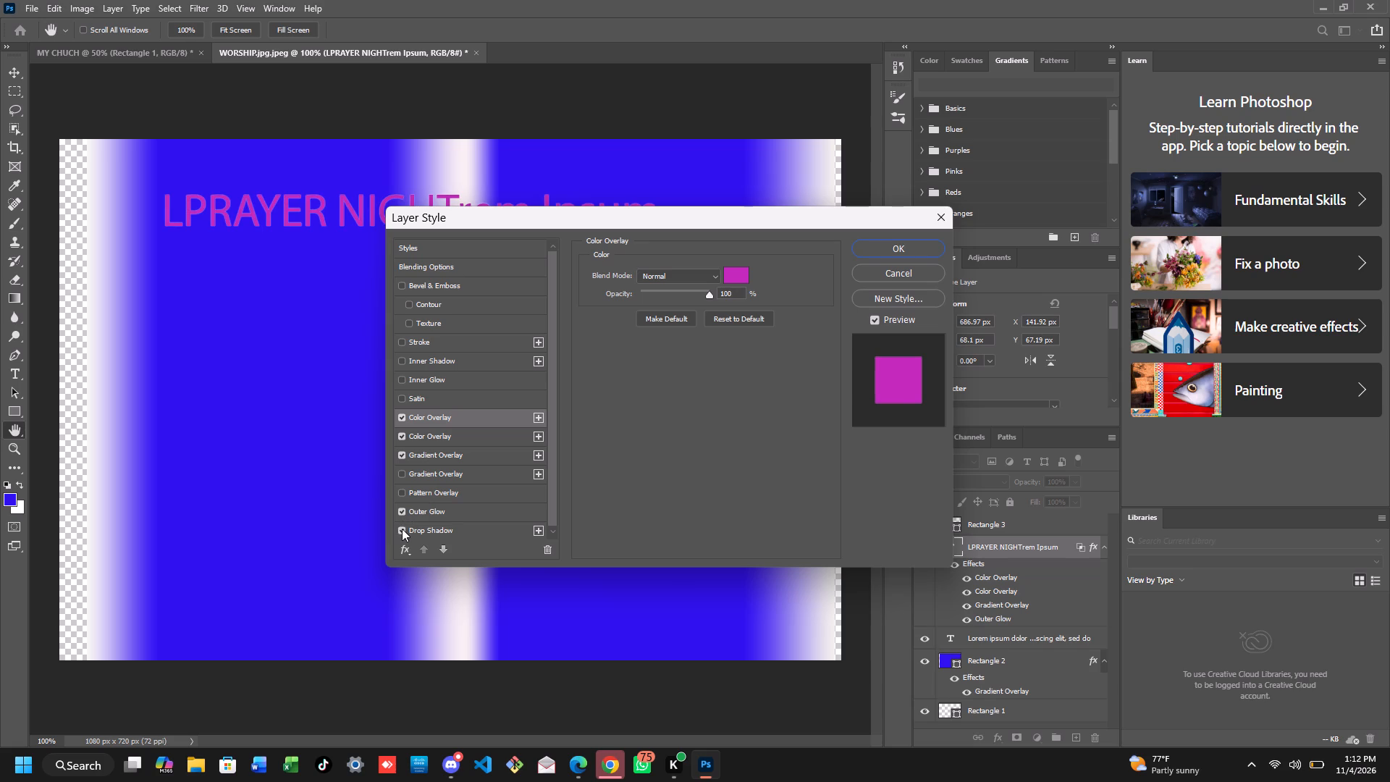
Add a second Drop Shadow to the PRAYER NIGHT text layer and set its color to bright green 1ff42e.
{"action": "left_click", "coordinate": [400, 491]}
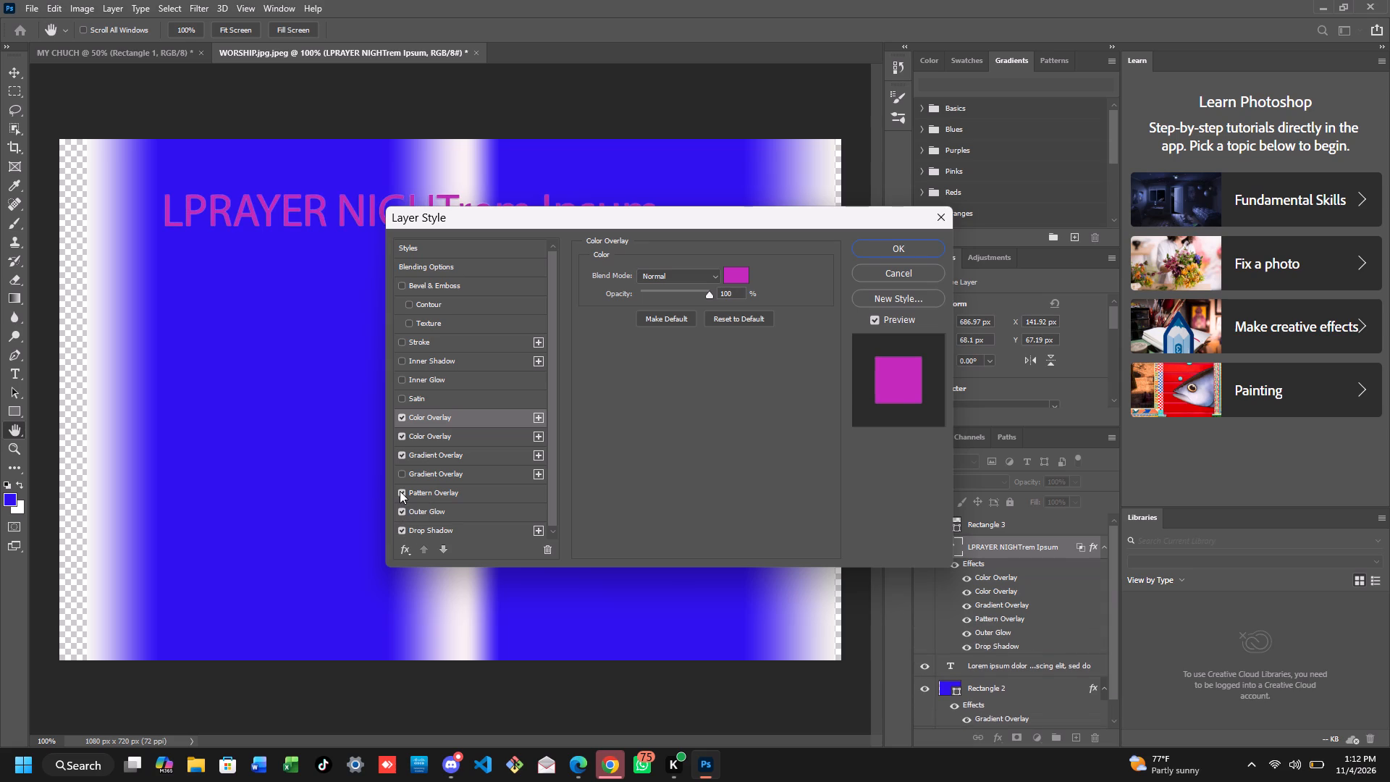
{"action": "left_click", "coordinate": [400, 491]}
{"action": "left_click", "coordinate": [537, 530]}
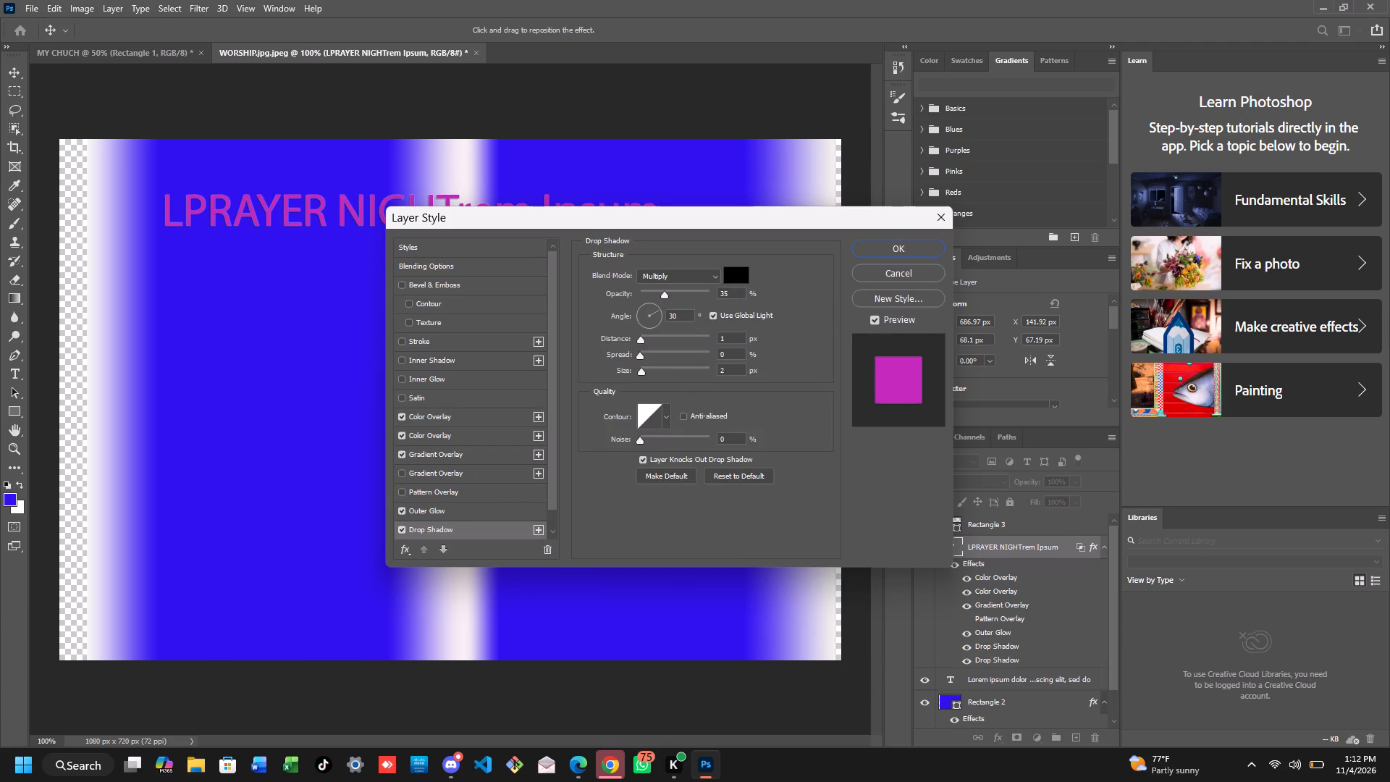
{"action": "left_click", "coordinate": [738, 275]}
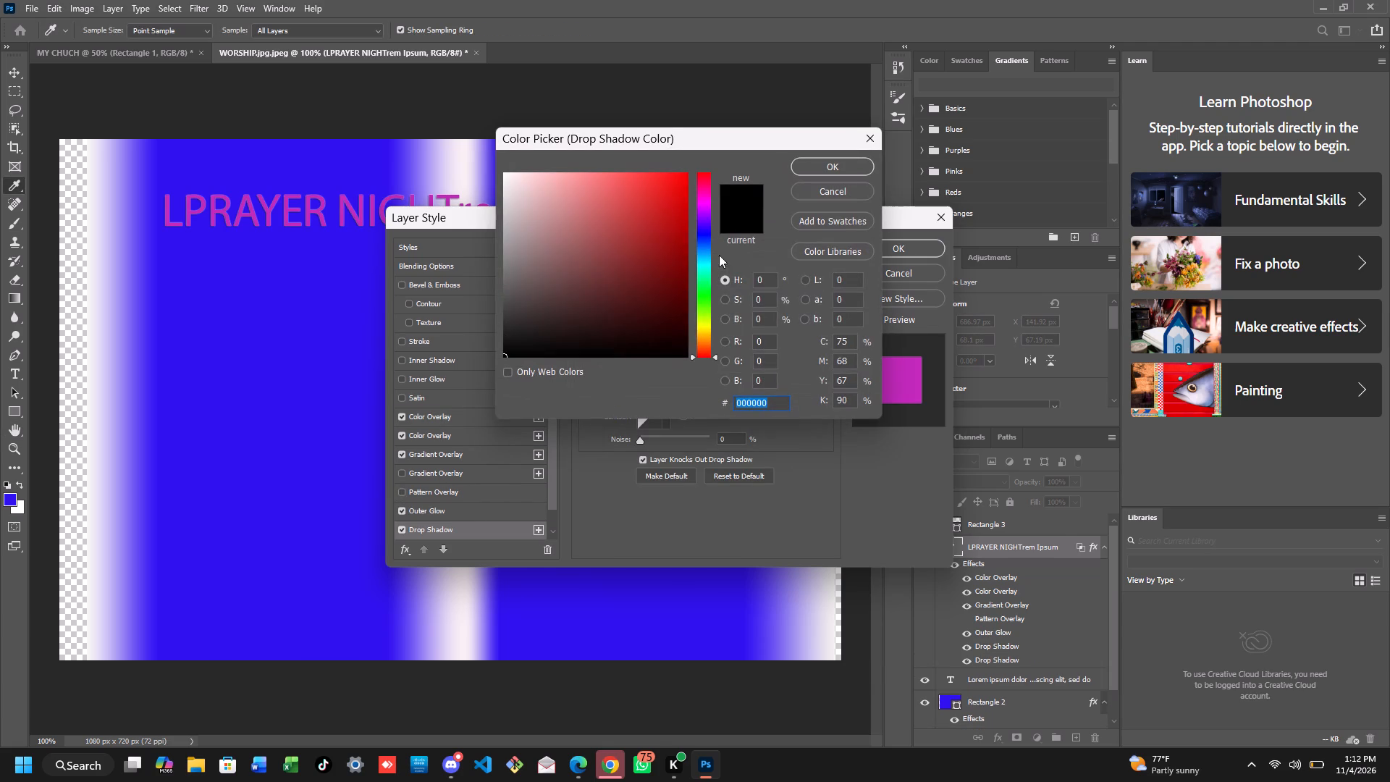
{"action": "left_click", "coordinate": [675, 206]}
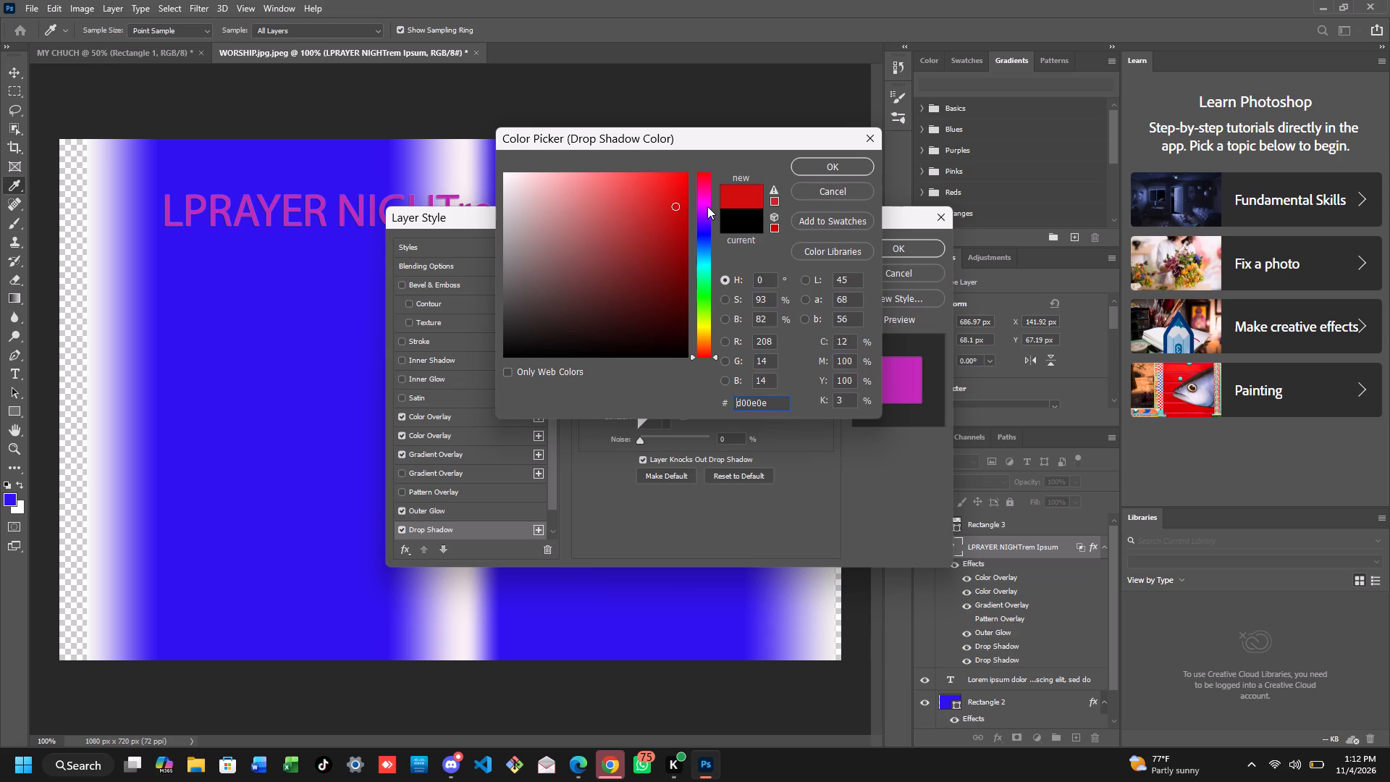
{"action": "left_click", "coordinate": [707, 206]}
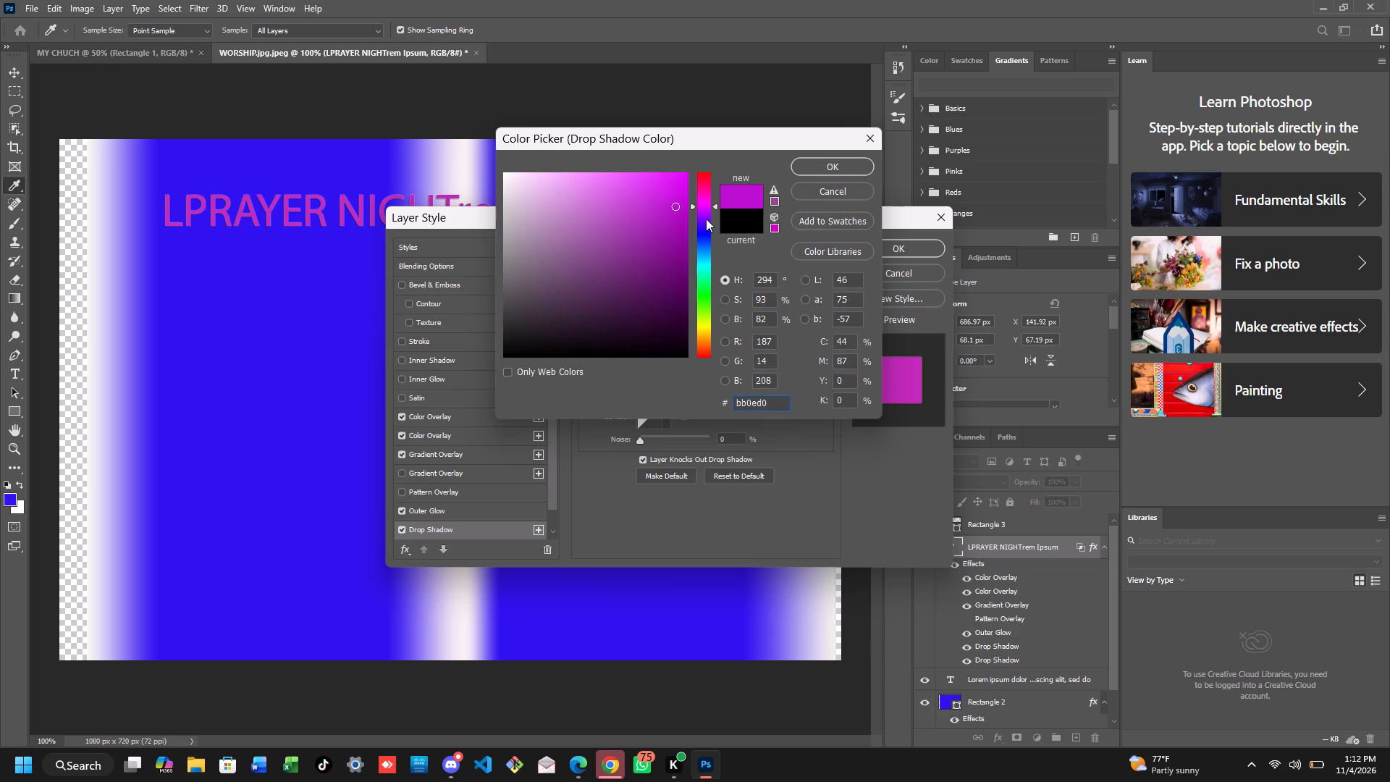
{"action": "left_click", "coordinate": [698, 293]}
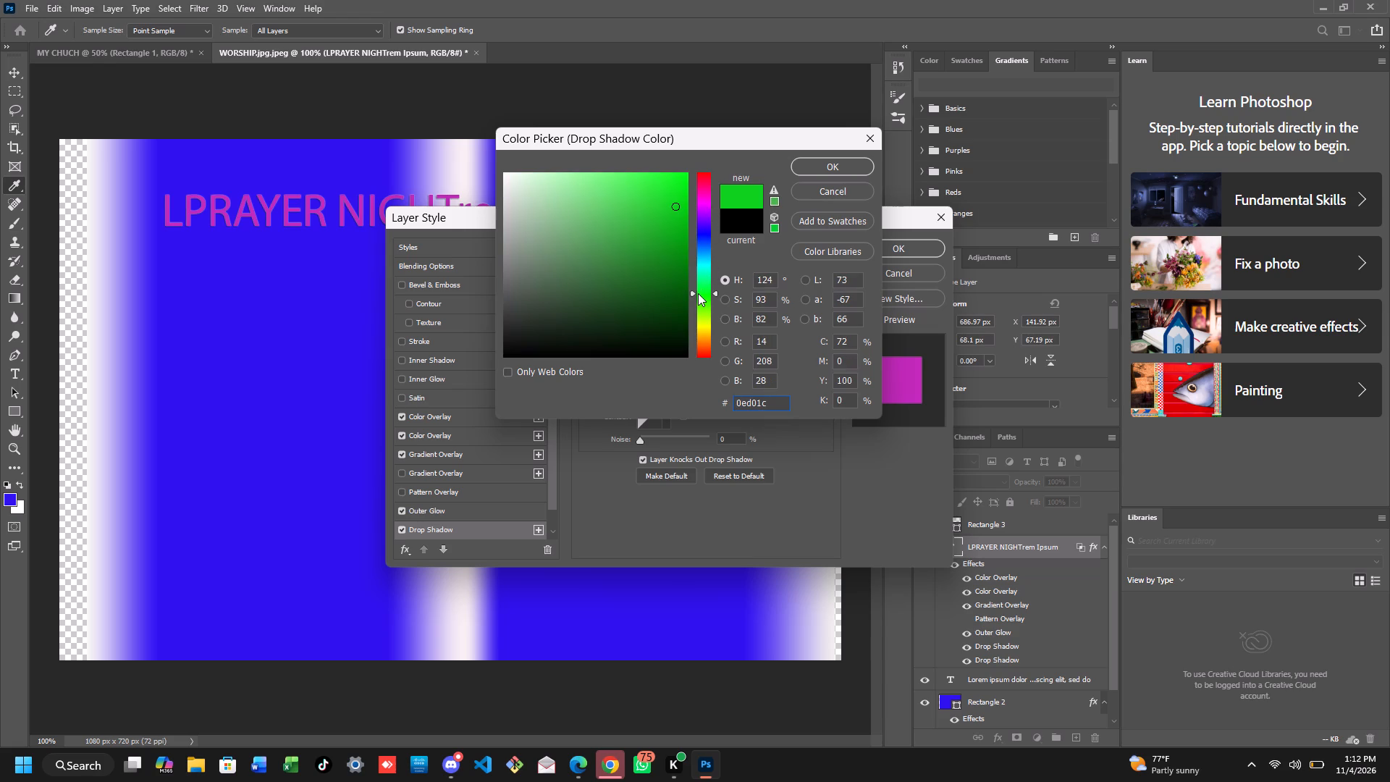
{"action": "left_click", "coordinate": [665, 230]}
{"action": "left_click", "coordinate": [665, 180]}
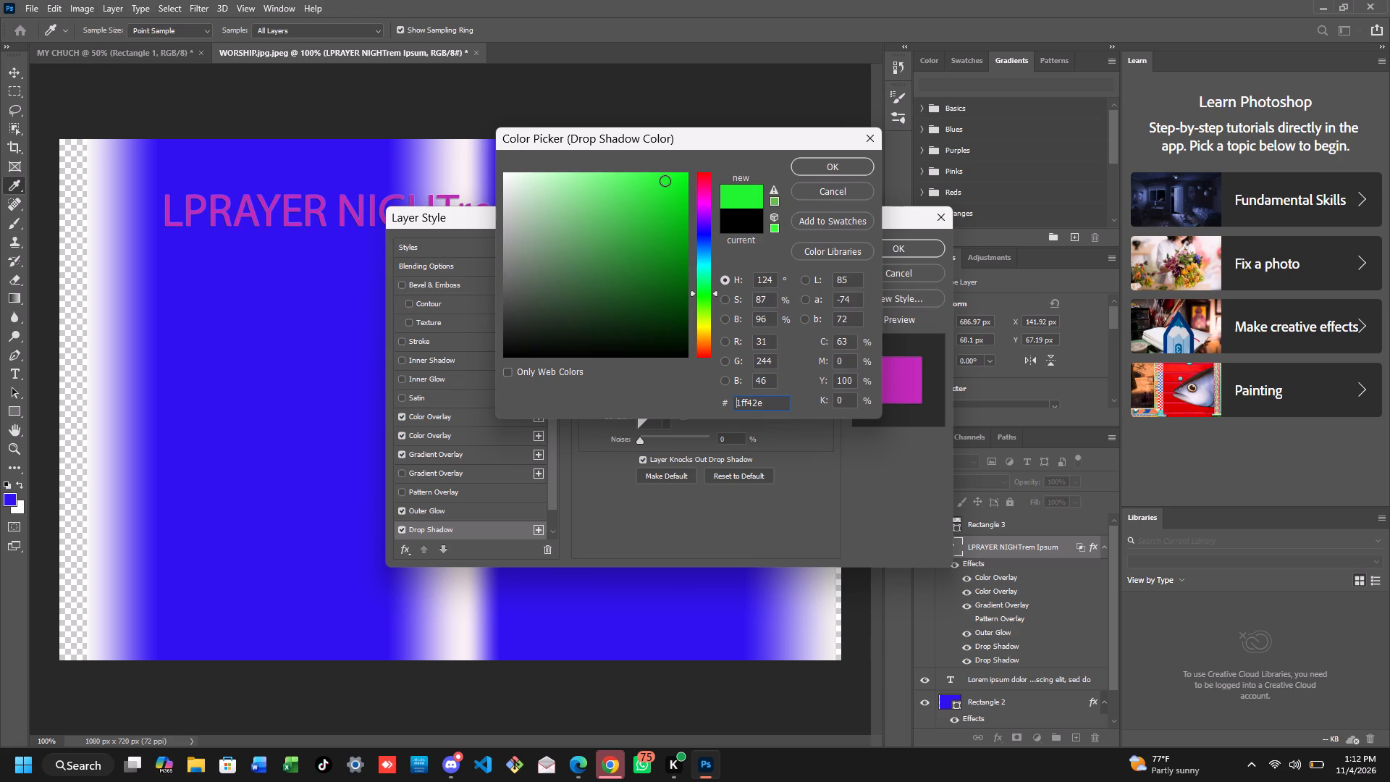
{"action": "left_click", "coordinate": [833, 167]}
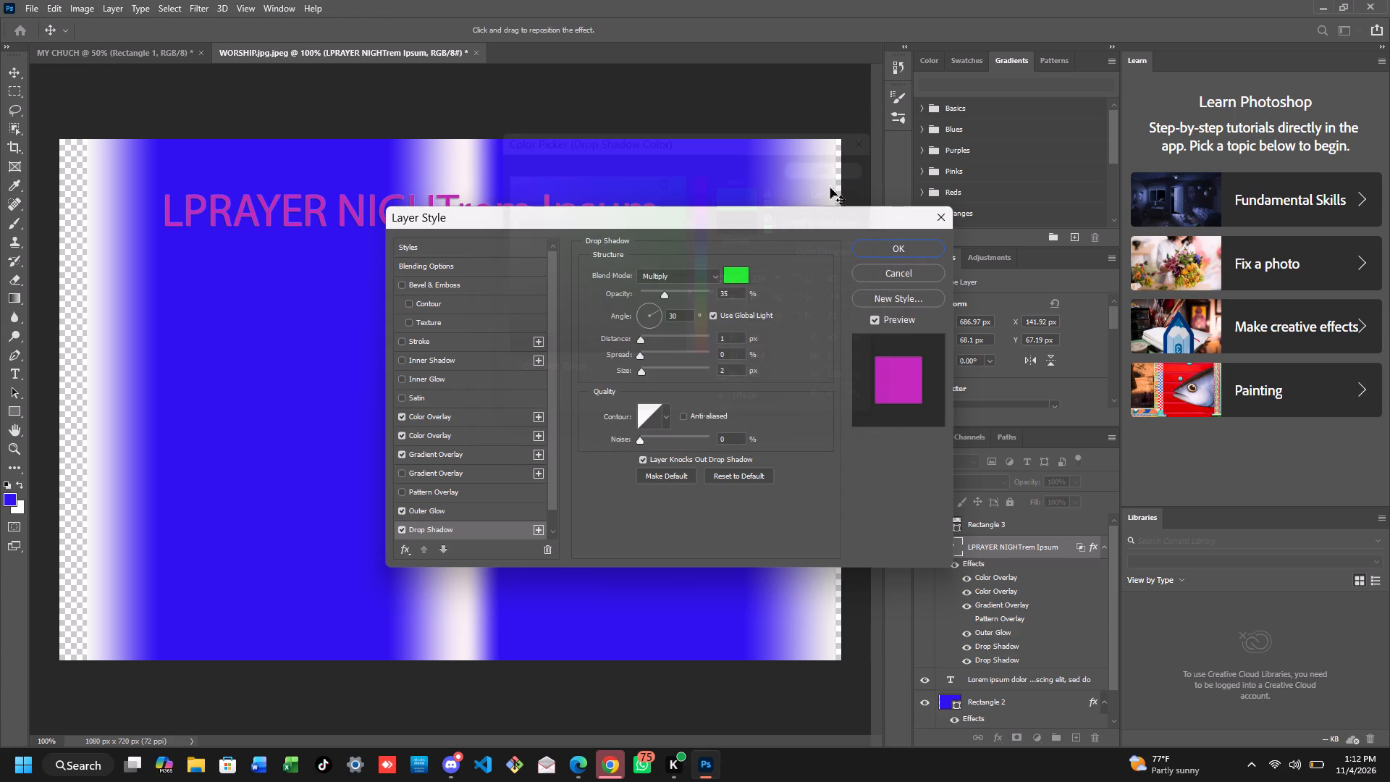
Save the current settings as a new style, including layer effects and blending options, and add it to the current library.
{"action": "left_click", "coordinate": [900, 380]}
{"action": "left_click", "coordinate": [893, 295]}
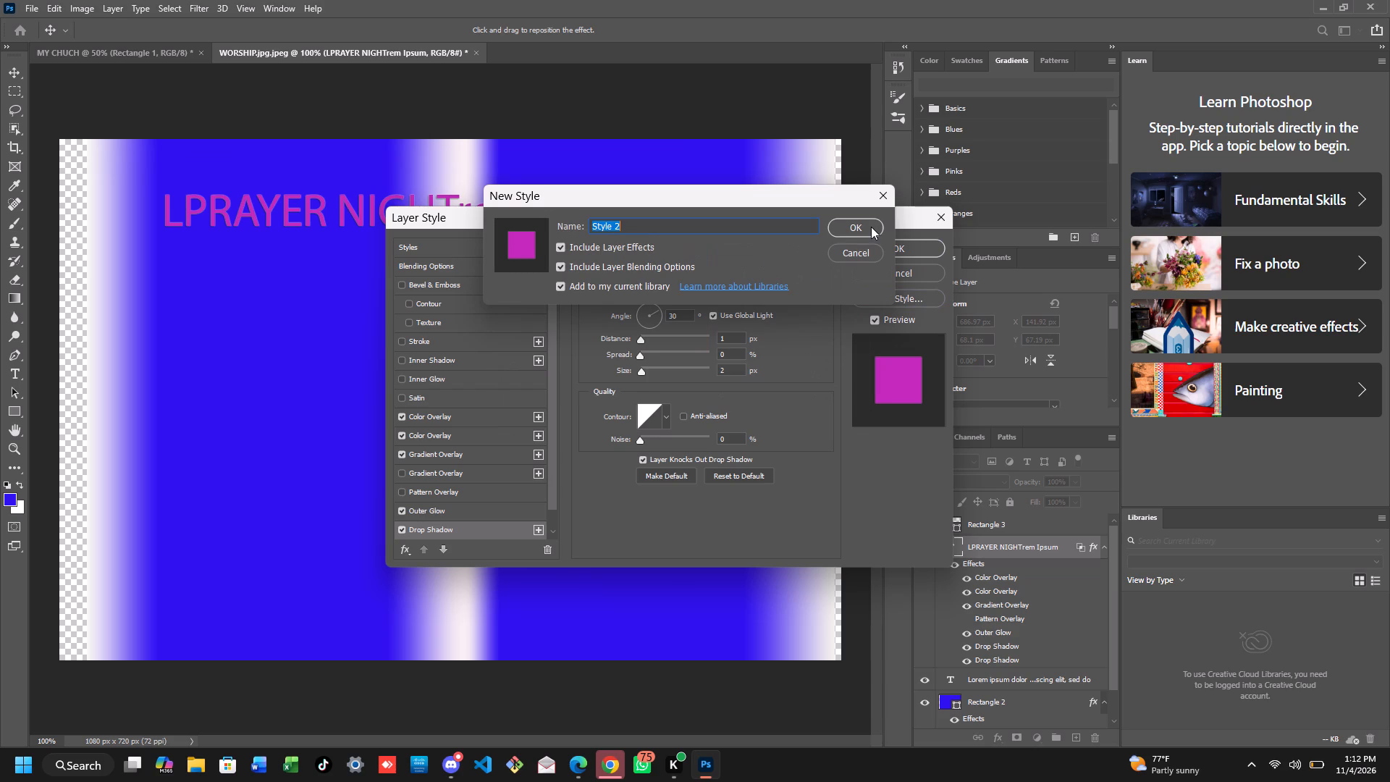
{"action": "left_click", "coordinate": [874, 227]}
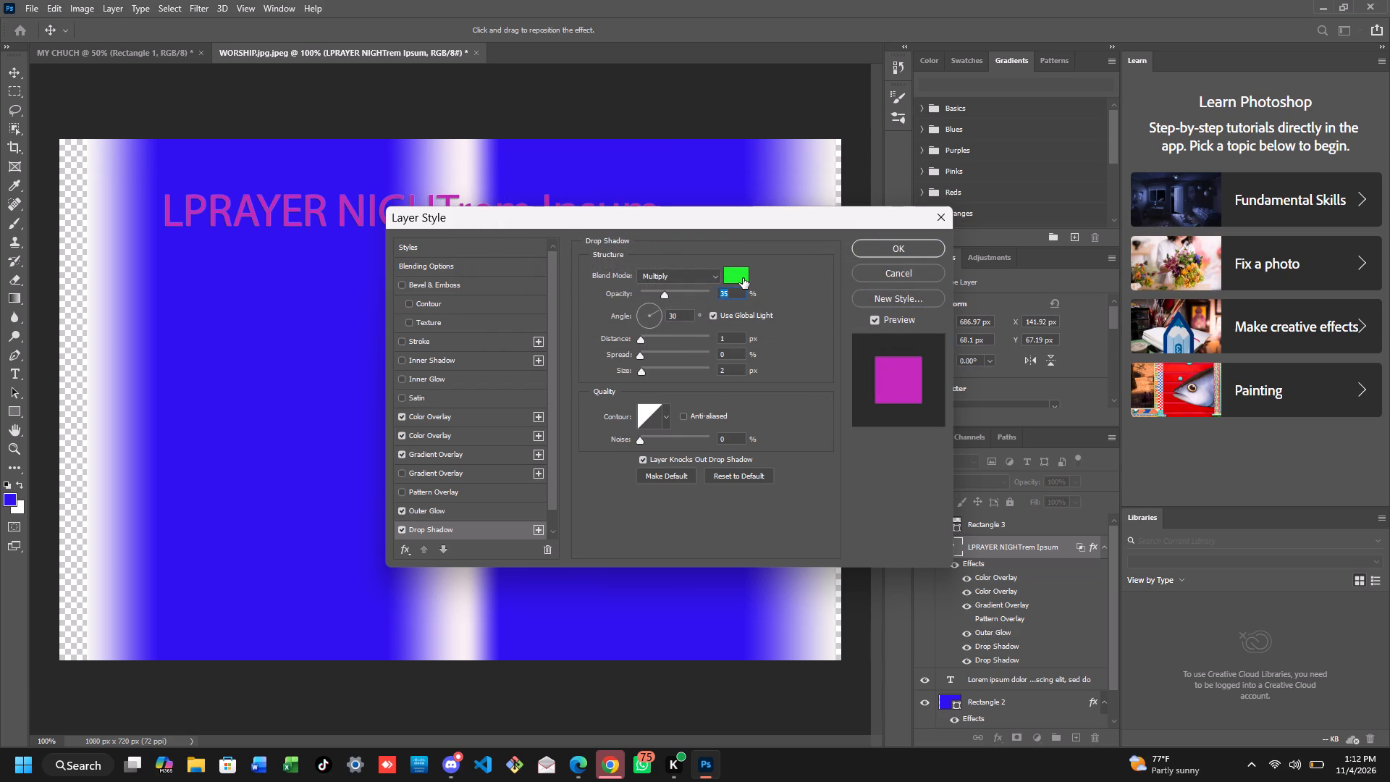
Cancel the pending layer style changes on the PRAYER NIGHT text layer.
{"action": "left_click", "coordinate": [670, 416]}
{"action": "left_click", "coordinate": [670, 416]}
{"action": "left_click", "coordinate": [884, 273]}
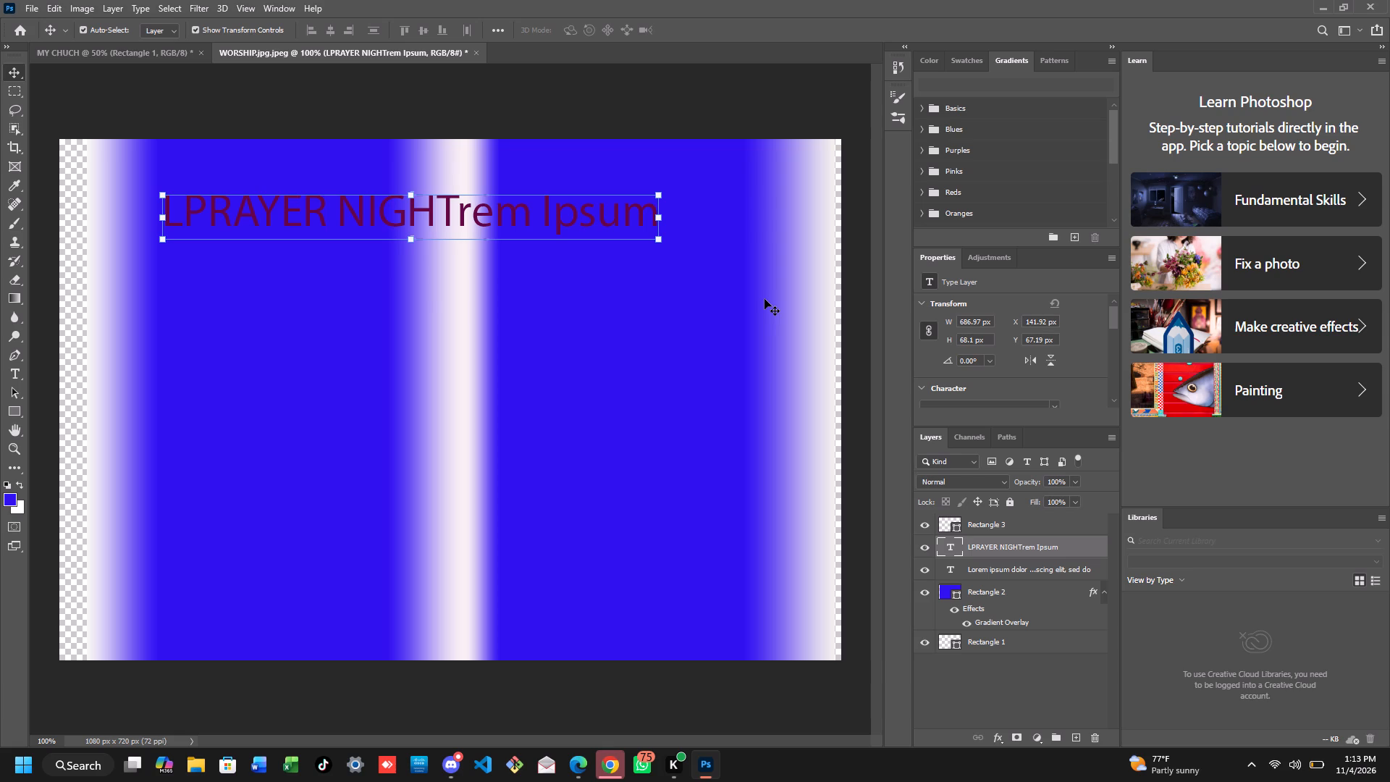
Isolate the PRAYER NIGHT text layer.
{"action": "right_click", "coordinate": [612, 209]}
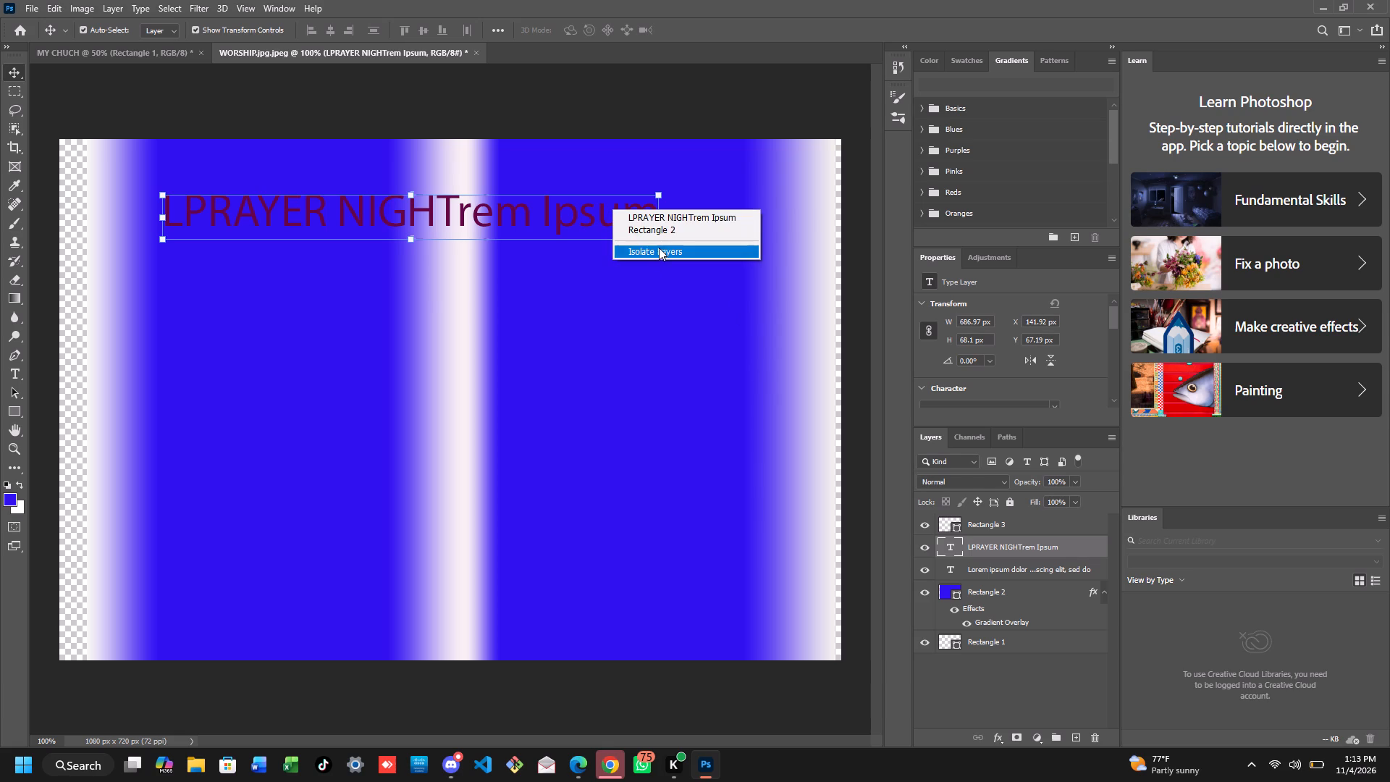
{"action": "left_click", "coordinate": [659, 251]}
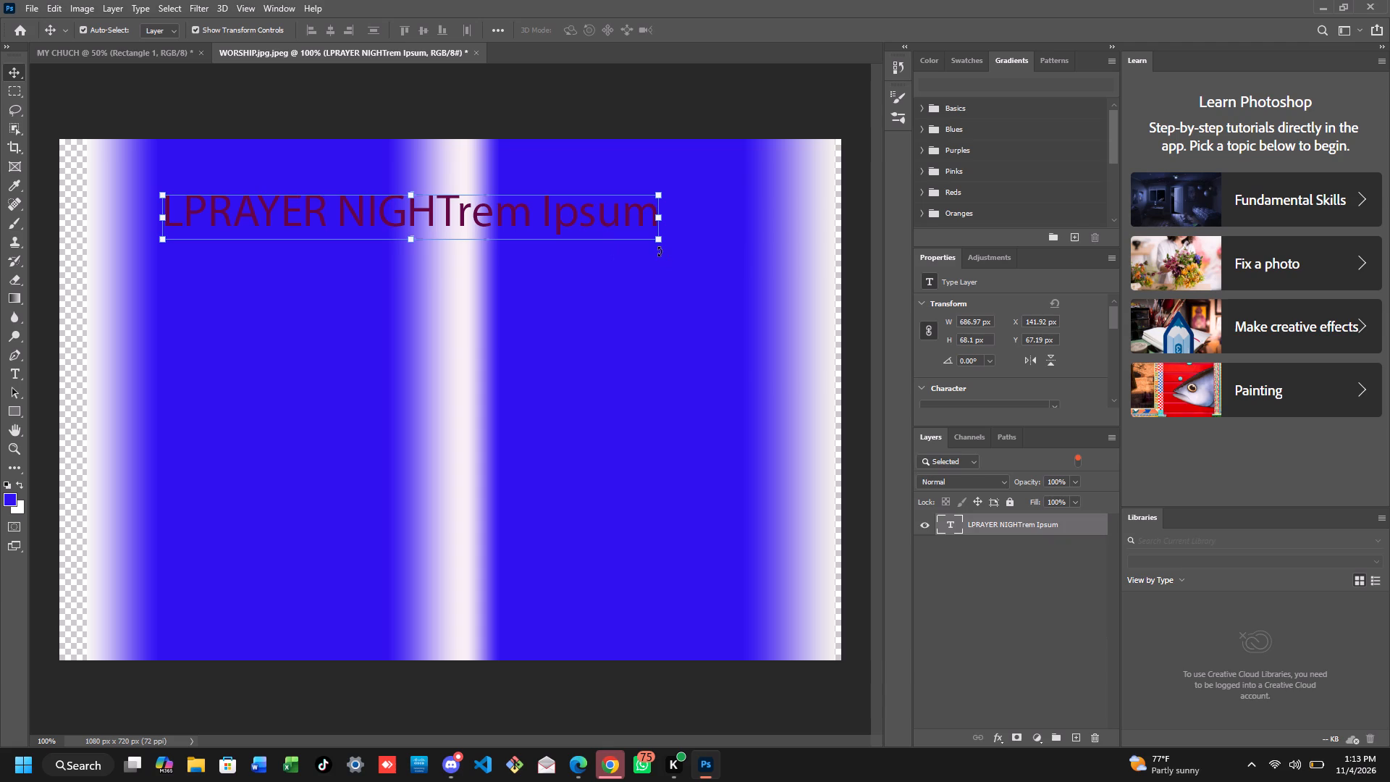
Warp the PRAYER NIGHT text with the horizontal Arch style at a bend of +49%.
{"action": "left_click", "coordinate": [977, 525]}
{"action": "right_click", "coordinate": [977, 525]}
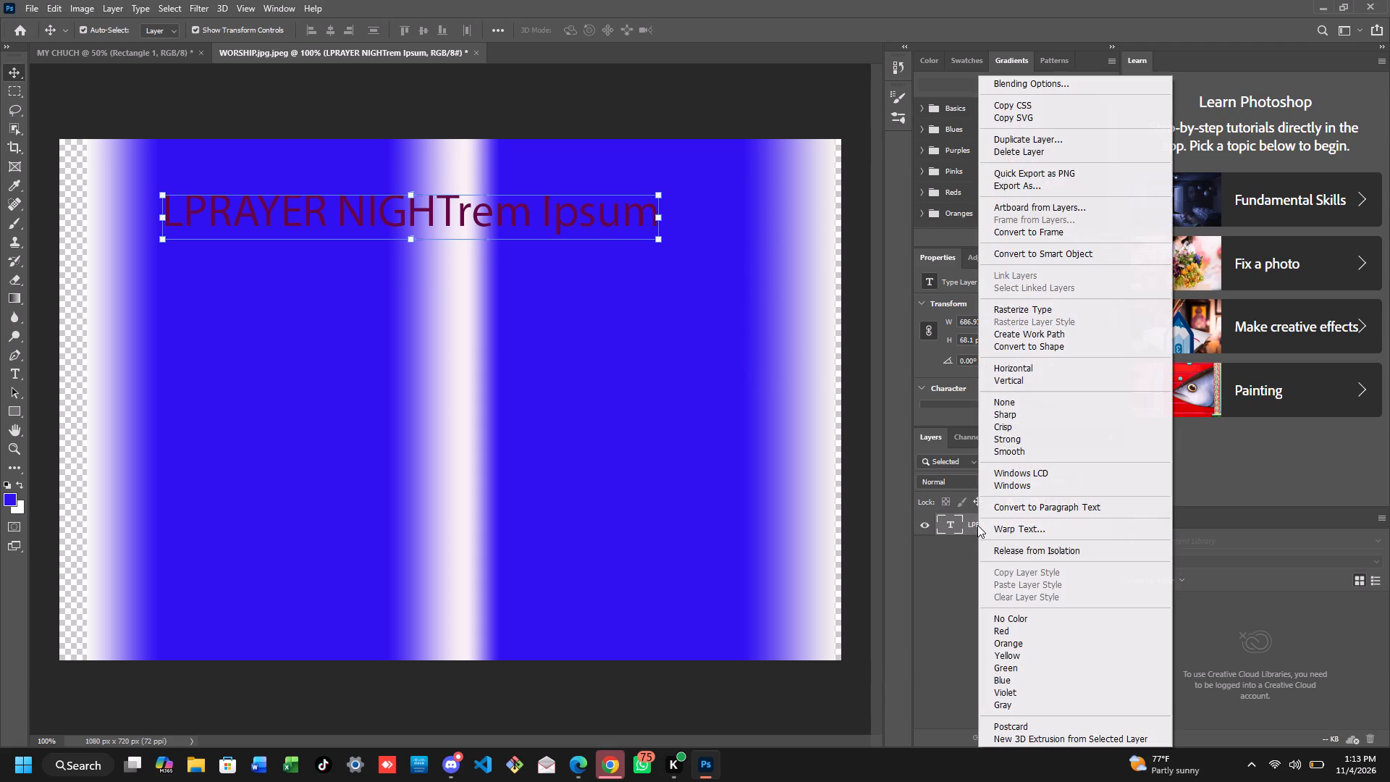
{"action": "left_click", "coordinate": [1008, 531]}
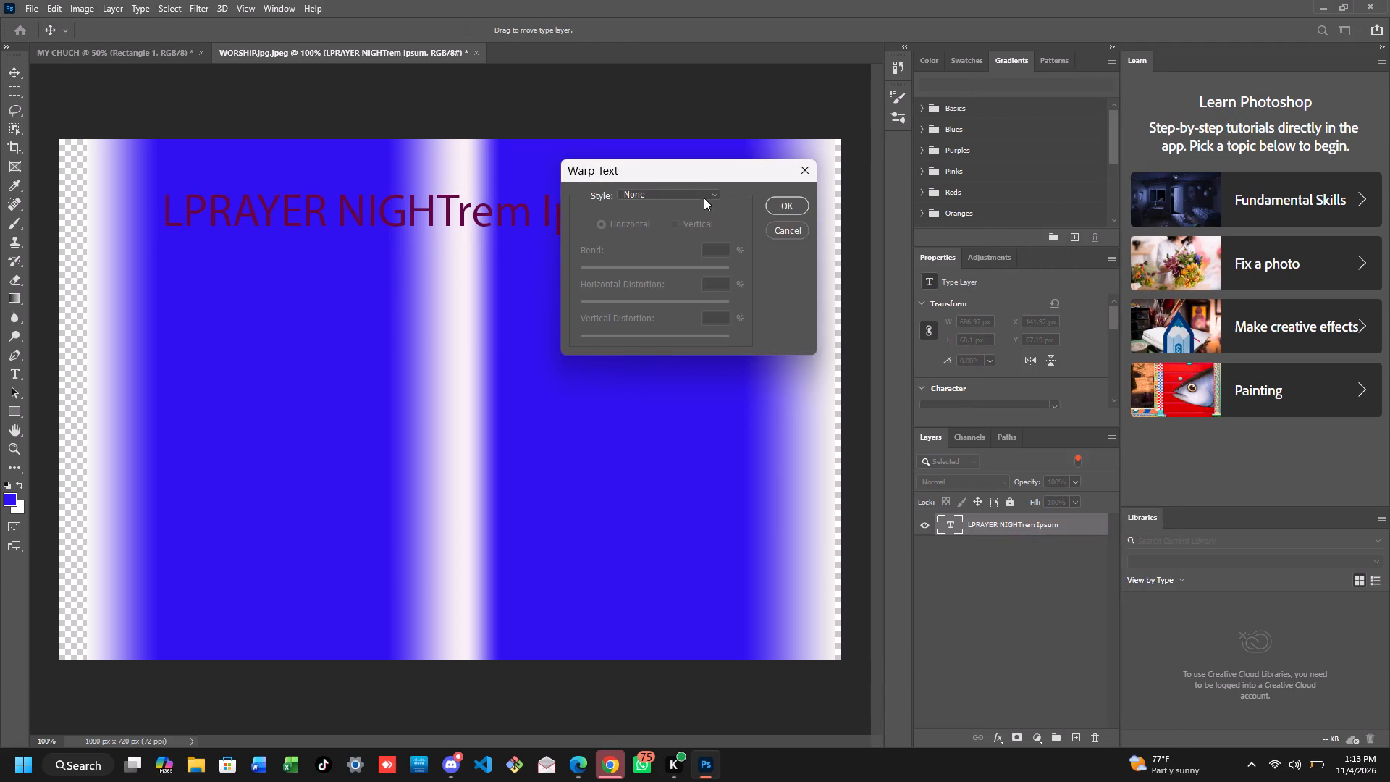
{"action": "left_click", "coordinate": [715, 195]}
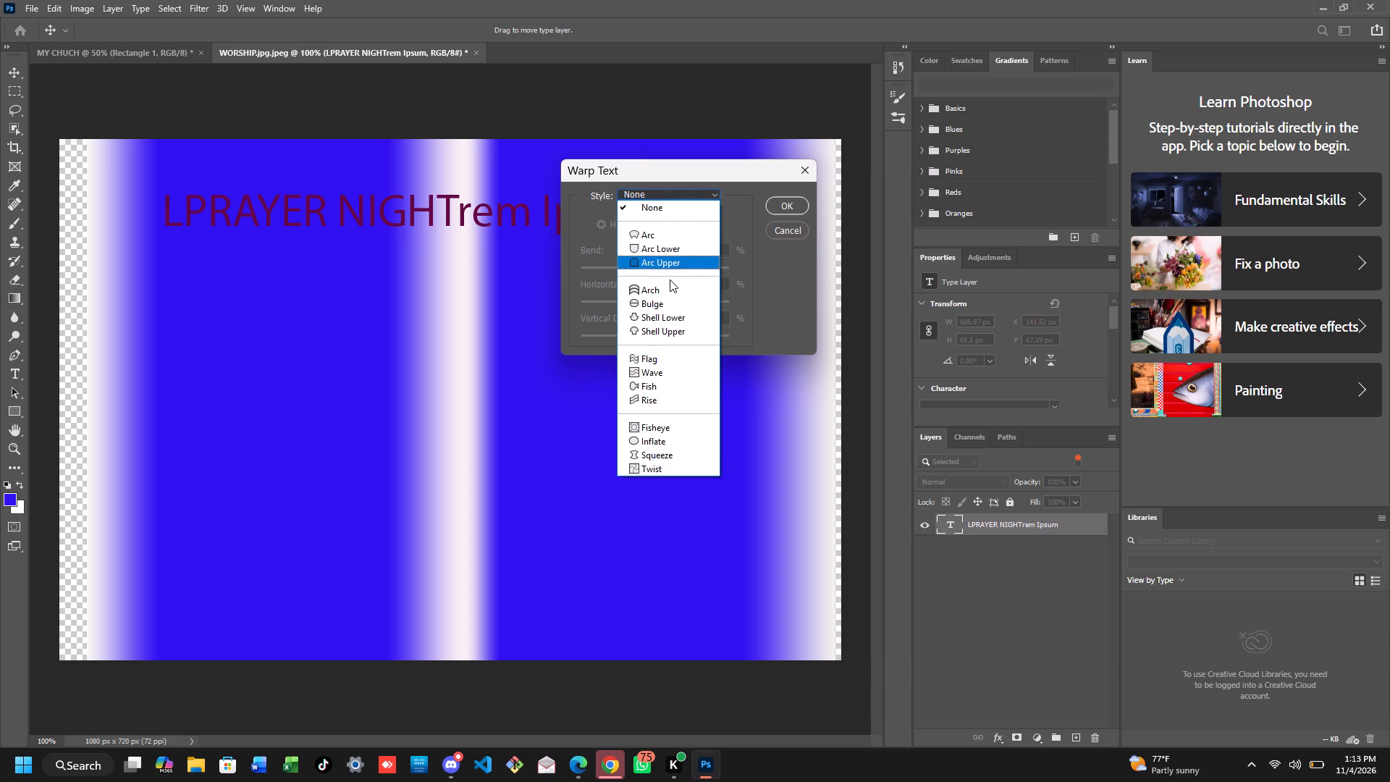
{"action": "left_click", "coordinate": [664, 293]}
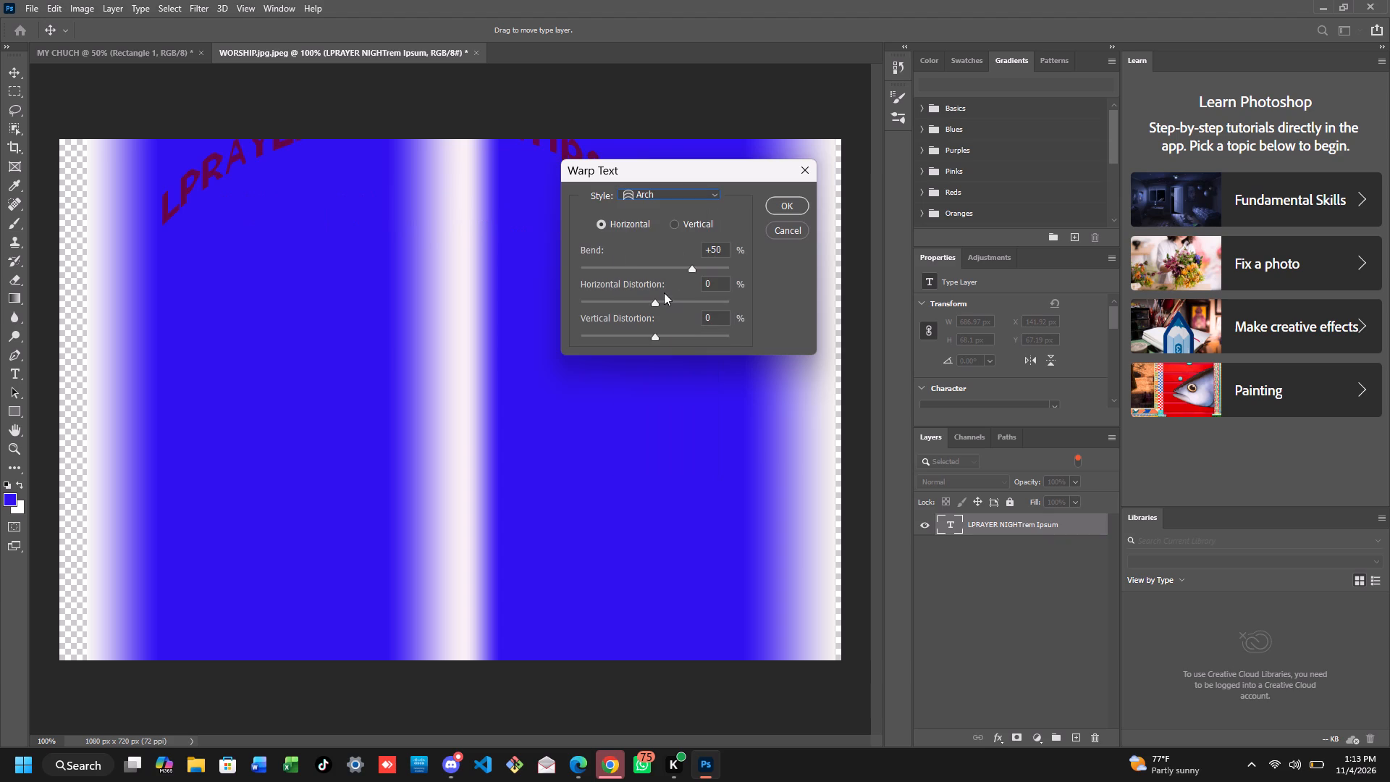
{"action": "left_click", "coordinate": [664, 293]}
{"action": "left_click", "coordinate": [670, 265]}
{"action": "left_click", "coordinate": [691, 266]}
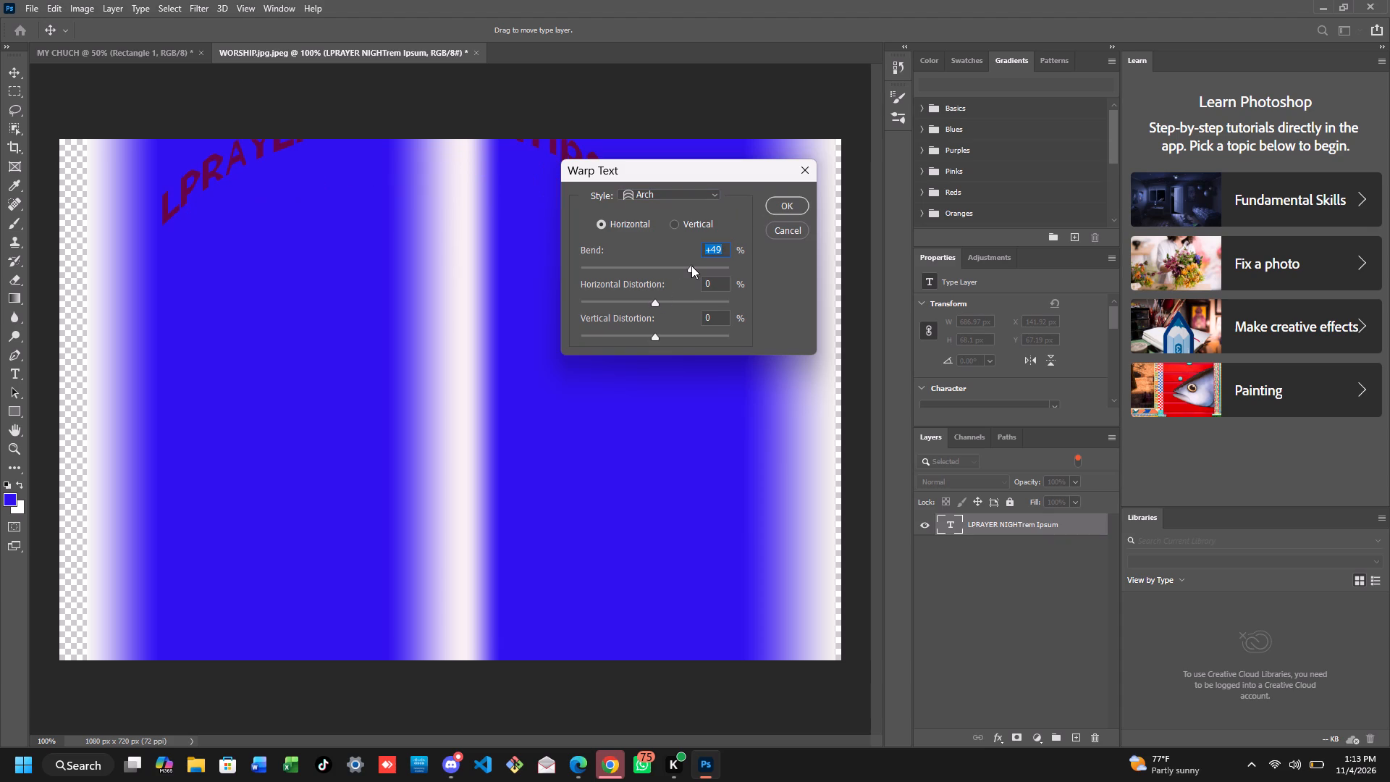
{"action": "left_click", "coordinate": [698, 266]}
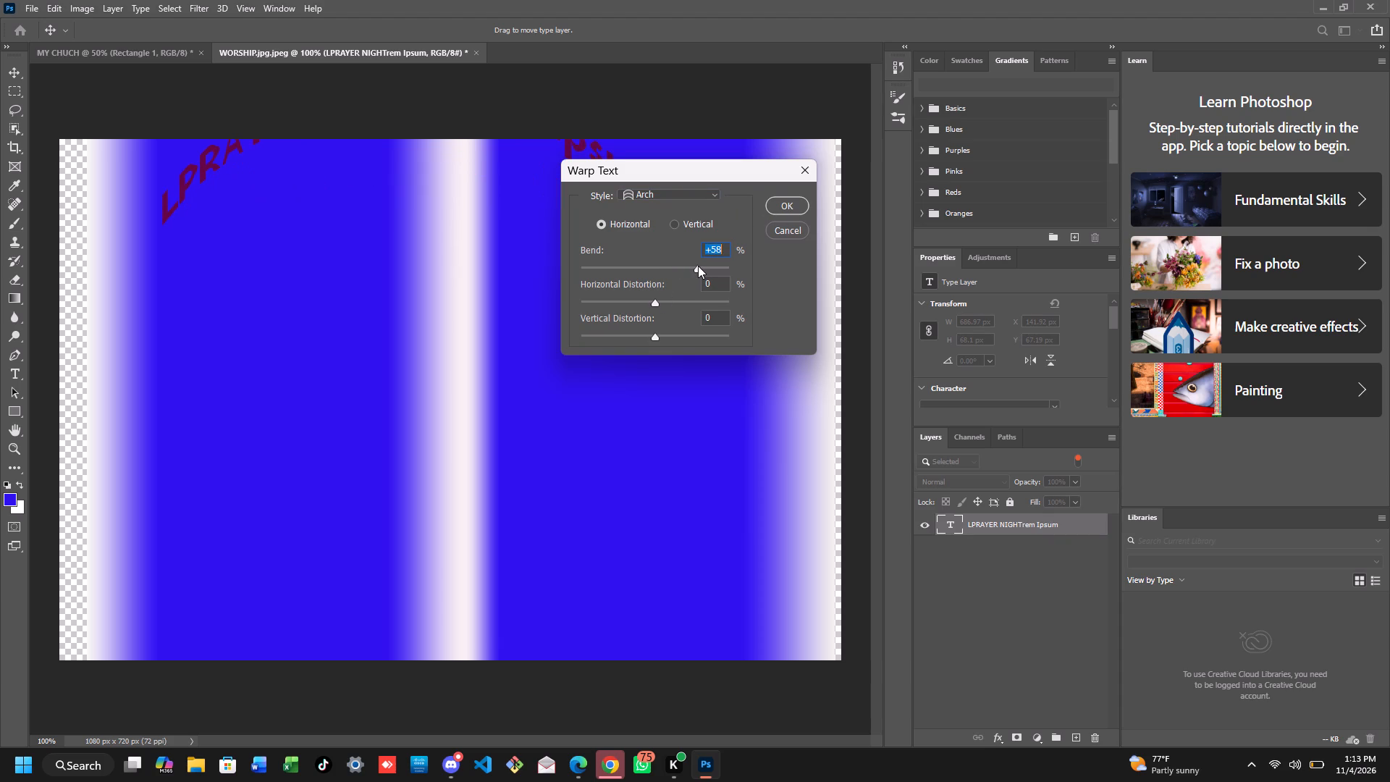
{"action": "left_click", "coordinate": [691, 267]}
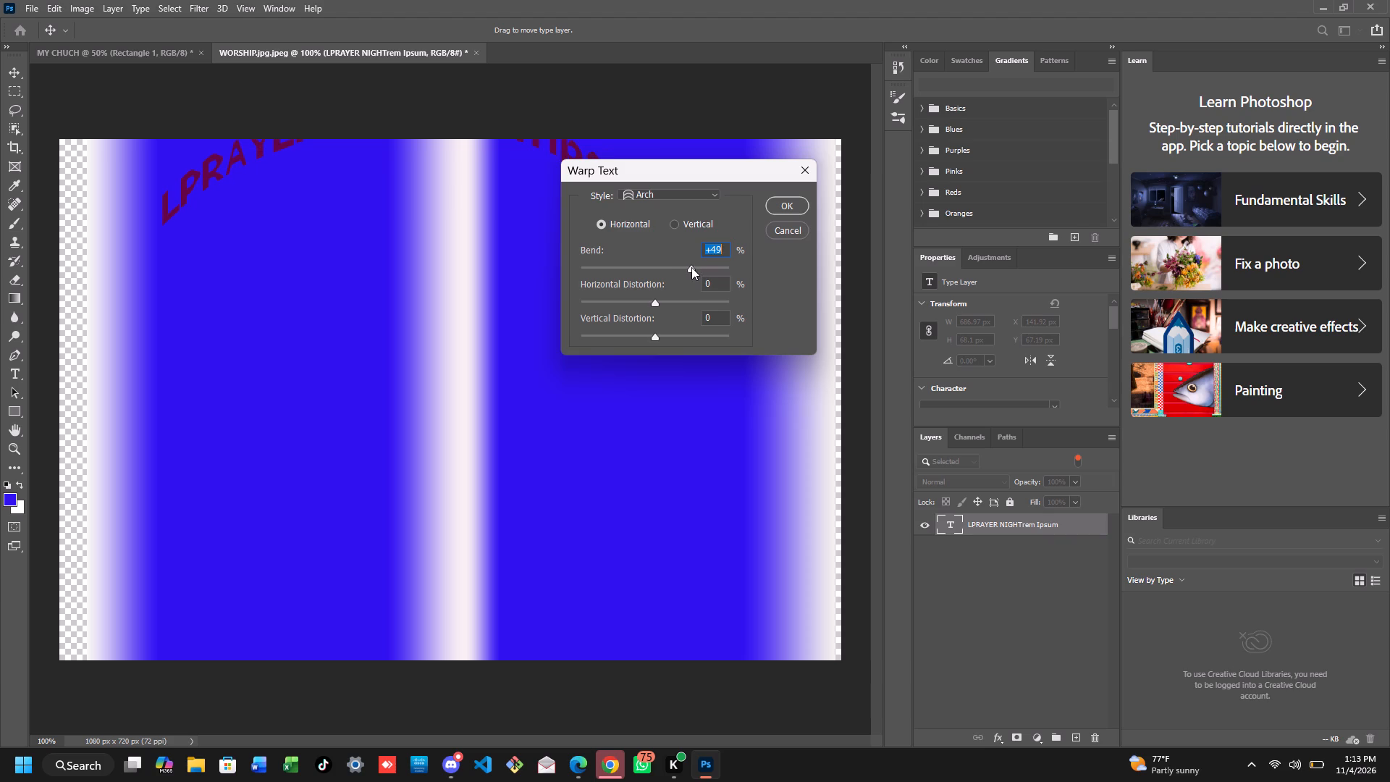
{"action": "left_click", "coordinate": [778, 201]}
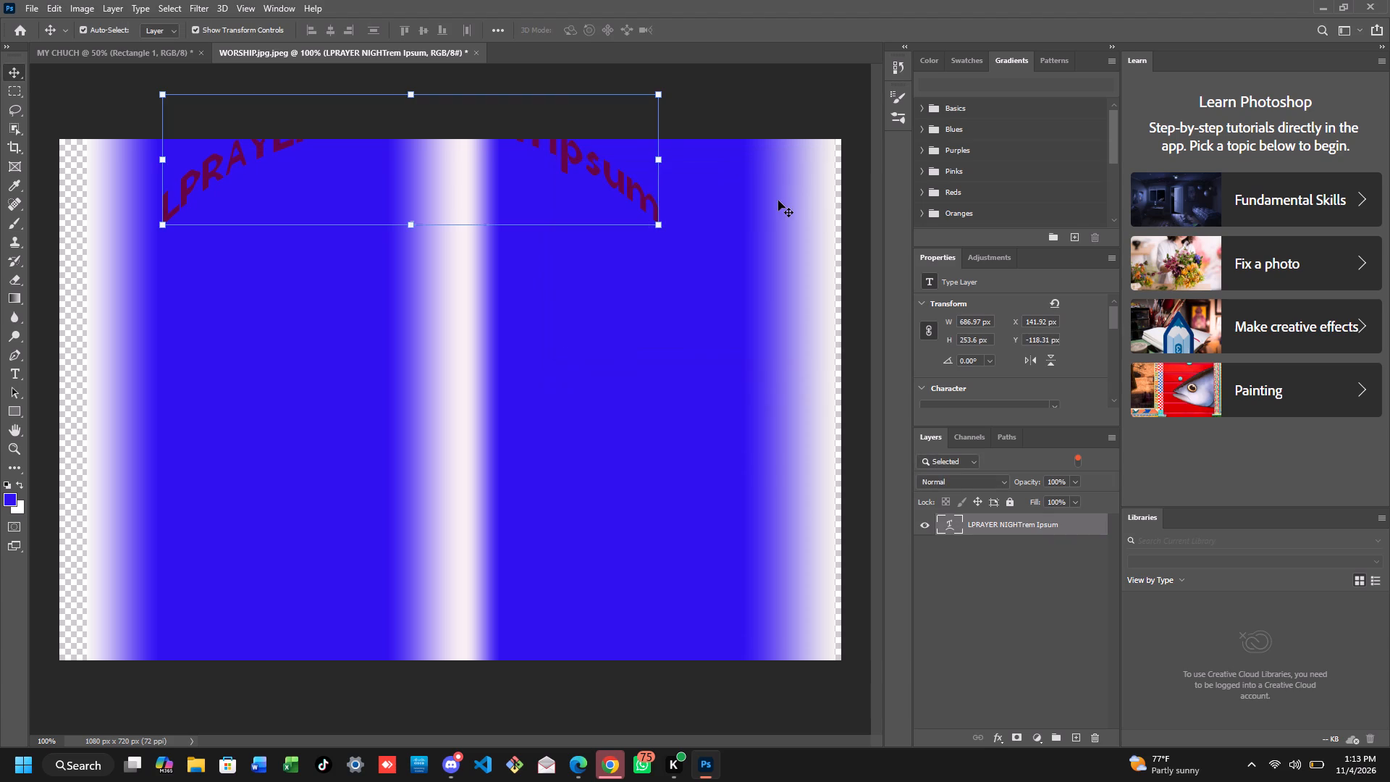
Move the arched heading fully onto the canvas, to about X 197 px and Y -32 px.
{"action": "left_click_drag", "start_coordinate": [637, 196], "coordinate": [646, 278]}
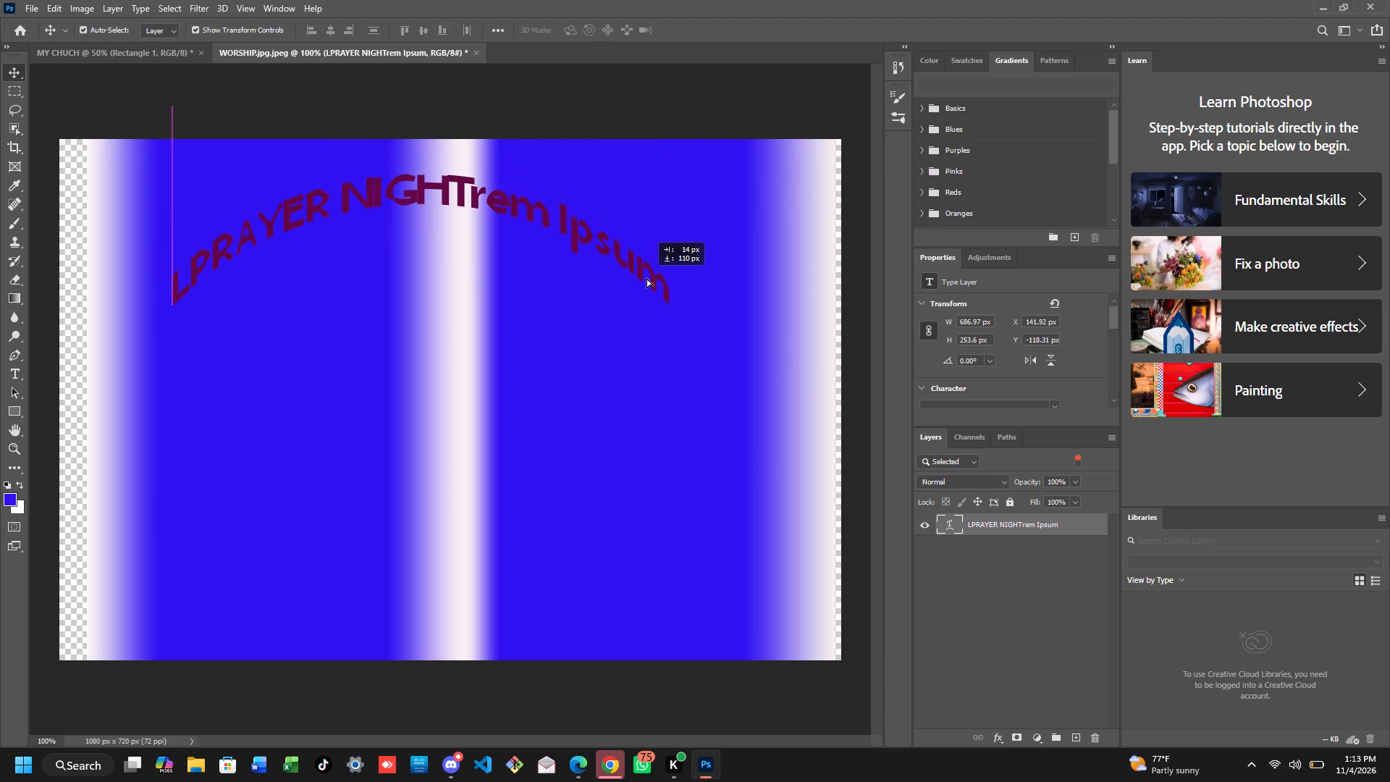
{"action": "left_click_drag", "start_coordinate": [646, 278], "coordinate": [671, 258]}
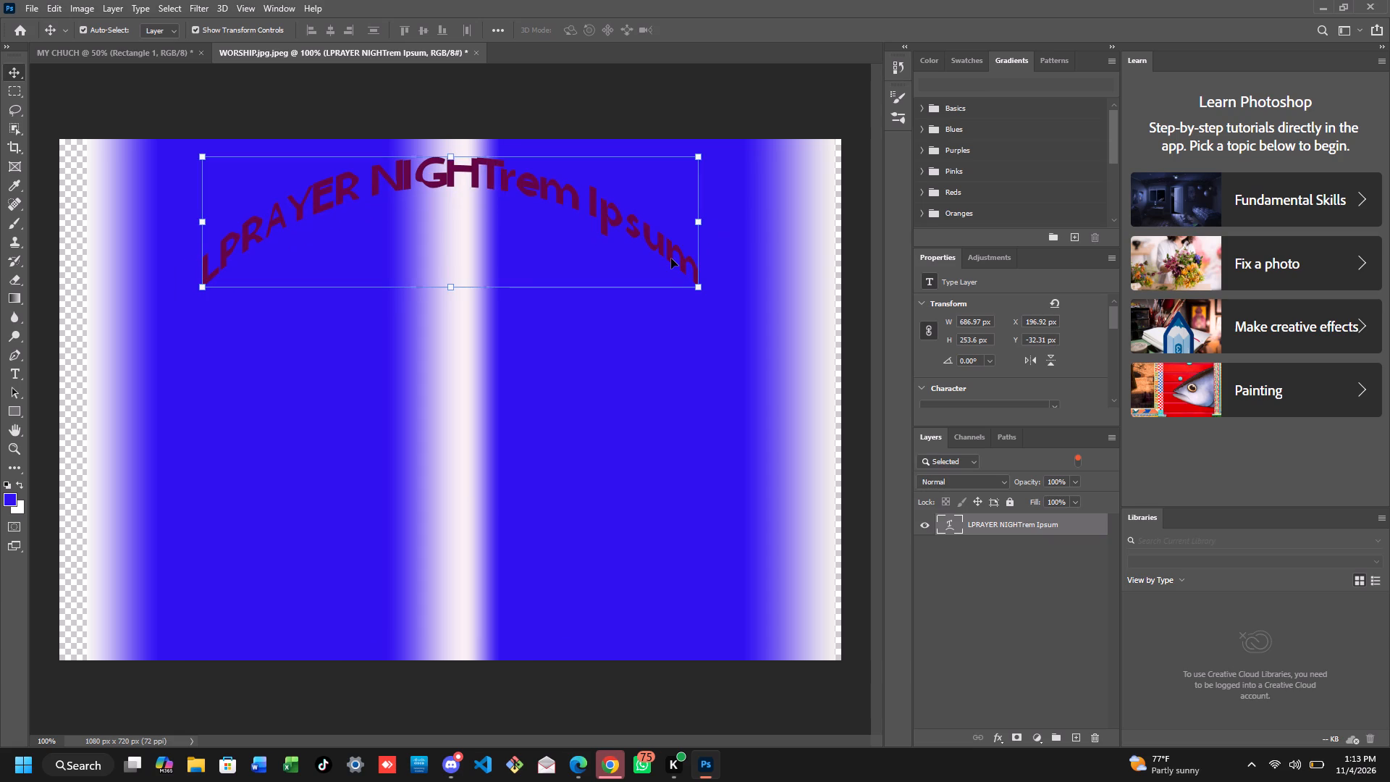
Create a placeholder paragraph text layer bounded by the Rectangle 2 shape, in Myriad Pro Regular 6 pt.
{"action": "left_click", "coordinate": [321, 351]}
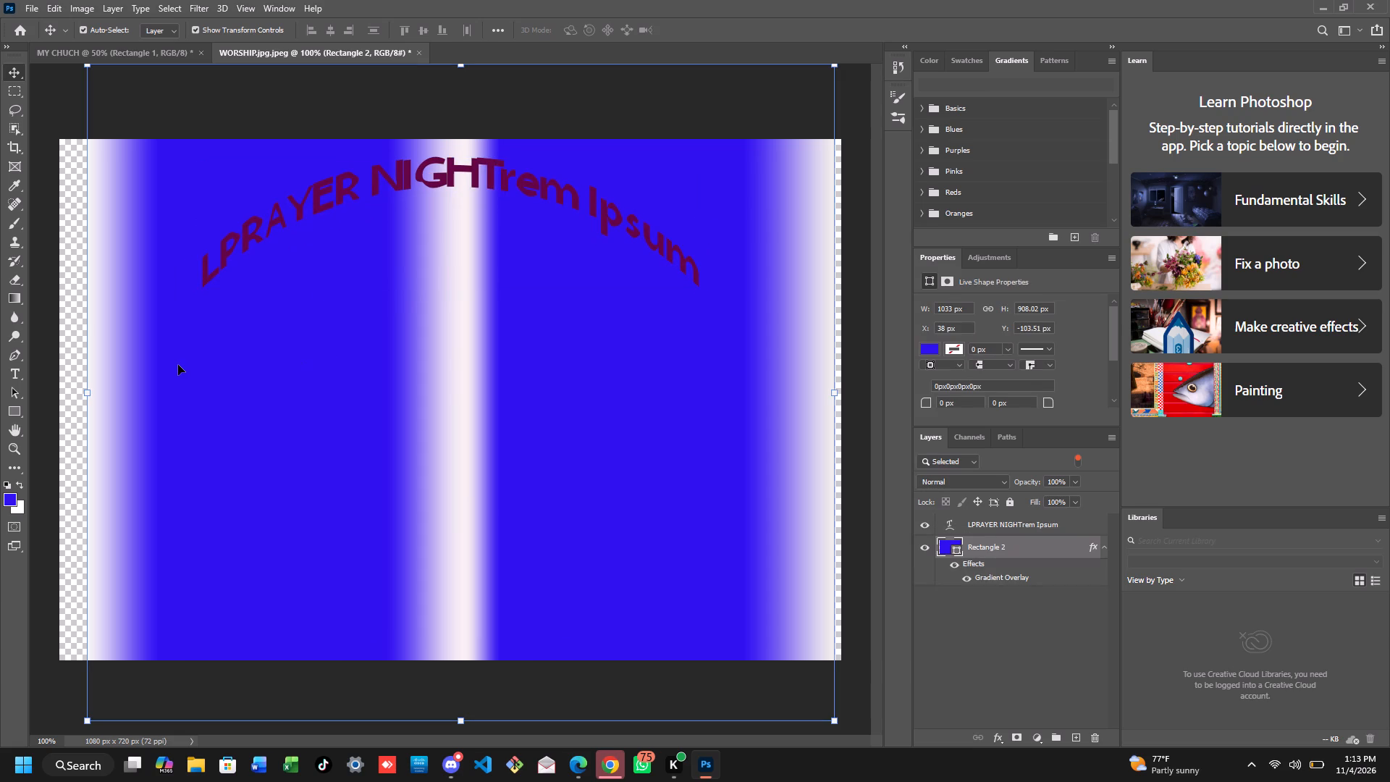
{"action": "left_click", "coordinate": [16, 377]}
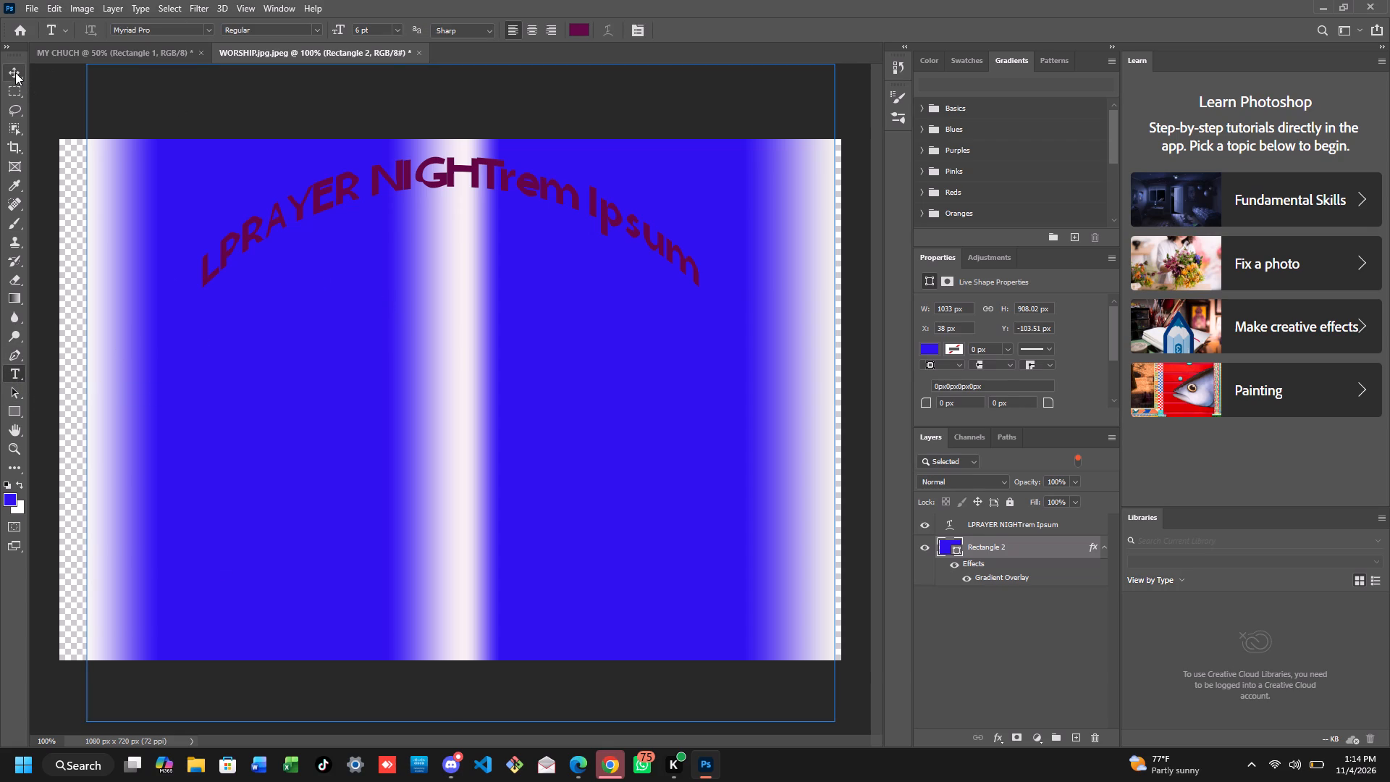
{"action": "left_click_drag", "start_coordinate": [389, 319], "coordinate": [481, 345]}
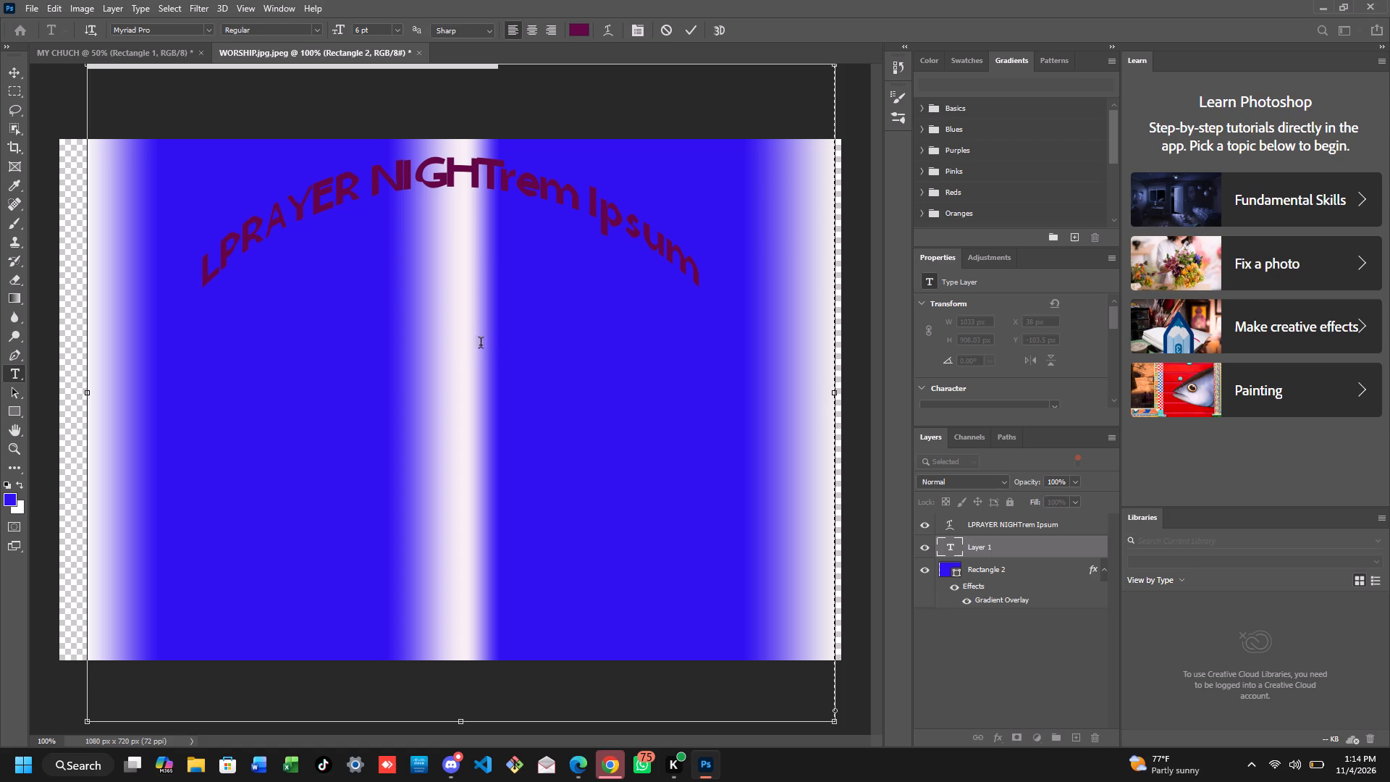
{"action": "left_click_drag", "start_coordinate": [481, 345], "coordinate": [521, 357]}
{"action": "left_click", "coordinate": [18, 67]}
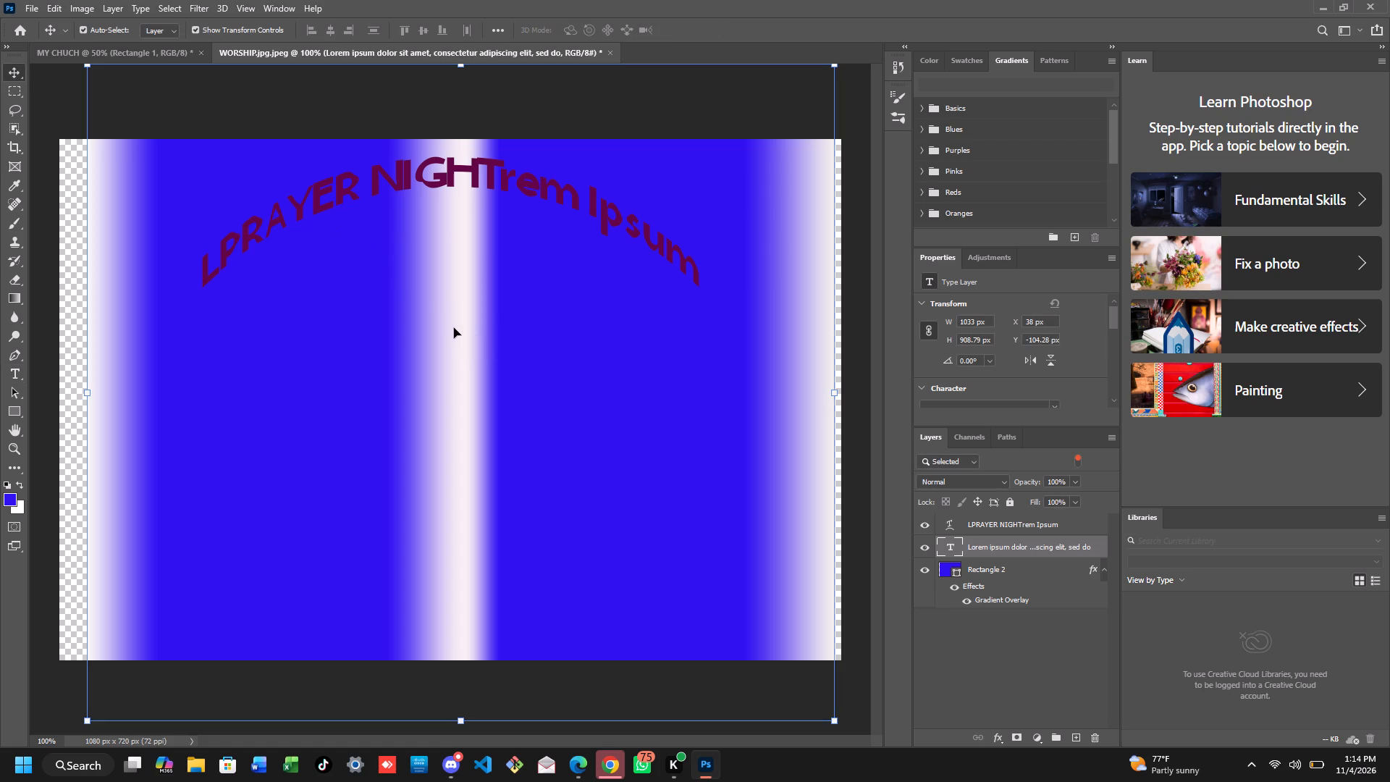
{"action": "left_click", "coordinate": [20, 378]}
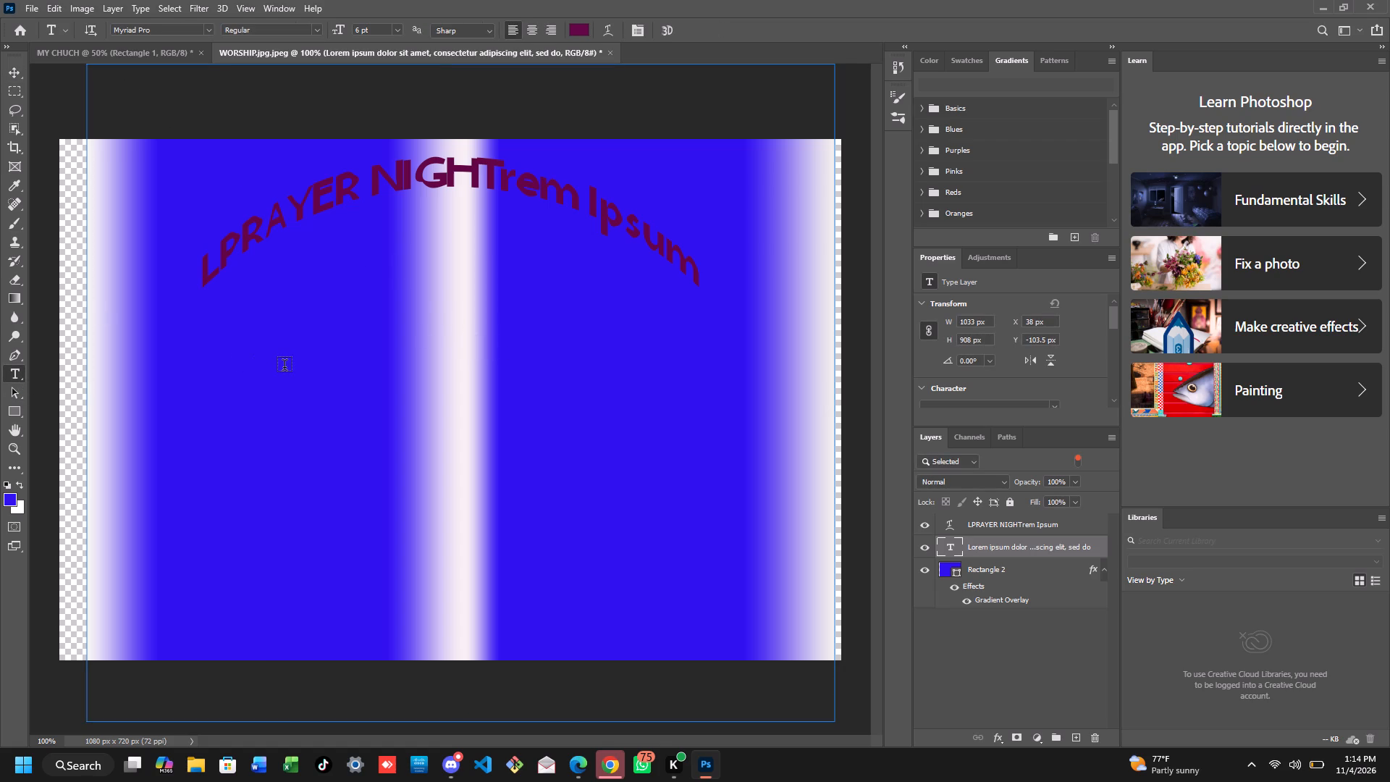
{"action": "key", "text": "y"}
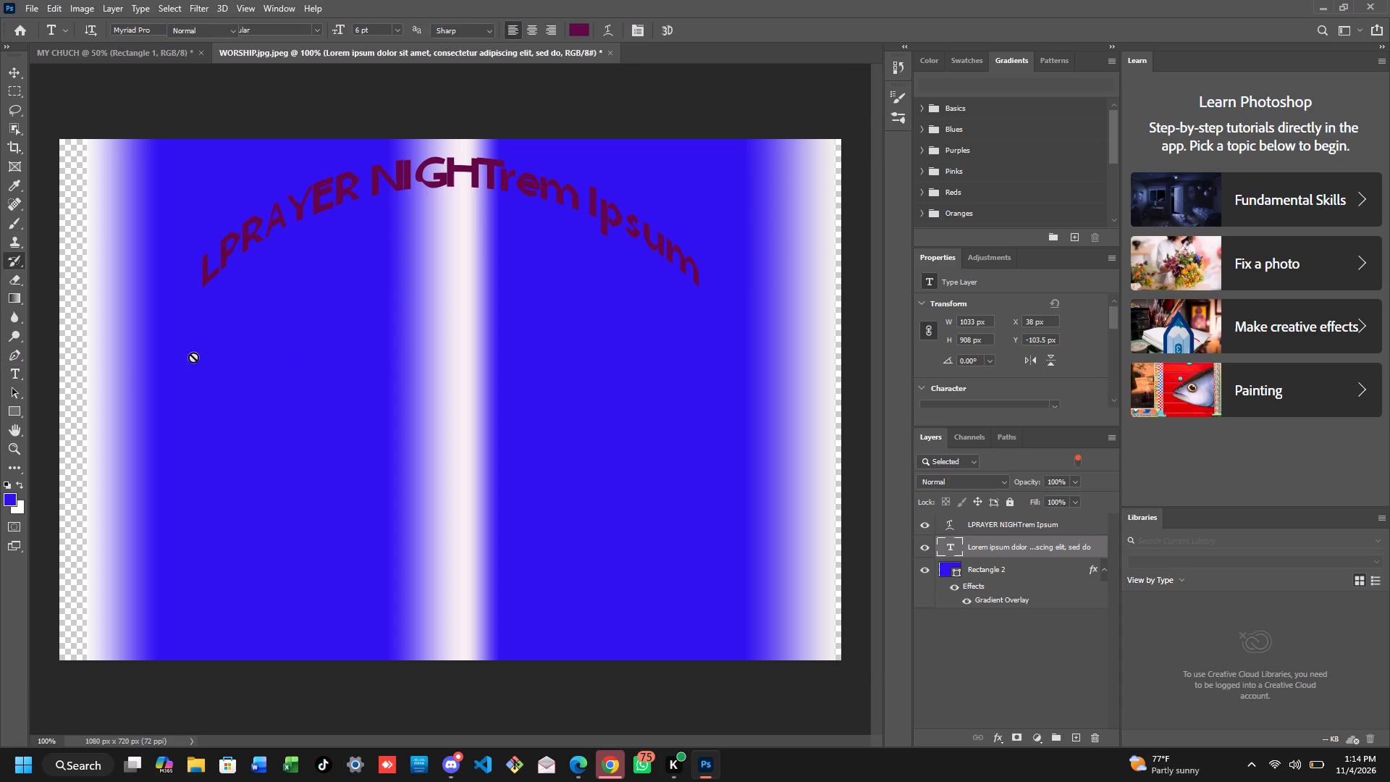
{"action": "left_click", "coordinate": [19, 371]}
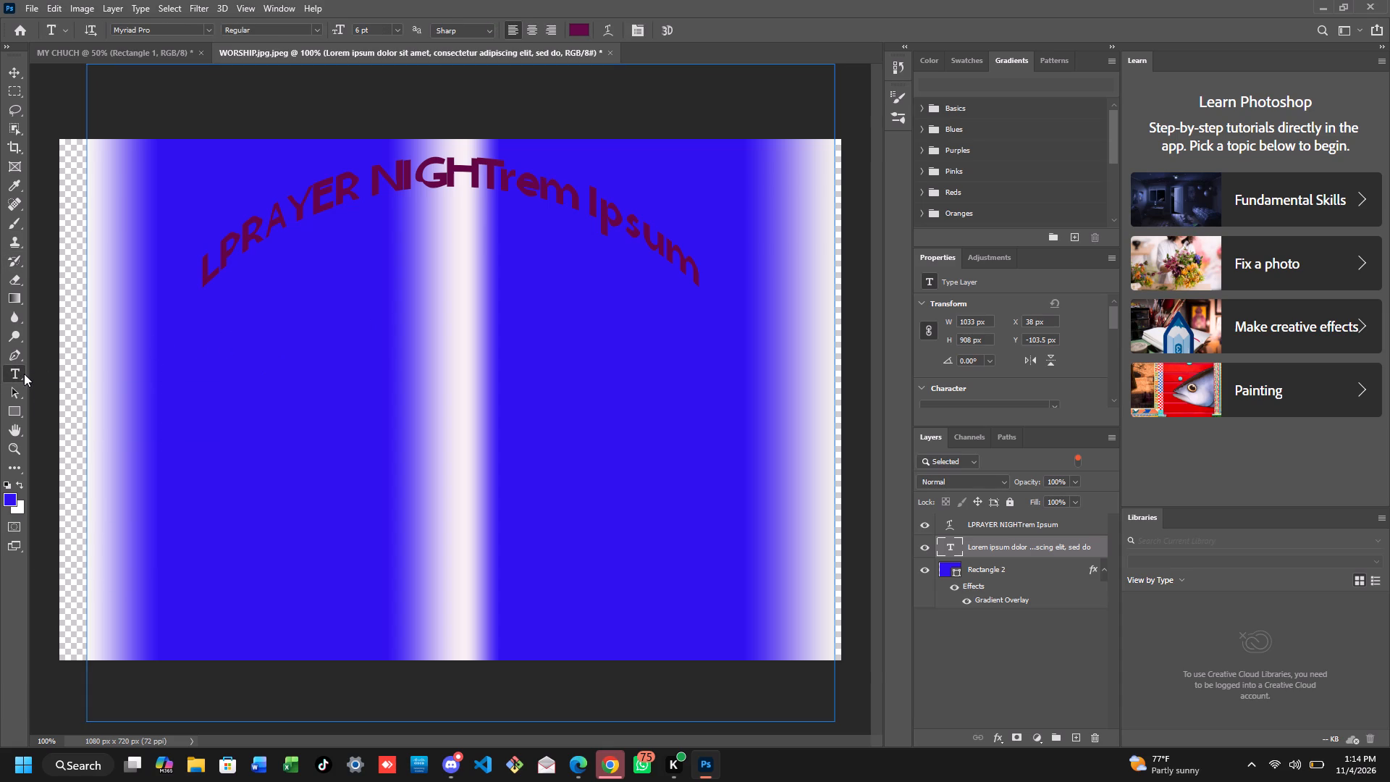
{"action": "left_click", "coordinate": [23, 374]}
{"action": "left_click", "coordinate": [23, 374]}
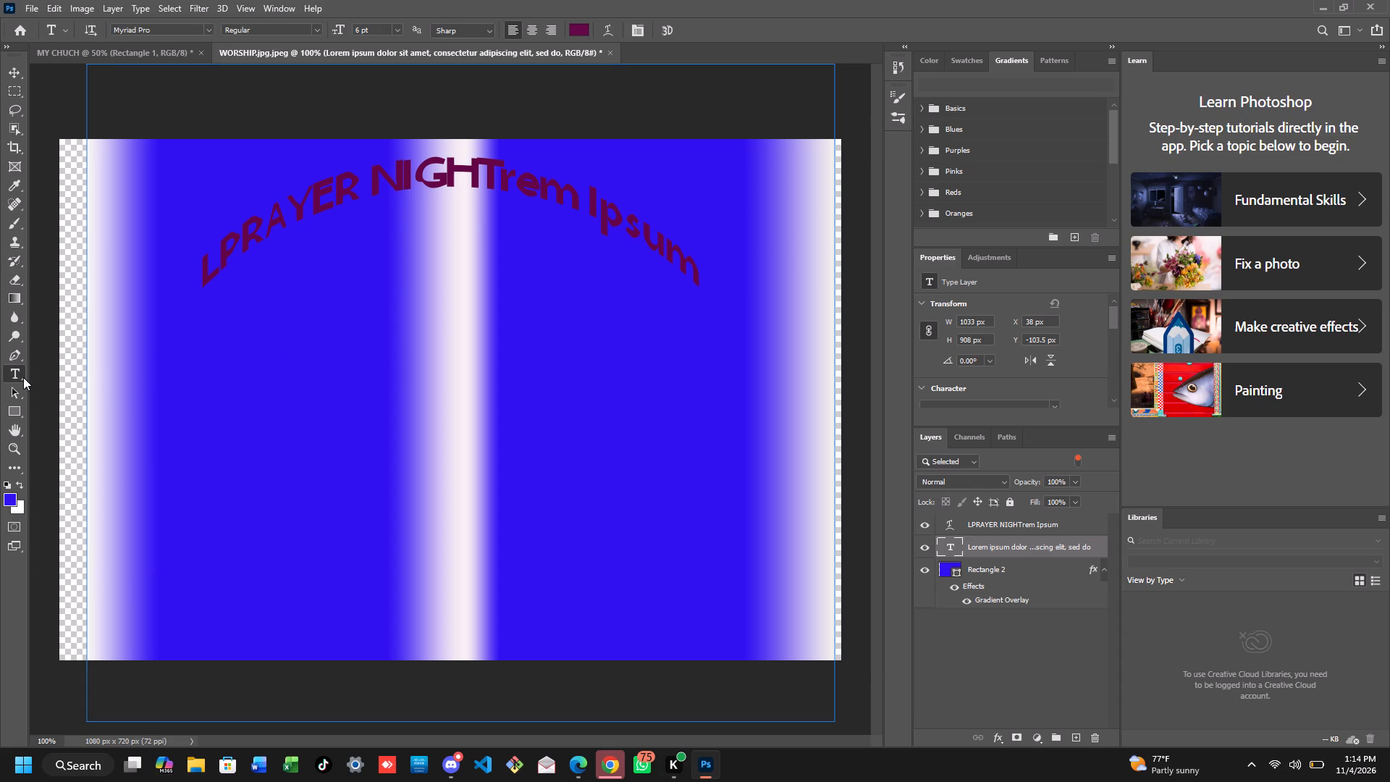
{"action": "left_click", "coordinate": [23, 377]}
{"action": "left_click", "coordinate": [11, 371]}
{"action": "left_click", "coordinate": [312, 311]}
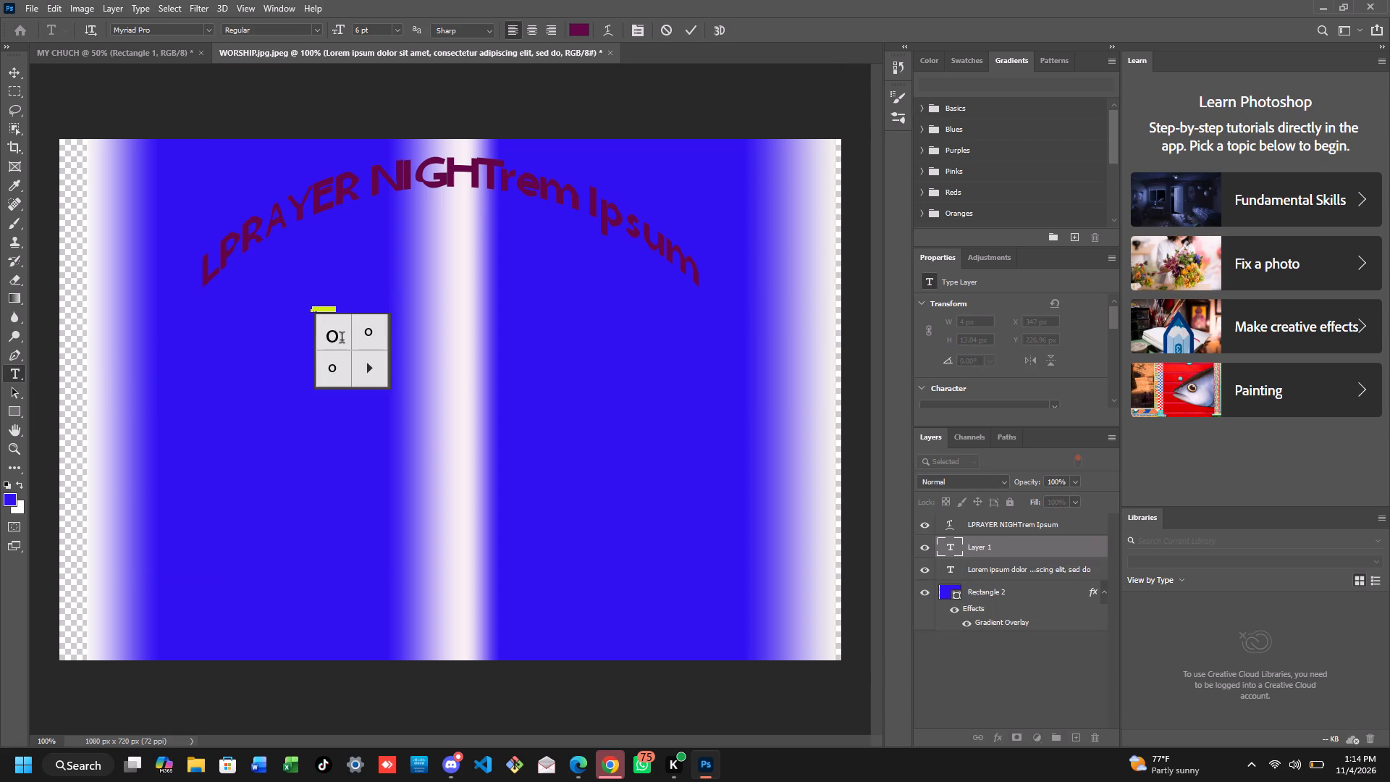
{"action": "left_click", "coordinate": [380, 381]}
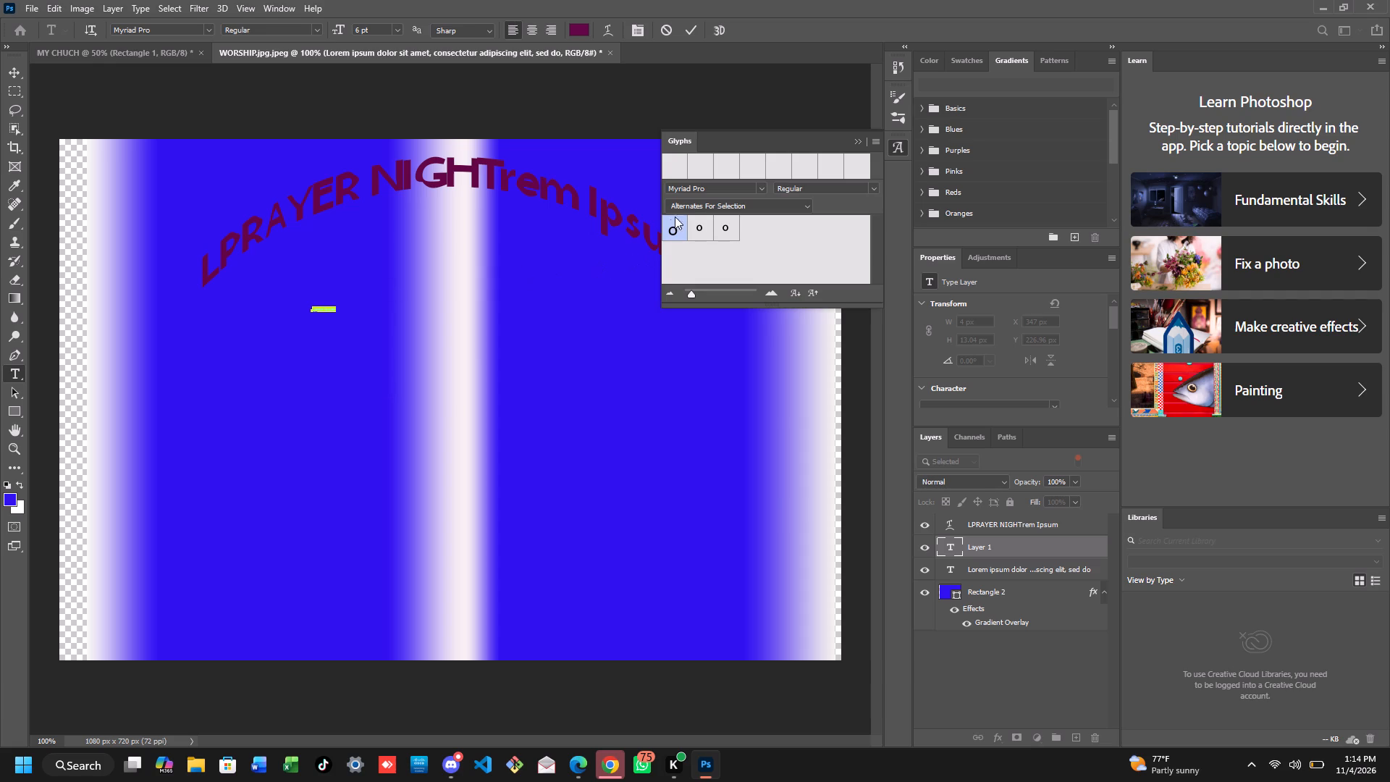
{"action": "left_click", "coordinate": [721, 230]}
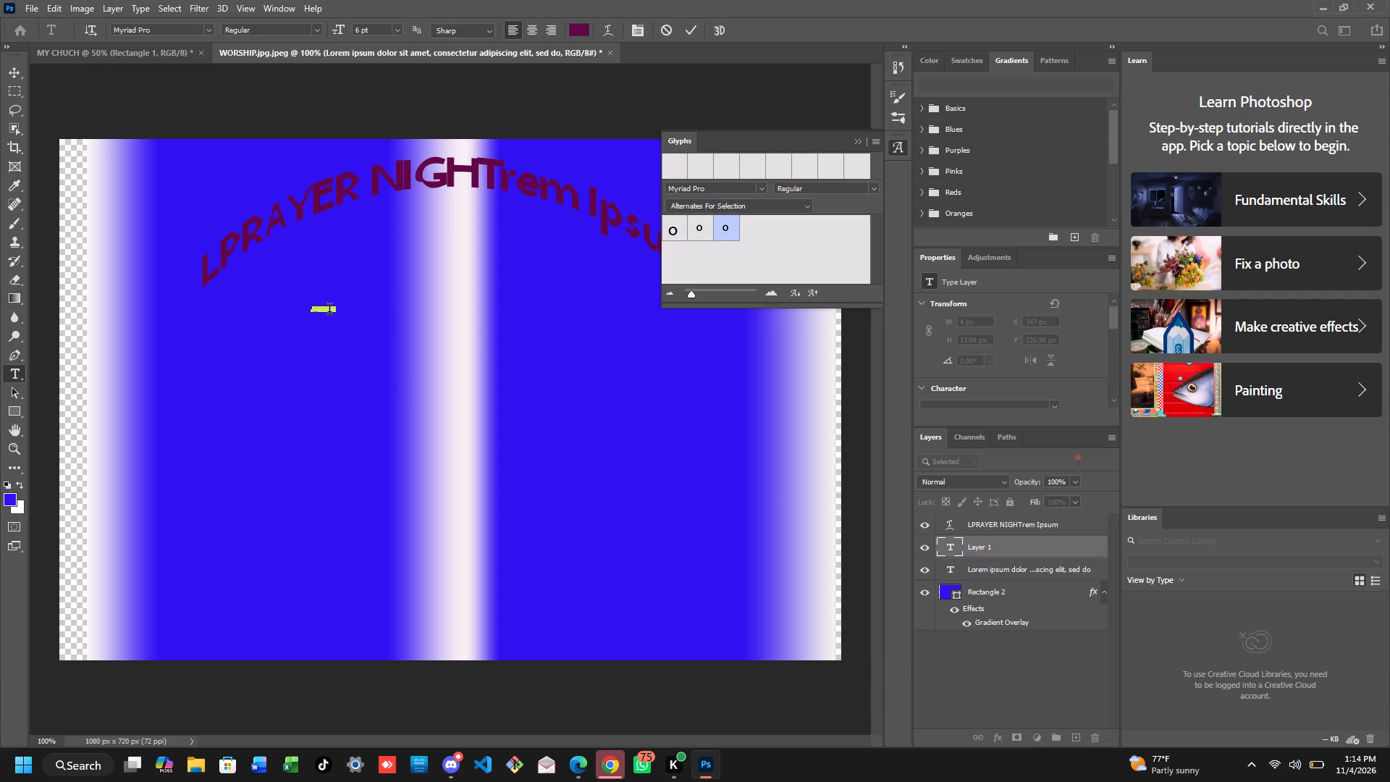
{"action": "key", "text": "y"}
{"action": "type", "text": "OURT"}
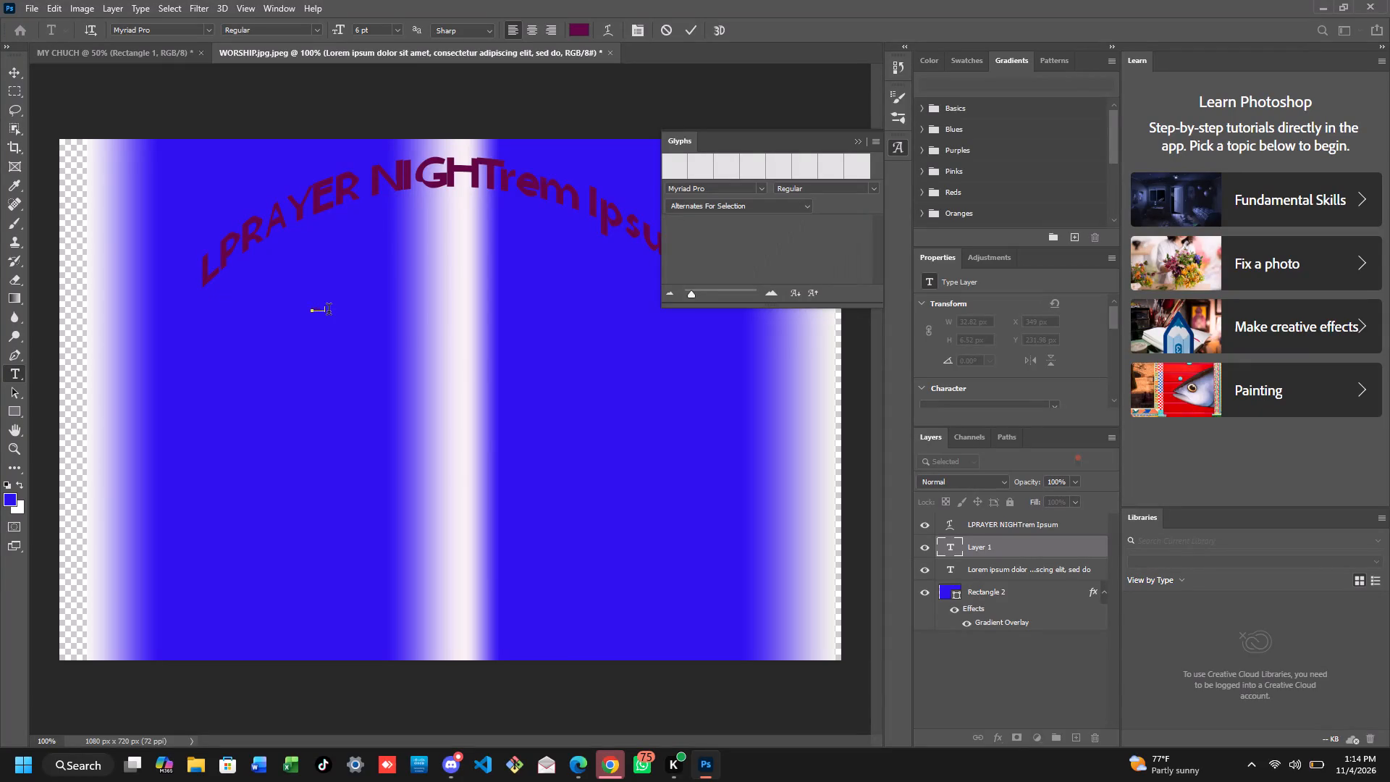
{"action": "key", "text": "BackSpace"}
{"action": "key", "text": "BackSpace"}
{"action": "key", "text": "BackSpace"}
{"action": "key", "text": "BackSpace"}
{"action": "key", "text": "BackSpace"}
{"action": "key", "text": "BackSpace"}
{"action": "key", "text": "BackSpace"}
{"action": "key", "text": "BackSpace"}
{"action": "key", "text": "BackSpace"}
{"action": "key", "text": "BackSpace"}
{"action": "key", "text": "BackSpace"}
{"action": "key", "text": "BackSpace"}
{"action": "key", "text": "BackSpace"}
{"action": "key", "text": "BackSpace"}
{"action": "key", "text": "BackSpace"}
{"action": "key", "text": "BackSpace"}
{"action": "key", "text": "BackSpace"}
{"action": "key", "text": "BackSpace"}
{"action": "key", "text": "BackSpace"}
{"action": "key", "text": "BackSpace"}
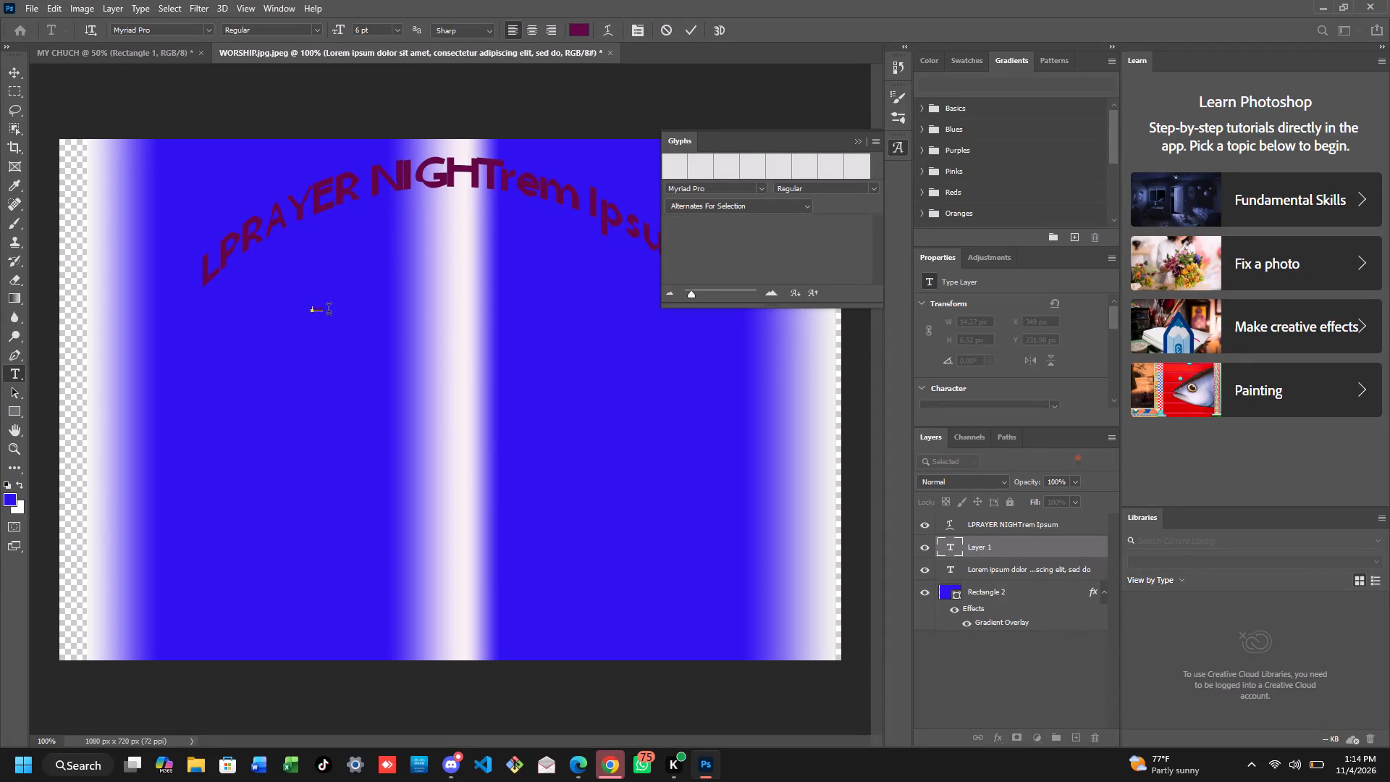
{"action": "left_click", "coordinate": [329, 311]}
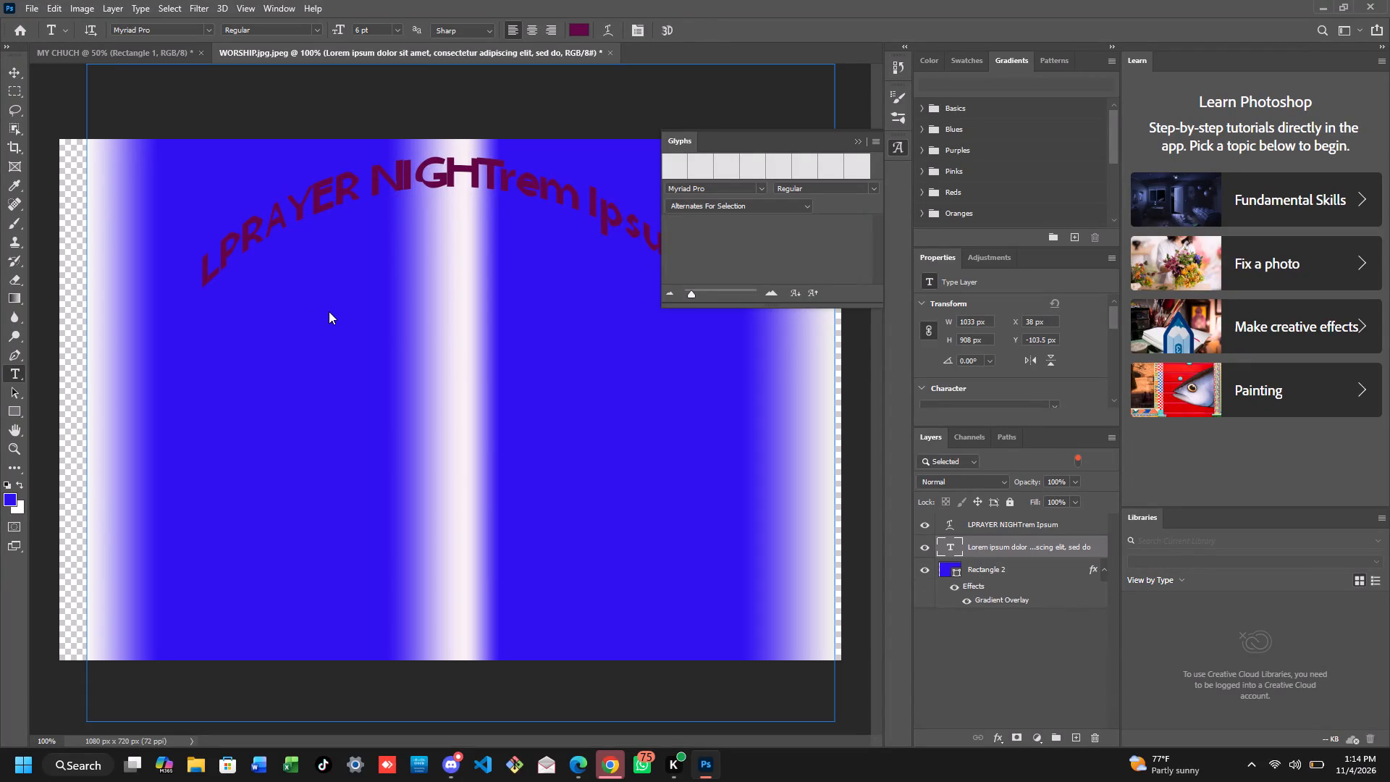
Add a separate text line reading YOUR ALL WELCOME below the arched heading, in Myriad Pro Regular 6 pt.
{"action": "left_click", "coordinate": [346, 316]}
{"action": "key", "text": "y"}
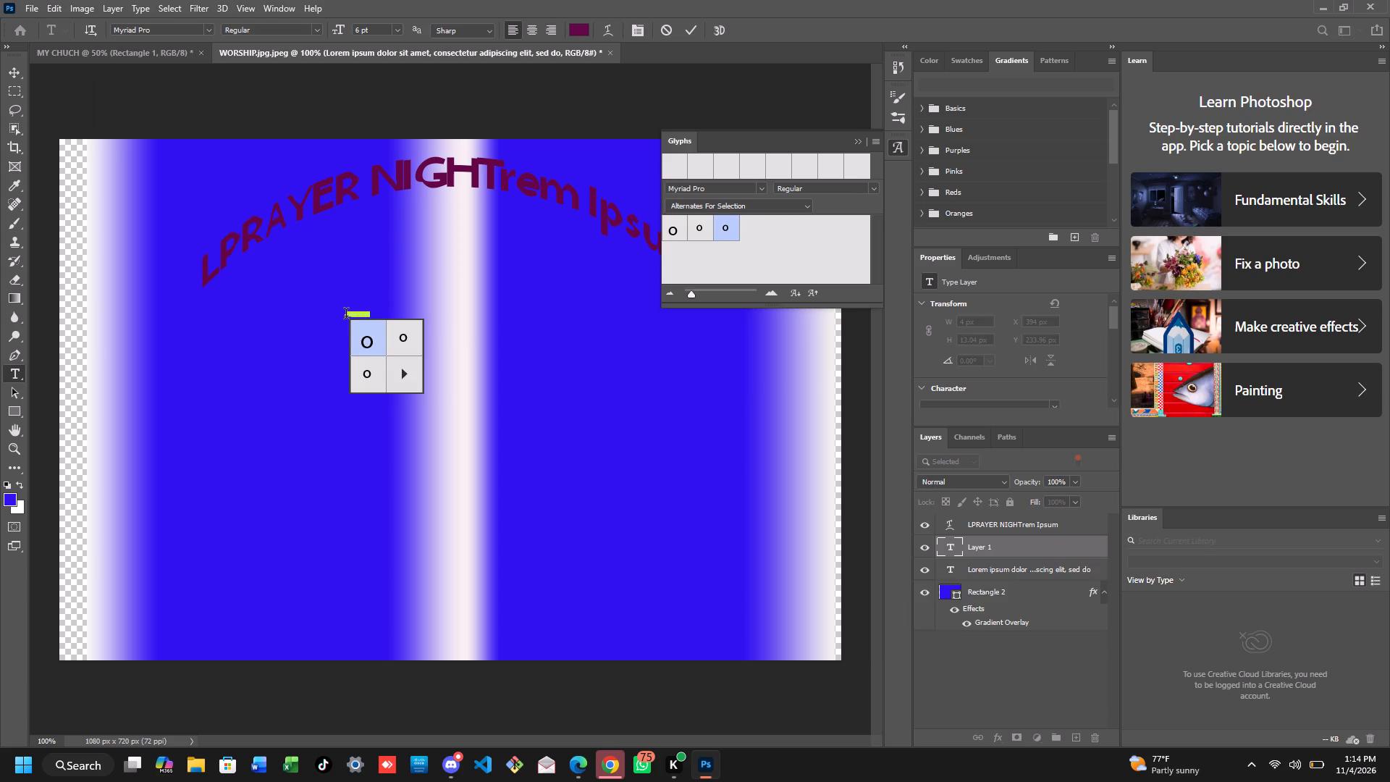
{"action": "key", "text": "BackSpace"}
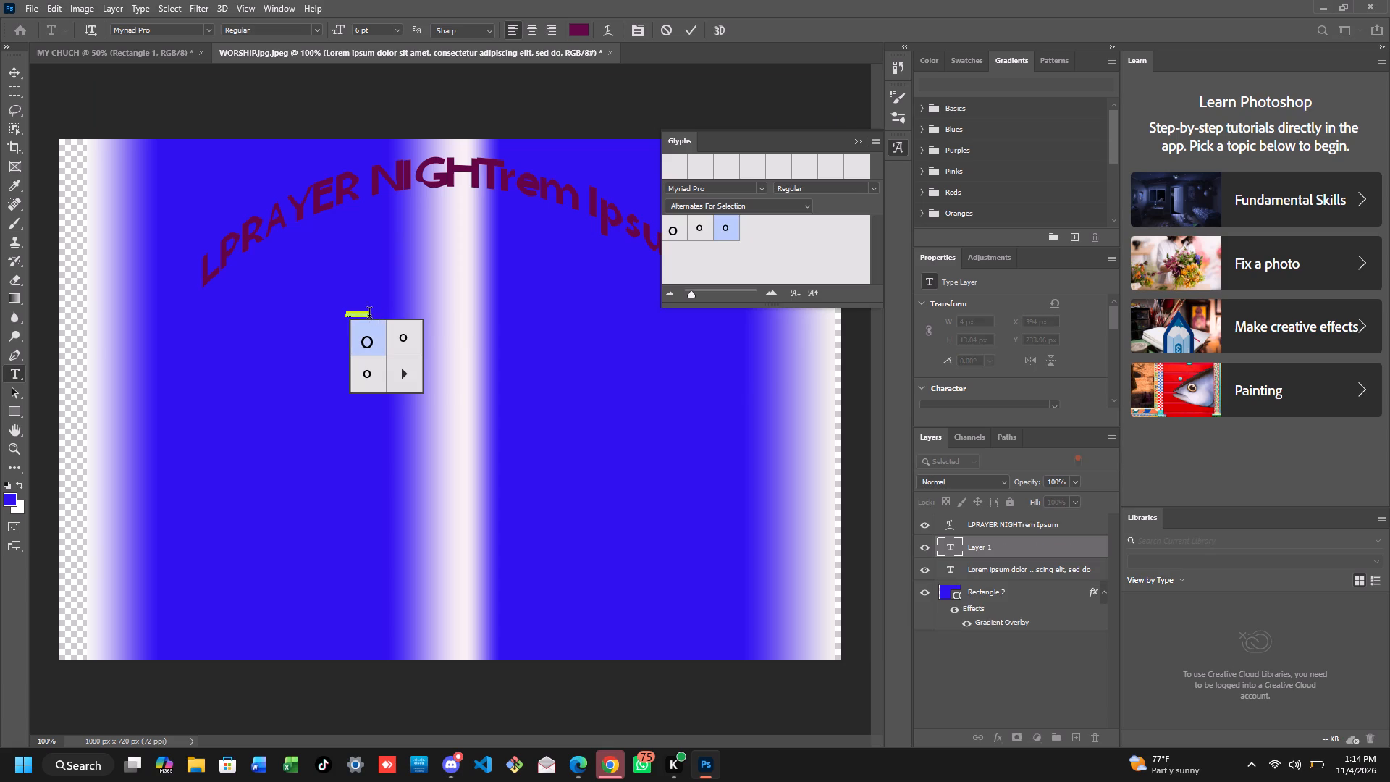
{"action": "left_click", "coordinate": [369, 315]}
{"action": "key", "text": "BackSpace"}
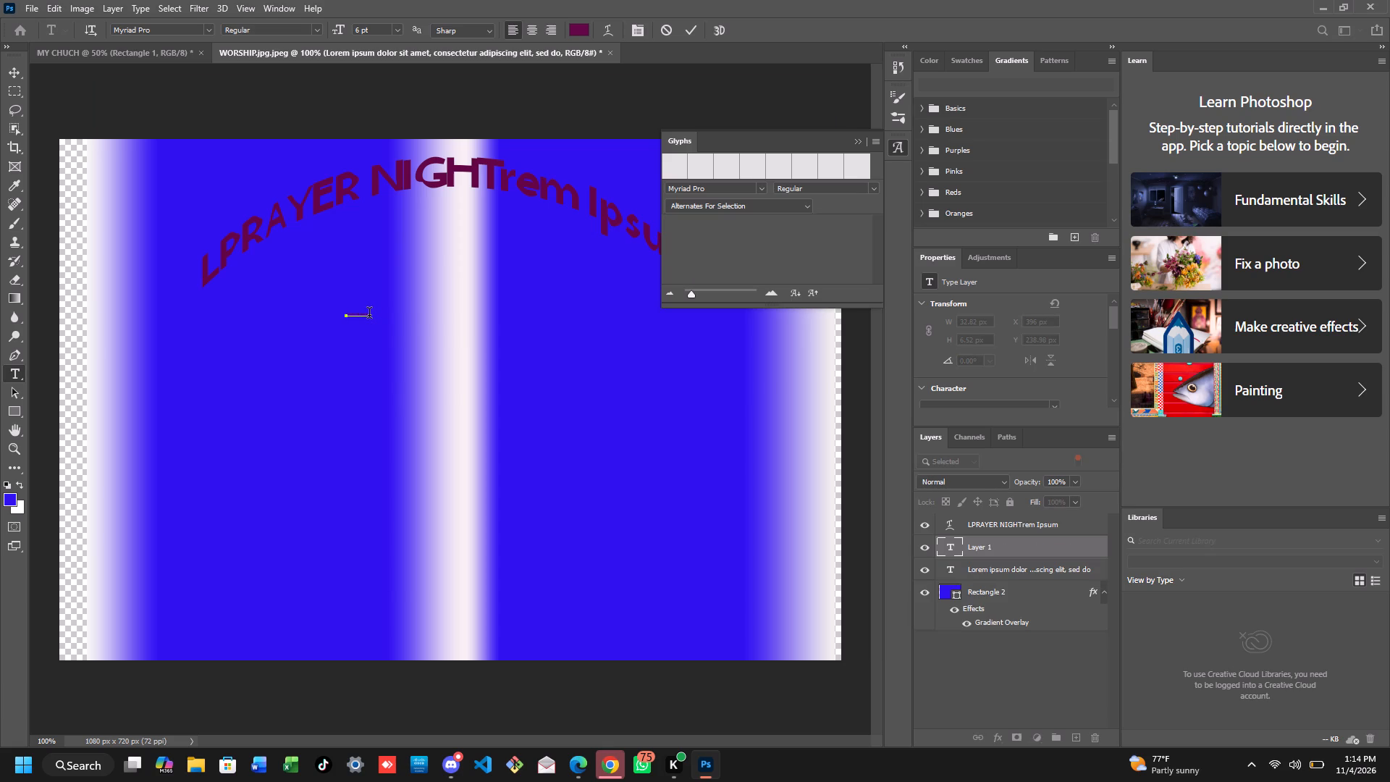
{"action": "left_click", "coordinate": [369, 315]}
{"action": "key", "text": "BackSpace"}
{"action": "key", "text": "BackSpace"}
{"action": "key", "text": "BackSpace"}
{"action": "key", "text": "BackSpace"}
{"action": "key", "text": "BackSpace"}
{"action": "key", "text": "BackSpace"}
{"action": "key", "text": "BackSpace"}
{"action": "key", "text": "BackSpace"}
{"action": "key", "text": "BackSpace"}
{"action": "key", "text": "BackSpace"}
{"action": "type", "text": "YOUR ALL WELCOME"}
{"action": "left_click", "coordinate": [398, 256]}
{"action": "left_click", "coordinate": [8, 69]}
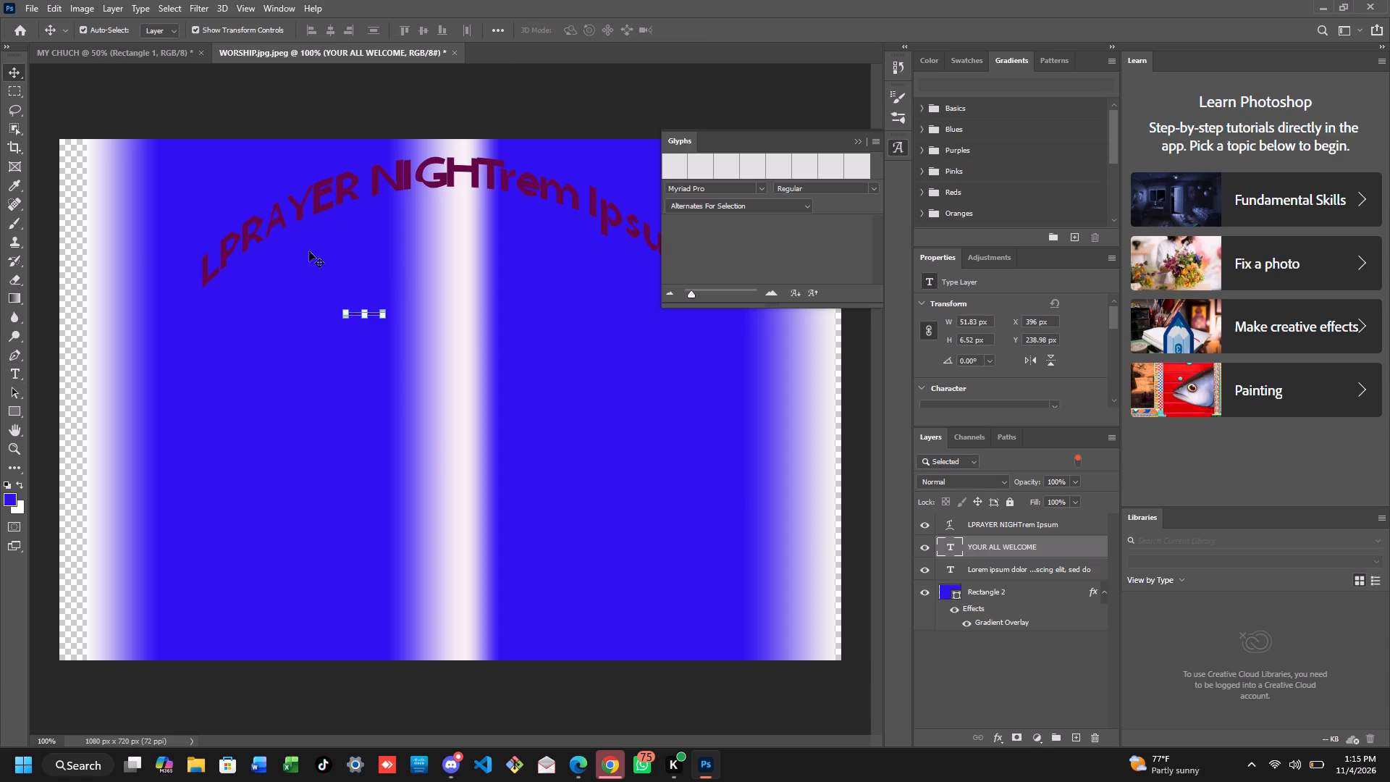
Scale the YOUR ALL WELCOME text to about 1050% and centre it below the heading at about X 554.5 px, Y 240 px.
{"action": "left_click_drag", "start_coordinate": [367, 308], "coordinate": [371, 266]}
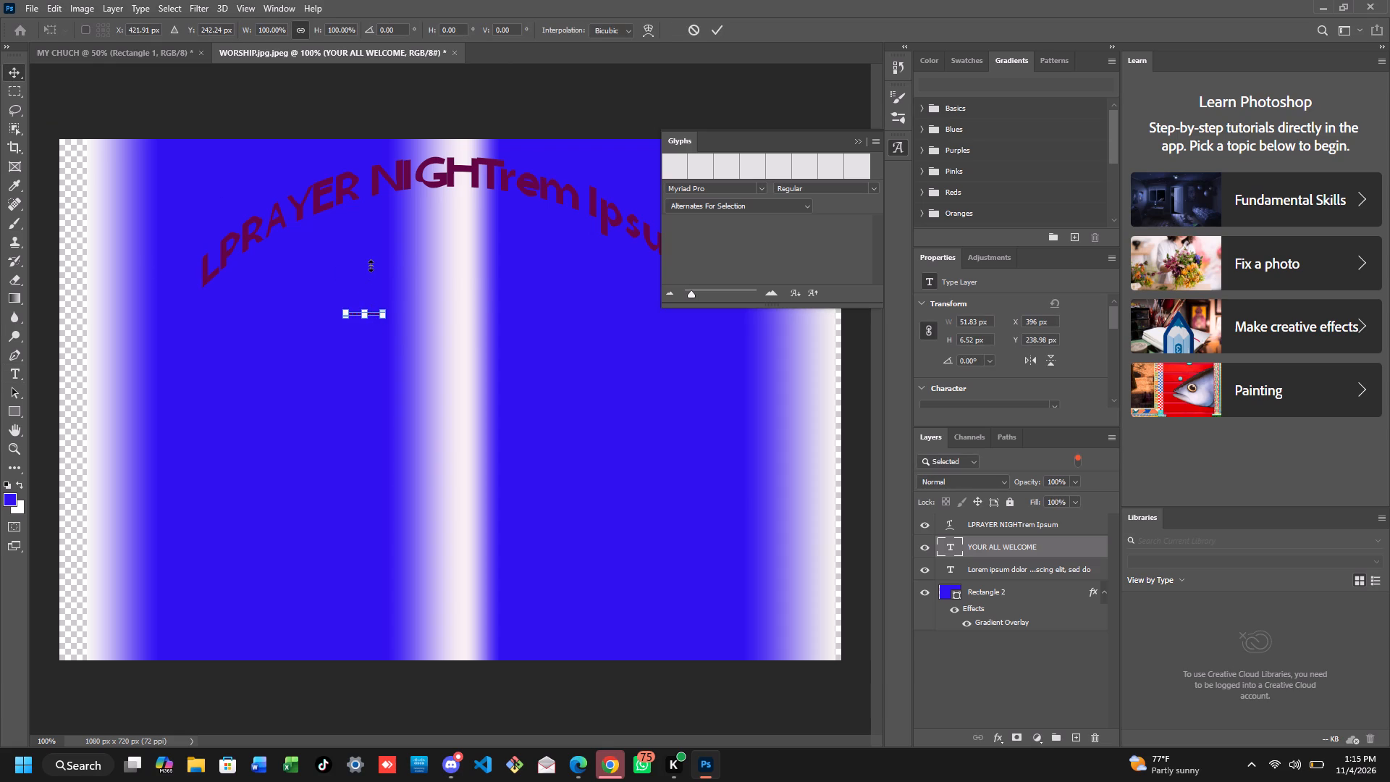
{"action": "left_click_drag", "start_coordinate": [371, 266], "coordinate": [371, 263]}
{"action": "left_click_drag", "start_coordinate": [422, 294], "coordinate": [524, 308]}
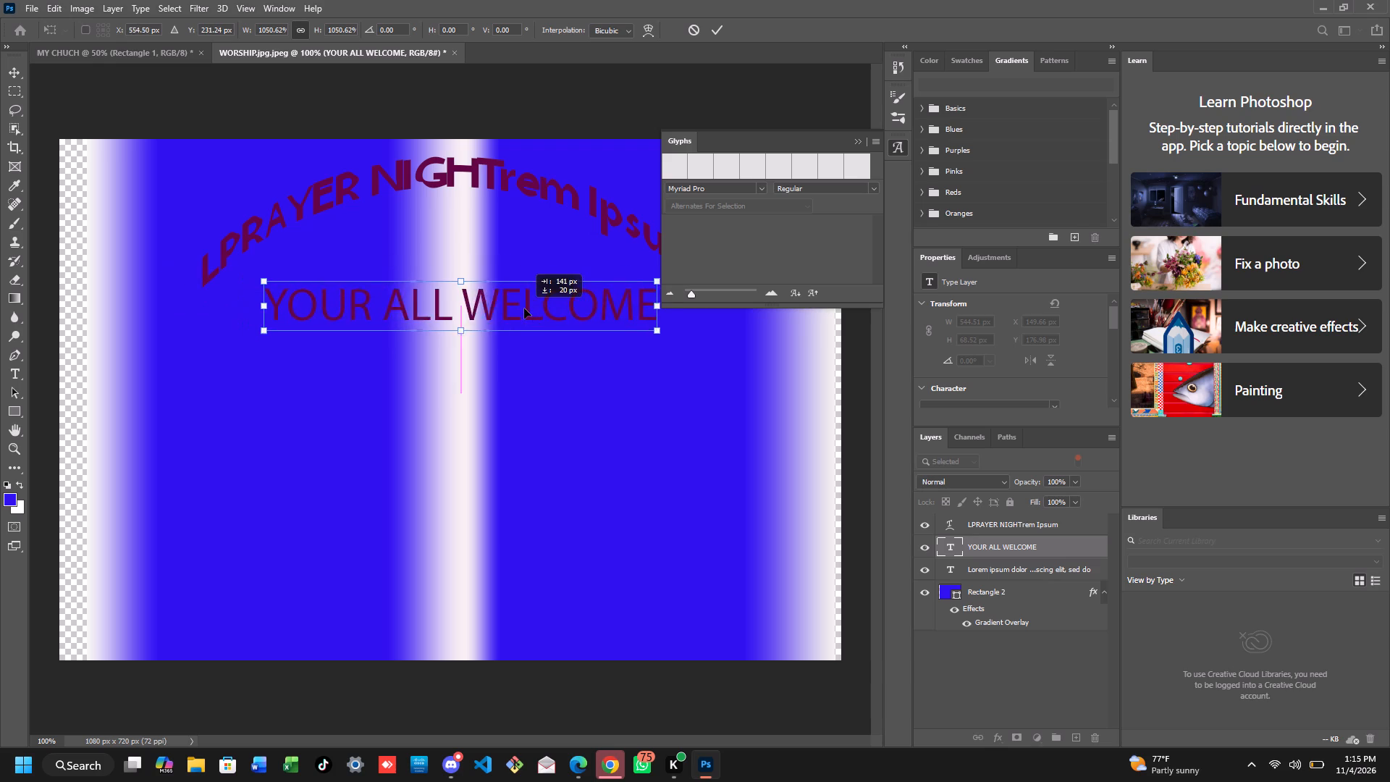
{"action": "left_click_drag", "start_coordinate": [524, 308], "coordinate": [515, 312]}
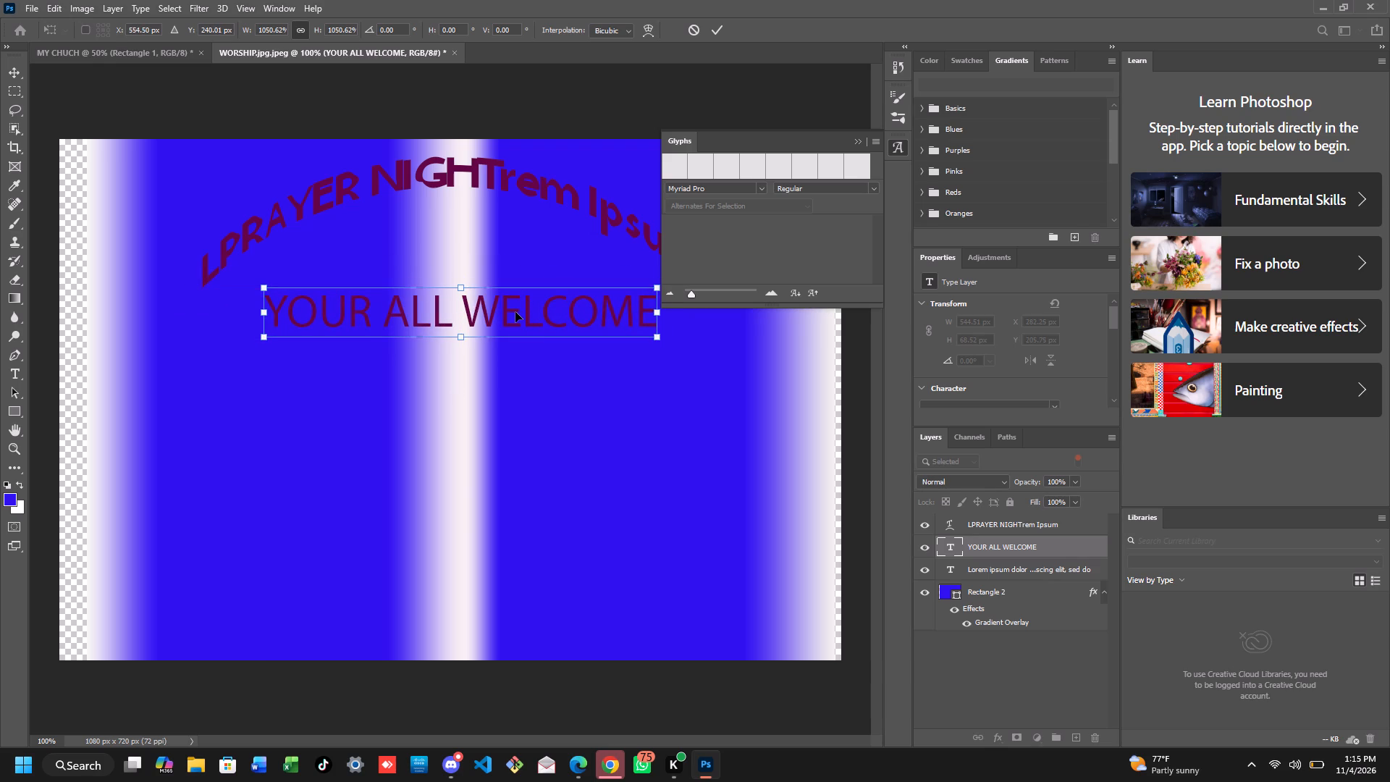
{"action": "left_click", "coordinate": [708, 359]}
Collapse the Glyphs panel covering the canvas.
{"action": "left_click", "coordinate": [864, 137]}
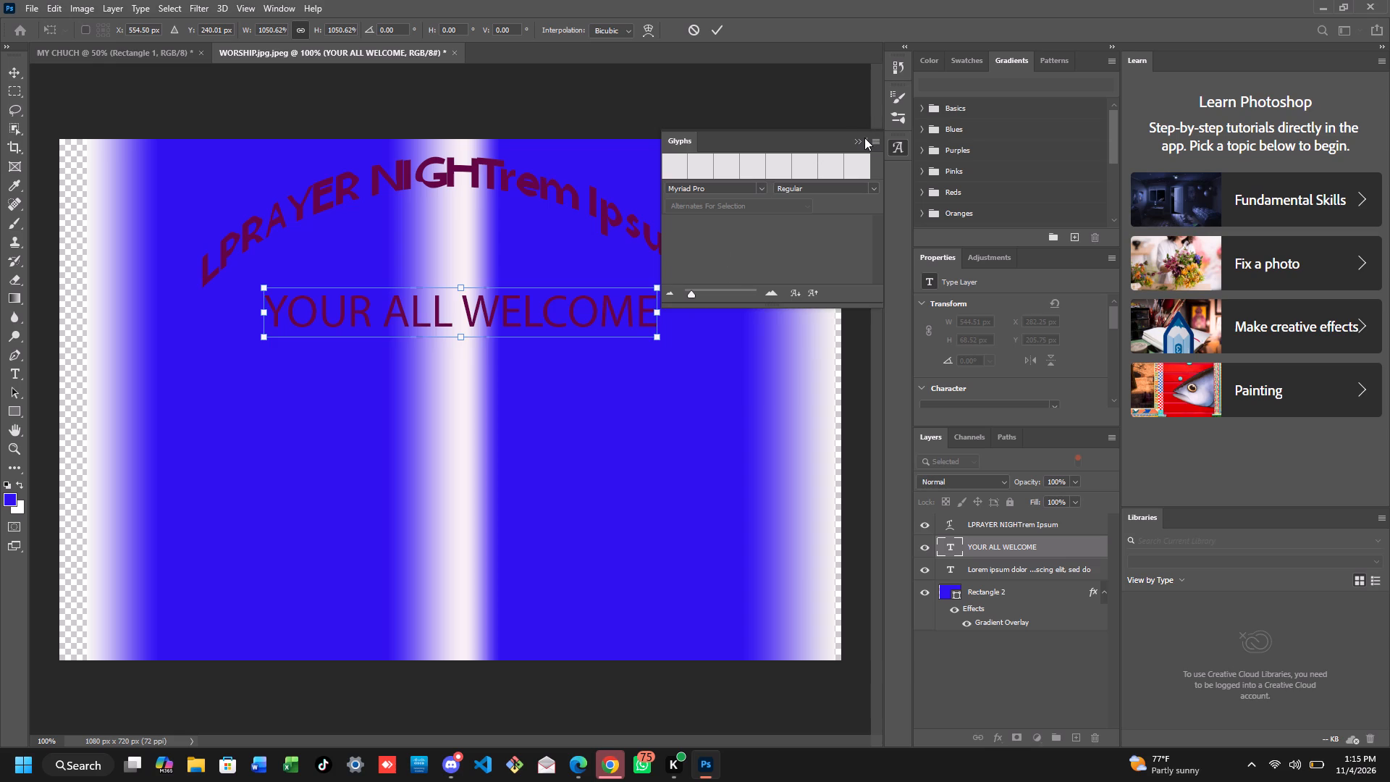
{"action": "left_click", "coordinate": [864, 138]}
{"action": "left_click", "coordinate": [875, 142]}
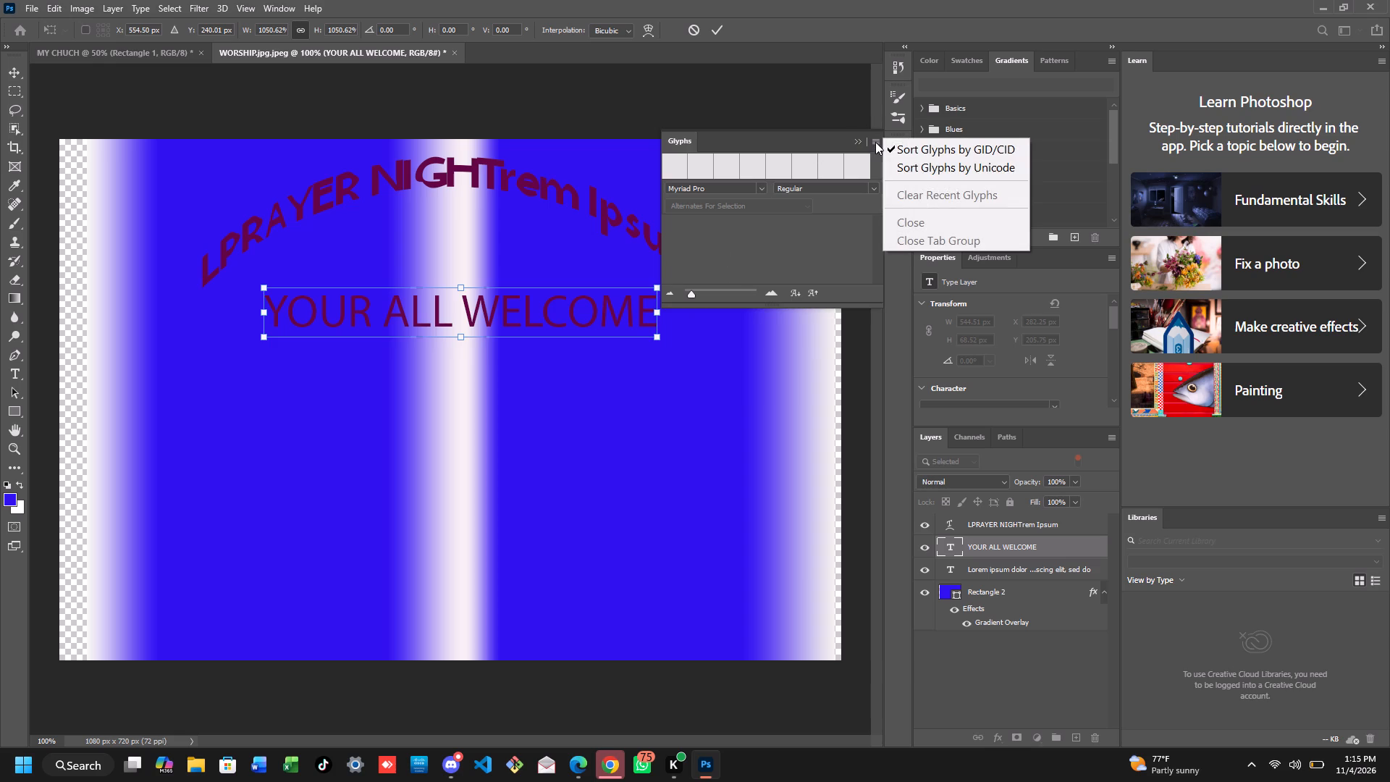
{"action": "left_click", "coordinate": [858, 140]}
{"action": "left_click", "coordinate": [858, 140]}
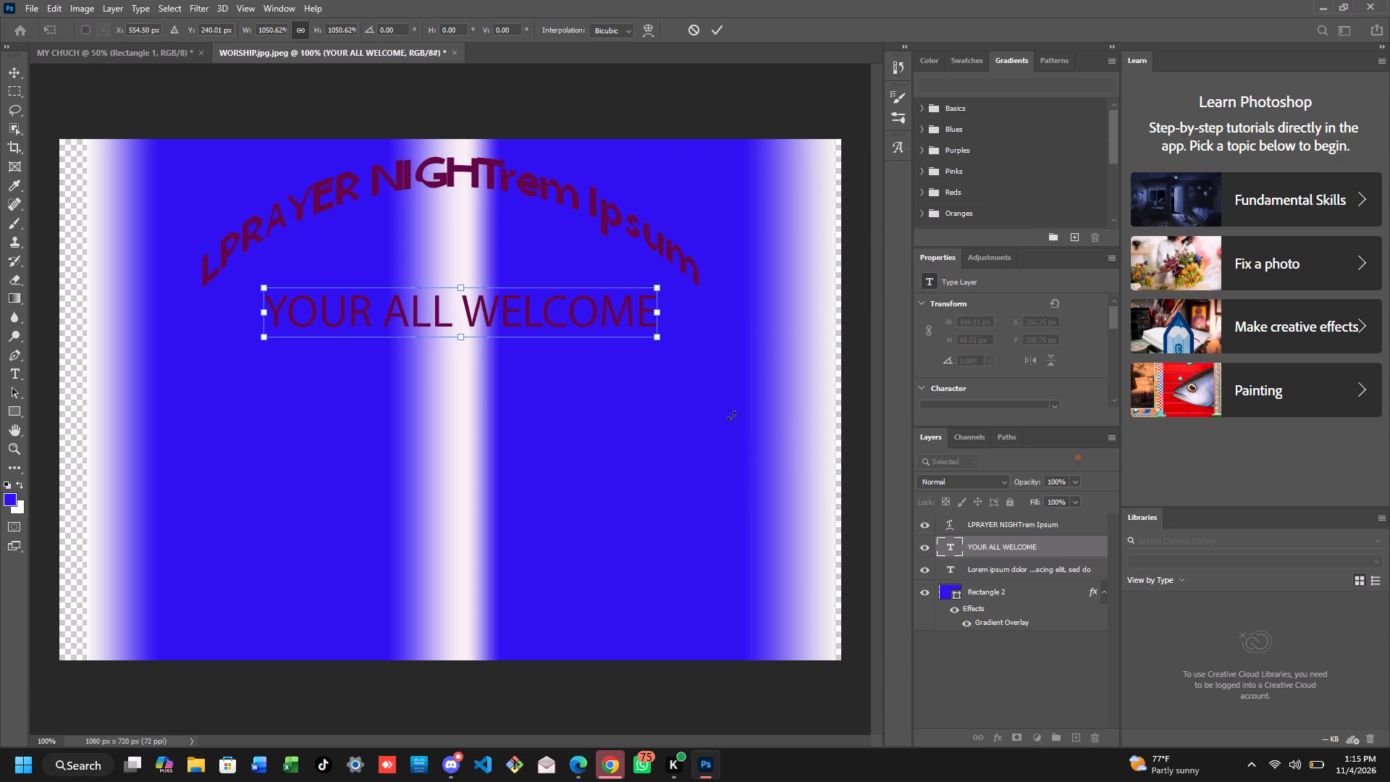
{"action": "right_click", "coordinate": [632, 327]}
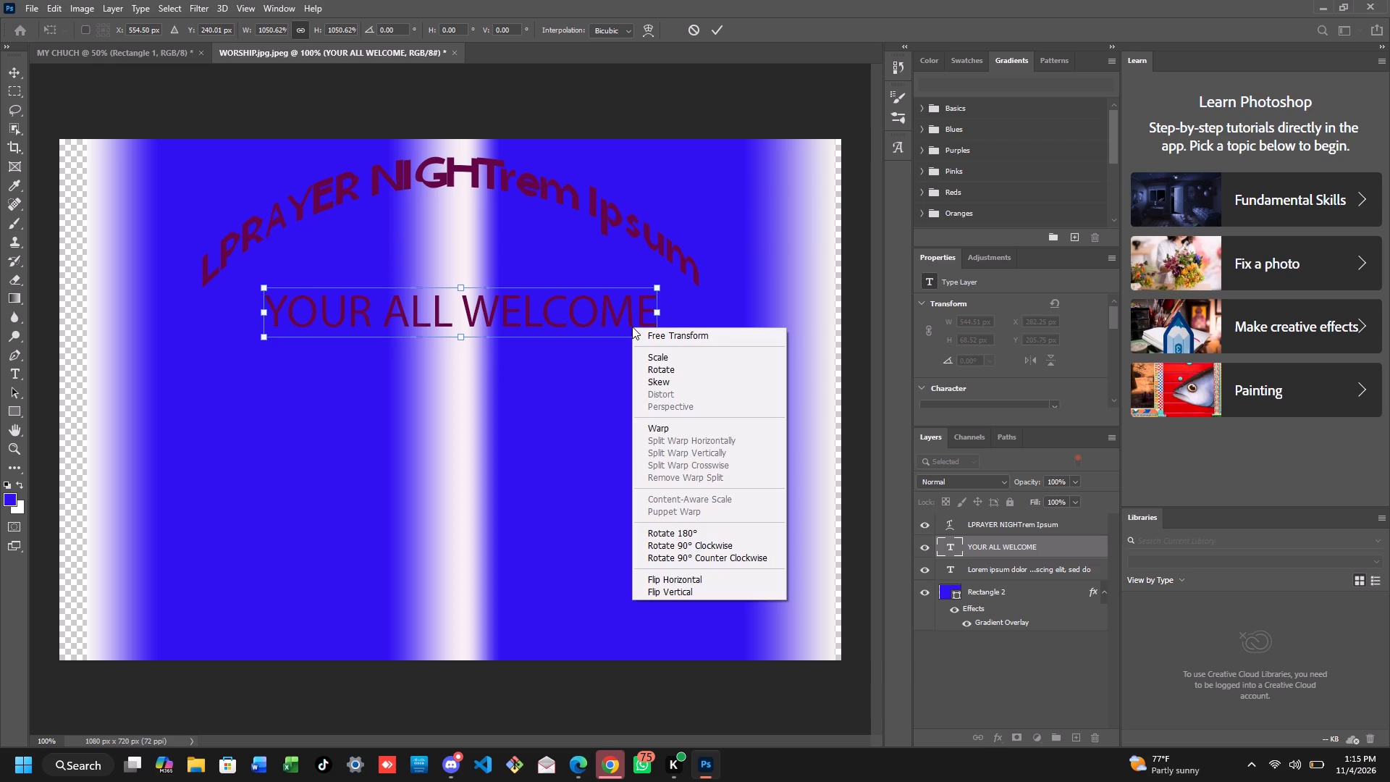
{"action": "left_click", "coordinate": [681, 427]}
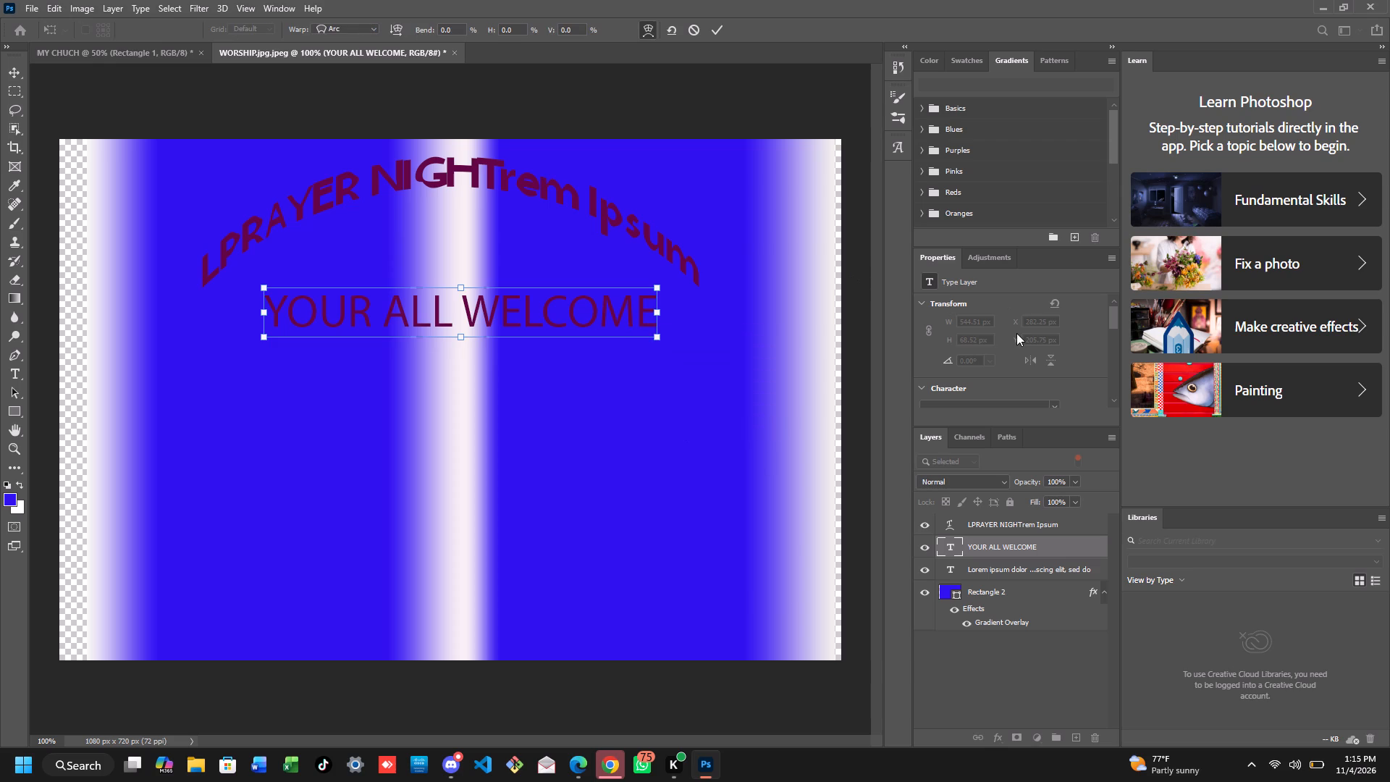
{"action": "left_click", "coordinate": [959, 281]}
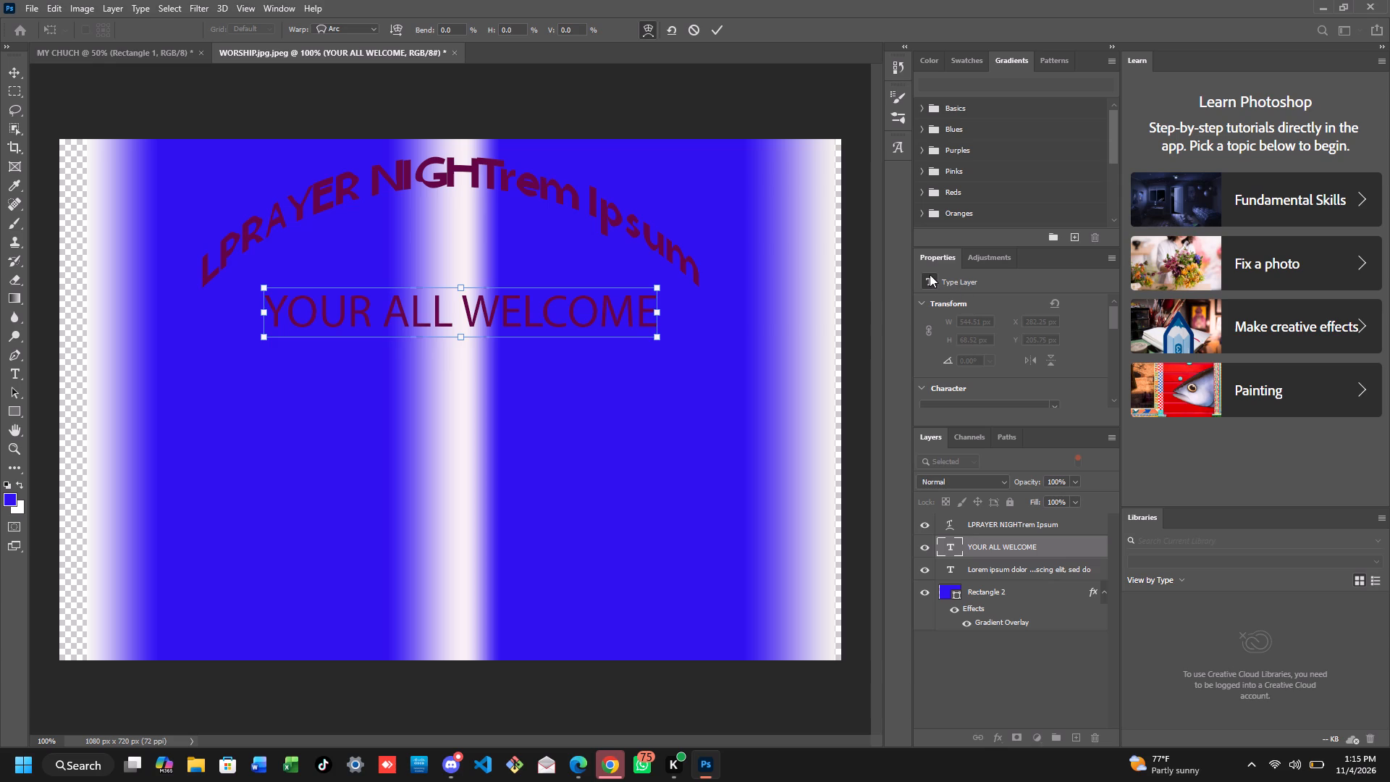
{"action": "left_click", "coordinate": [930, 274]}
Leave warp mode and shift the YOUR ALL WELCOME text horizontally to centre it at X 540 px, Y 240 px.
{"action": "right_click", "coordinate": [526, 310]}
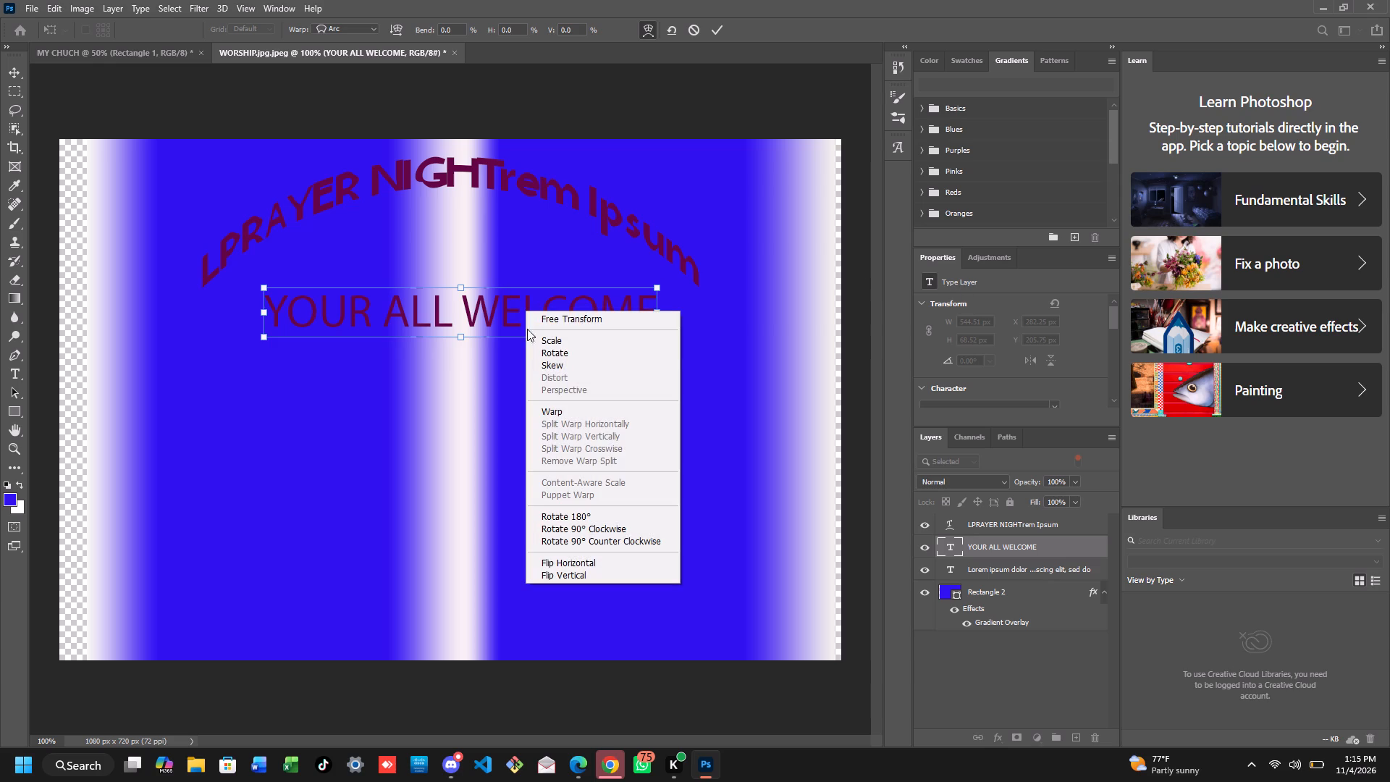
{"action": "left_click", "coordinate": [579, 361]}
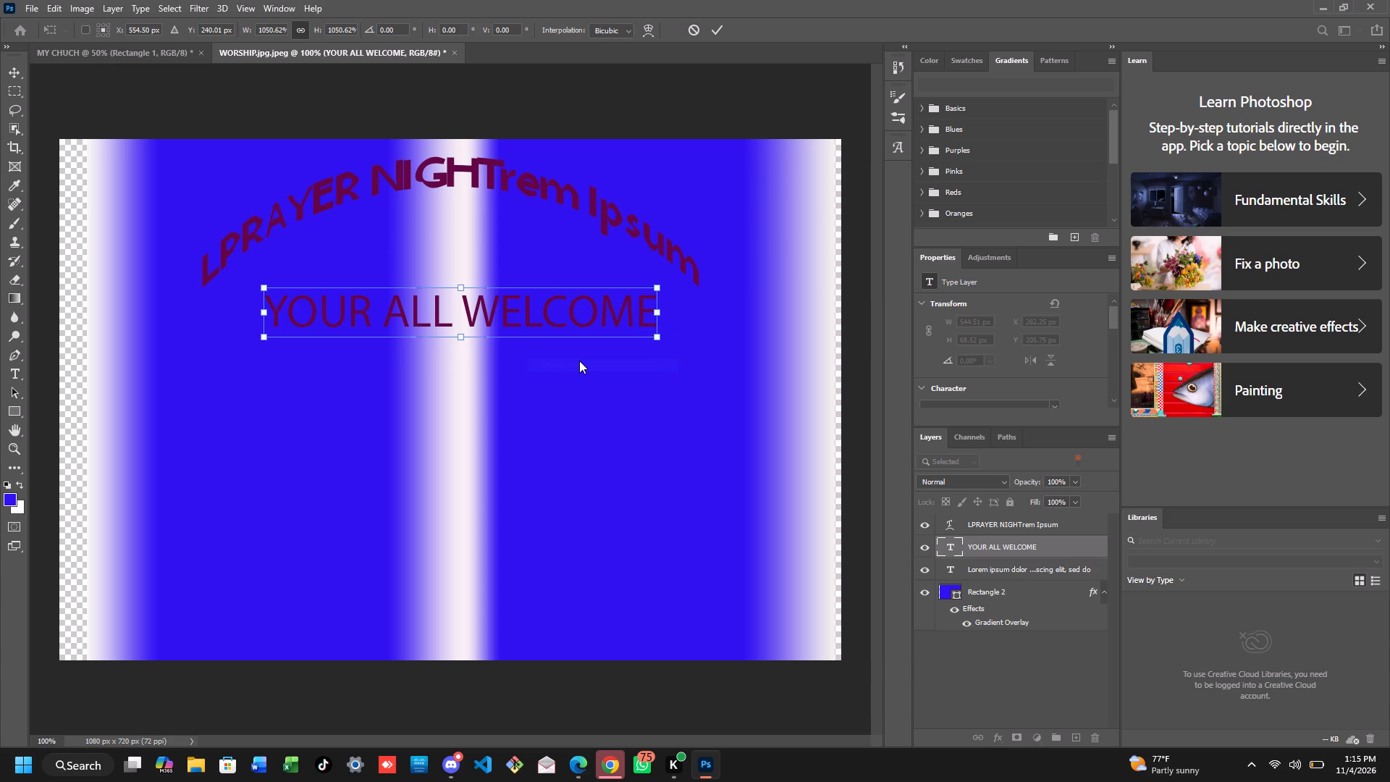
{"action": "left_click_drag", "start_coordinate": [620, 301], "coordinate": [632, 308]}
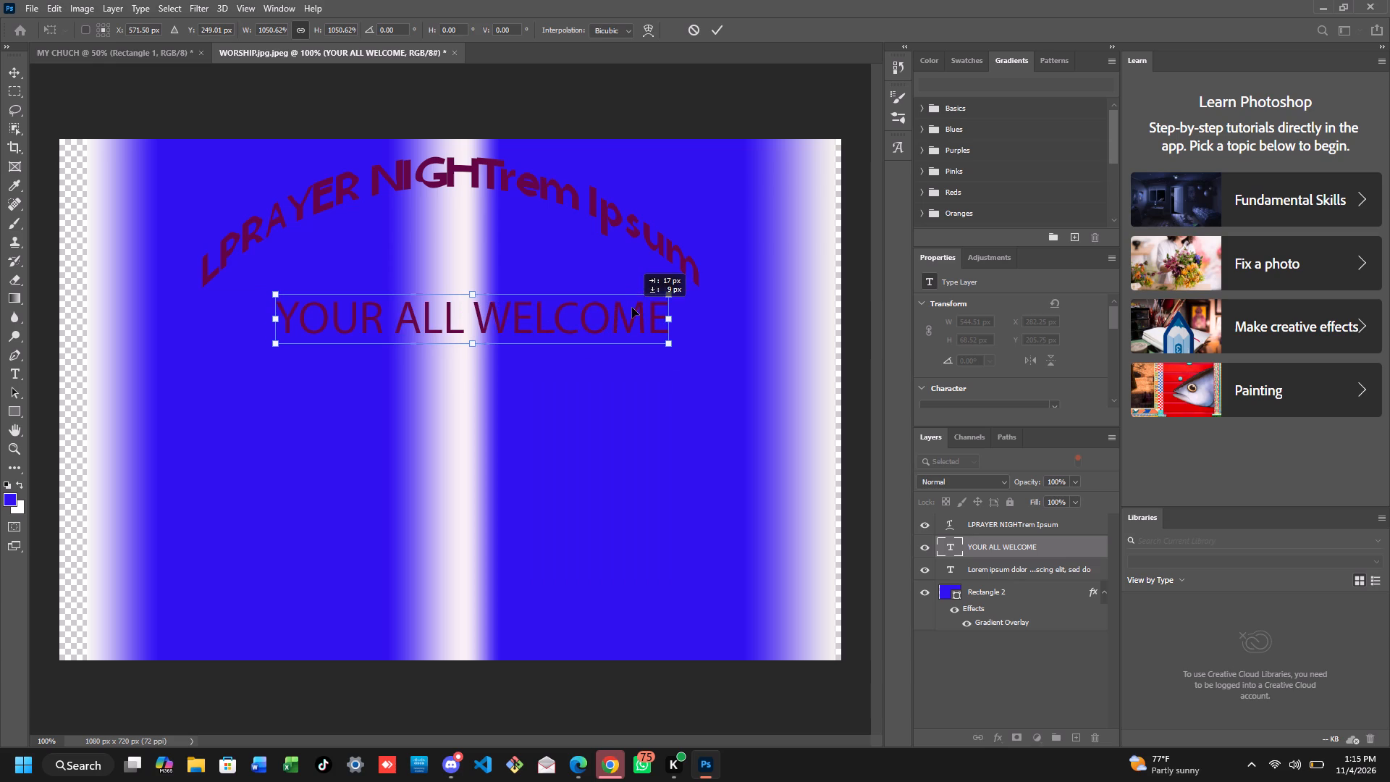
{"action": "left_click_drag", "start_coordinate": [632, 308], "coordinate": [609, 300]}
{"action": "right_click", "coordinate": [600, 365]}
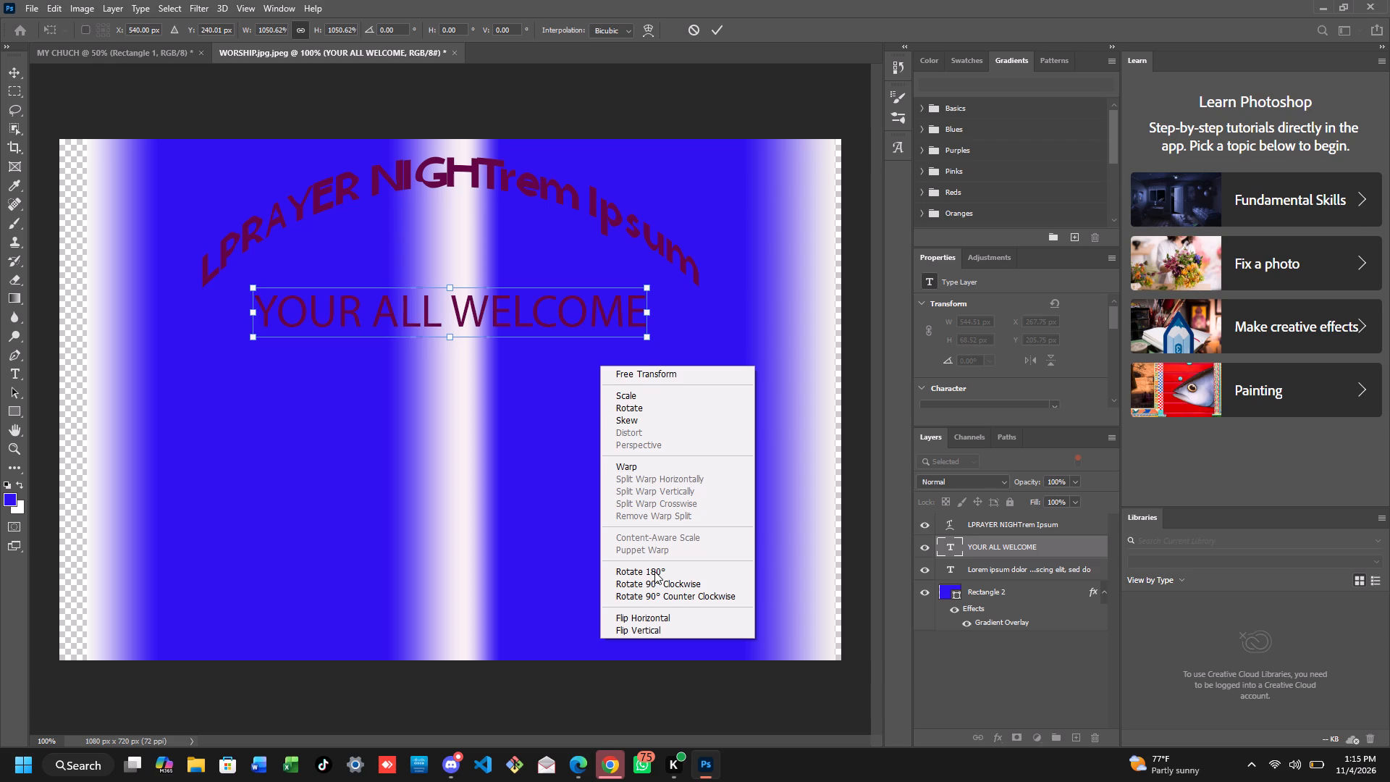
{"action": "left_click", "coordinate": [547, 303]}
{"action": "right_click", "coordinate": [547, 303]}
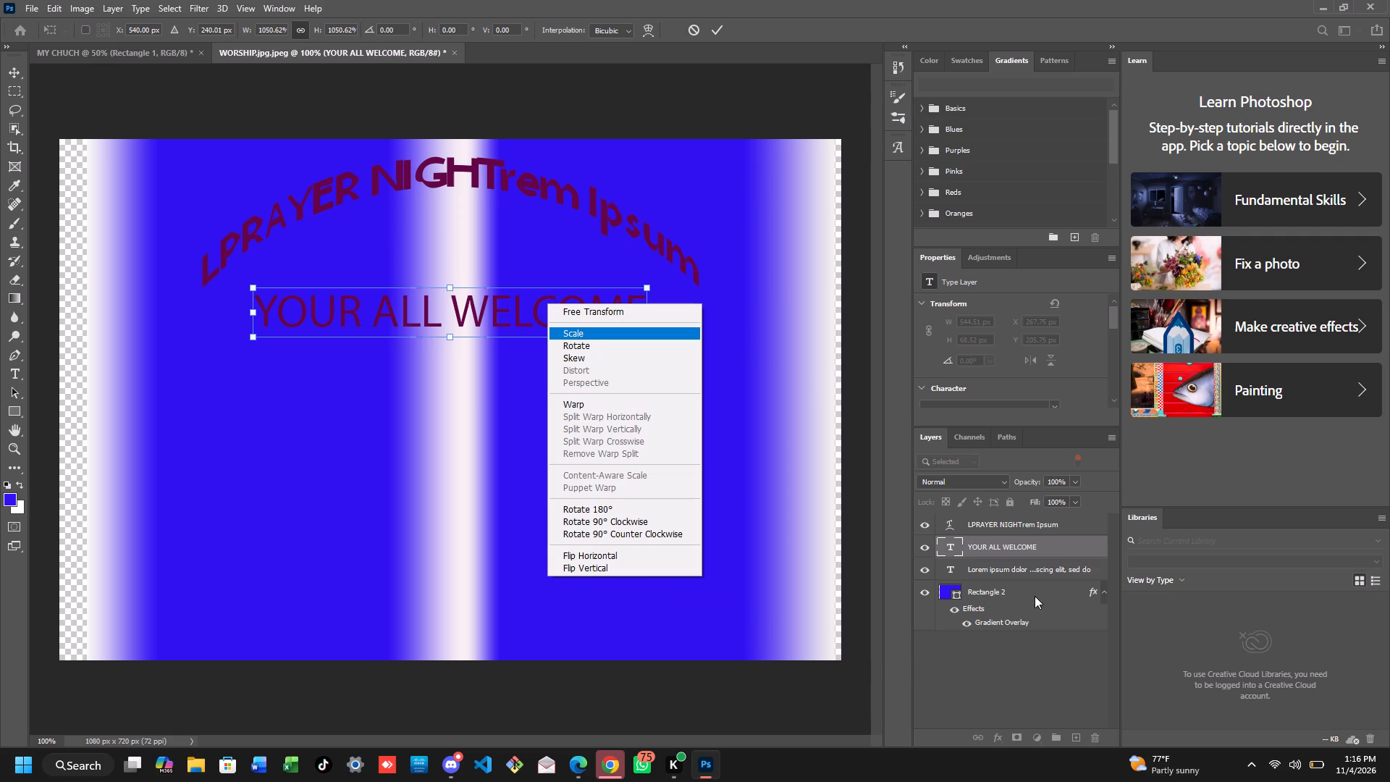
{"action": "right_click", "coordinate": [1029, 549]}
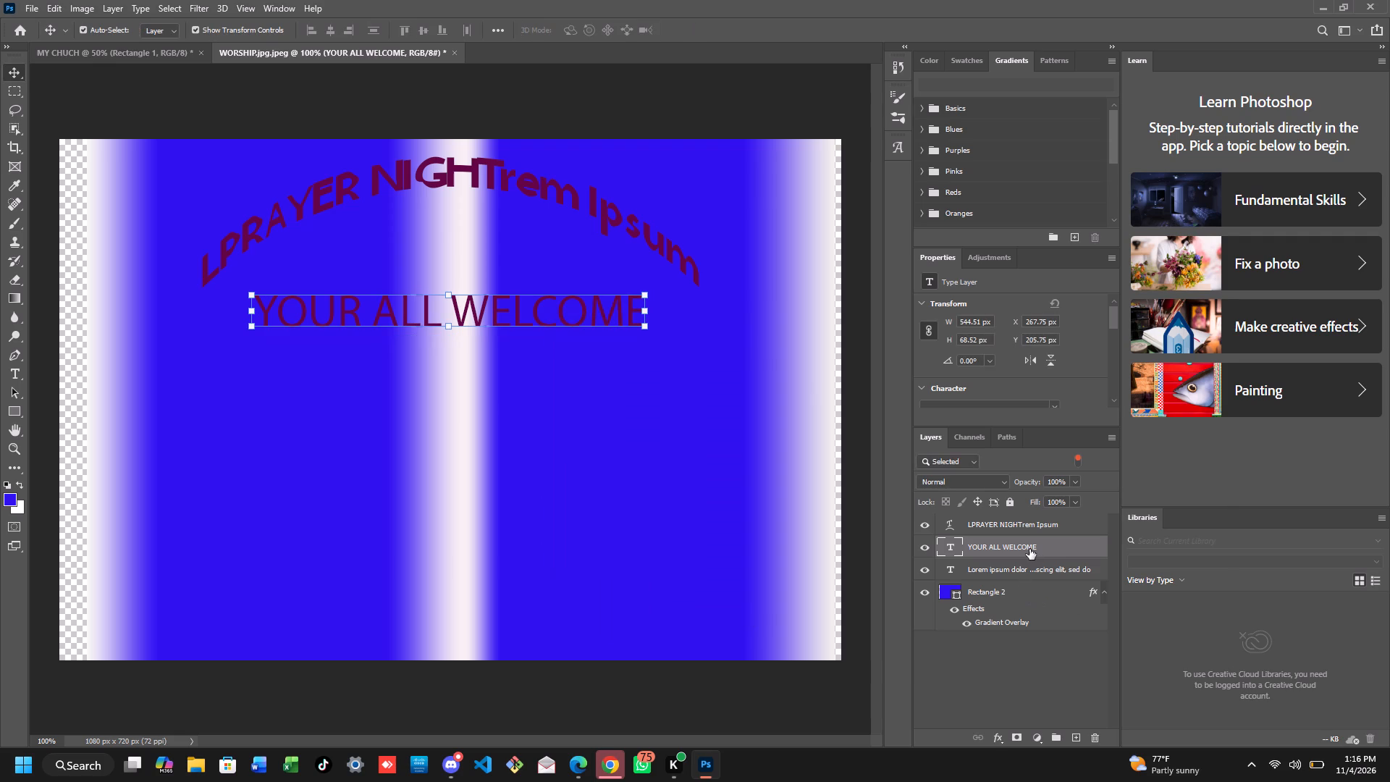
Add a Color Overlay effect to the YOUR ALL WELCOME layer in its blending options.
{"action": "right_click", "coordinate": [1029, 549]}
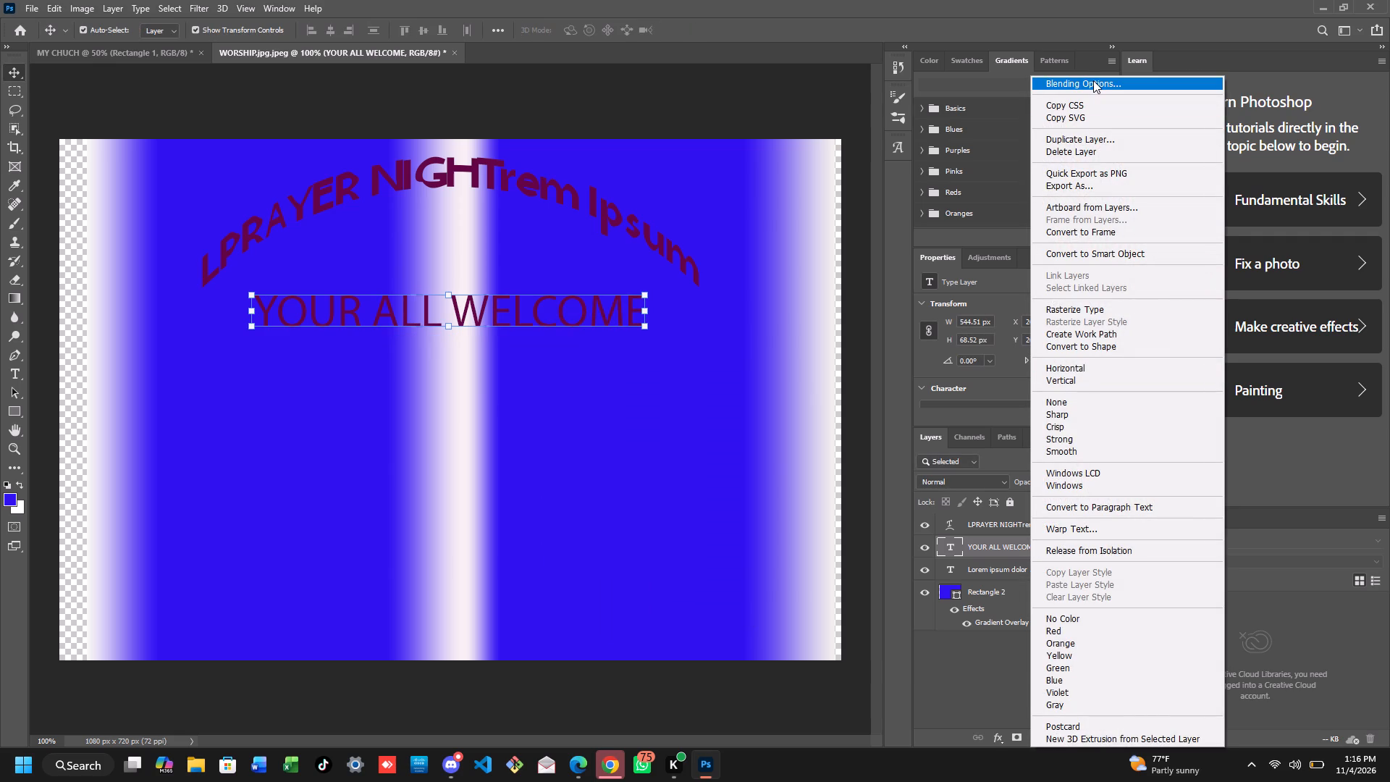
{"action": "left_click", "coordinate": [1093, 80]}
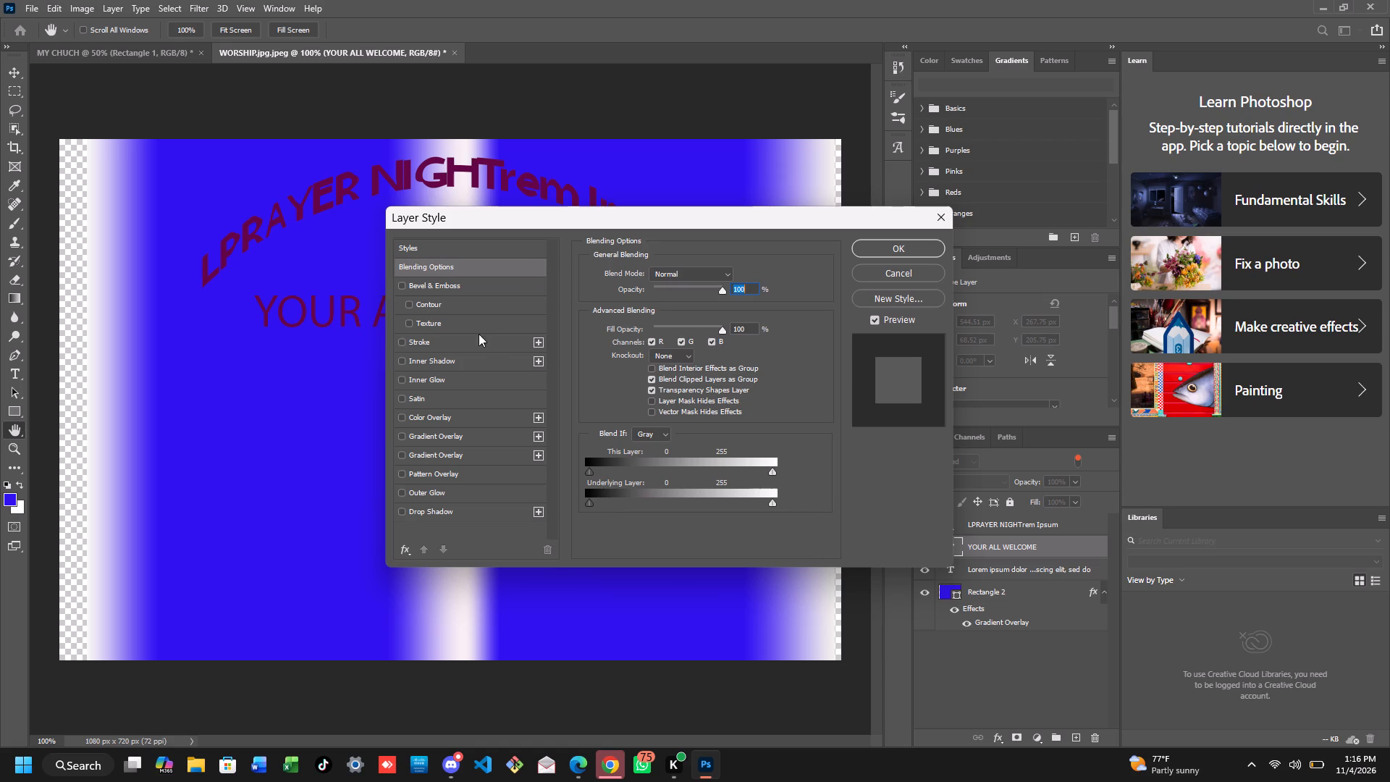
{"action": "left_click", "coordinate": [400, 418]}
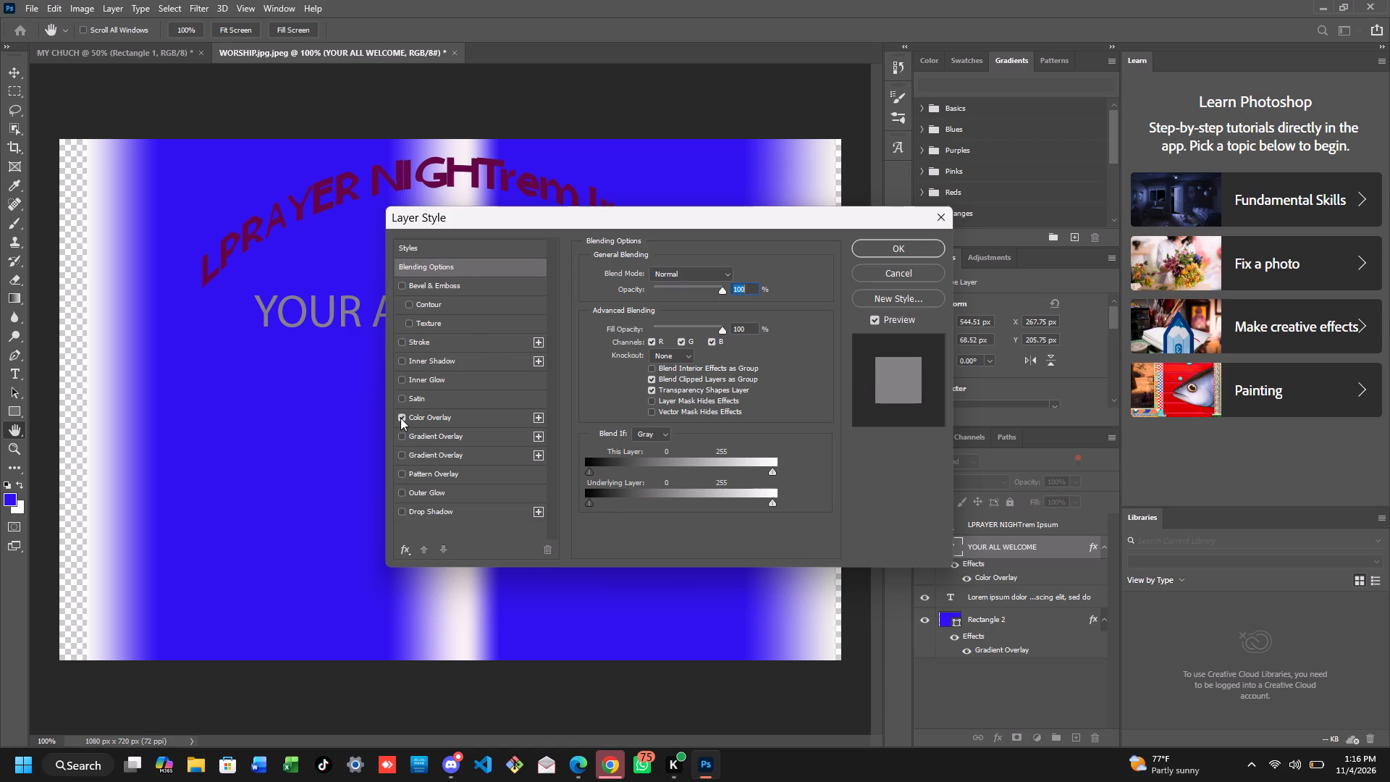
Lower the Gray Blend If white point for This Layer to about 158.
{"action": "left_click", "coordinate": [691, 470]}
{"action": "left_click", "coordinate": [691, 470]}
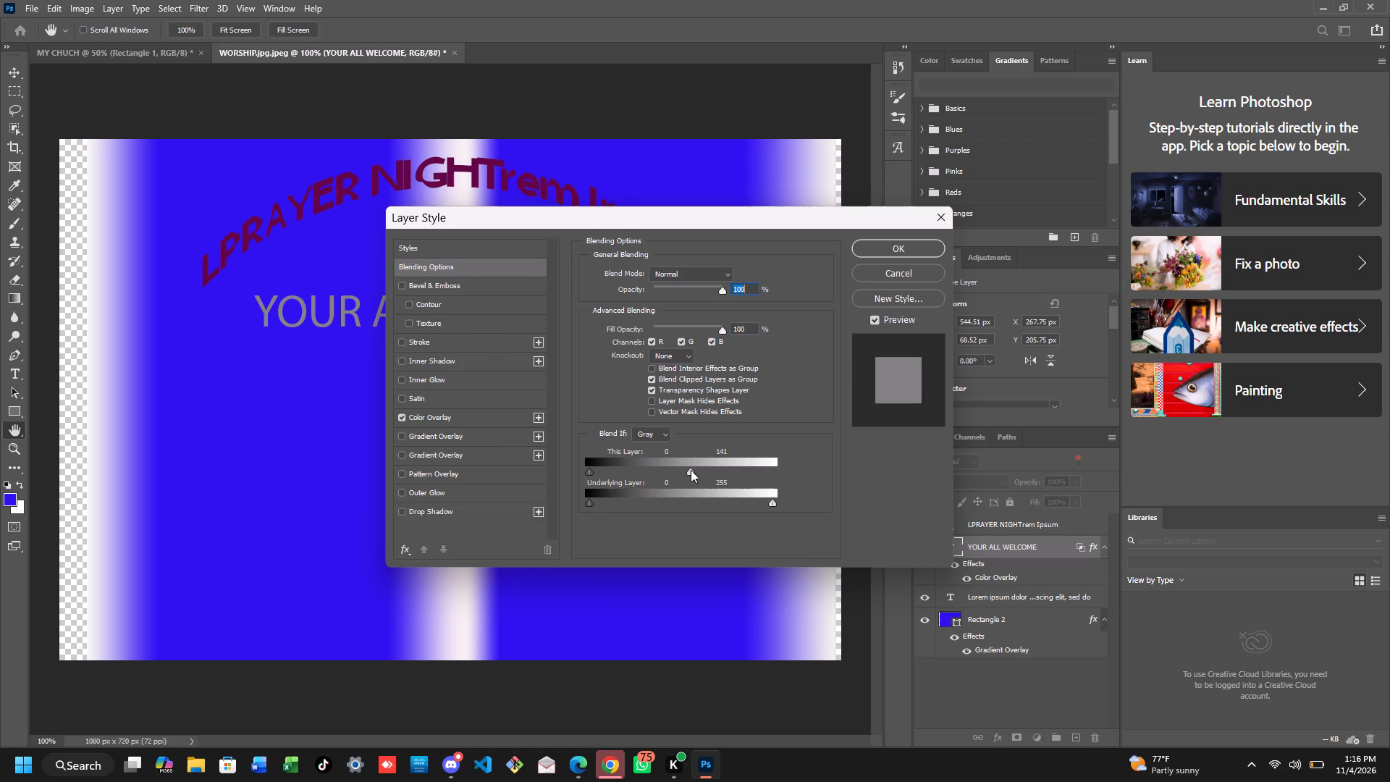
{"action": "left_click", "coordinate": [686, 464]}
{"action": "left_click", "coordinate": [703, 471]}
Switch Blend If to the Green channel and lower its This Layer white point to 139.
{"action": "left_click", "coordinate": [667, 436]}
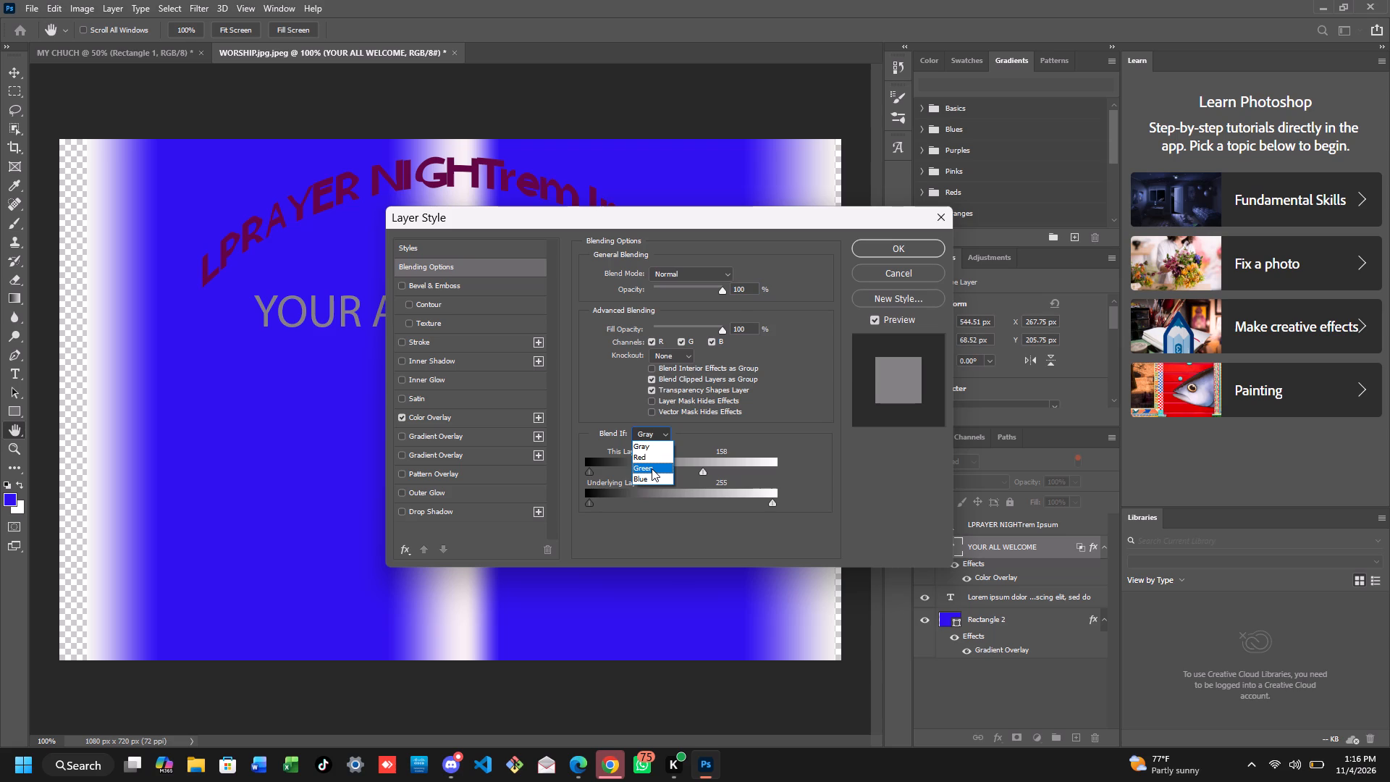
{"action": "left_click", "coordinate": [652, 468]}
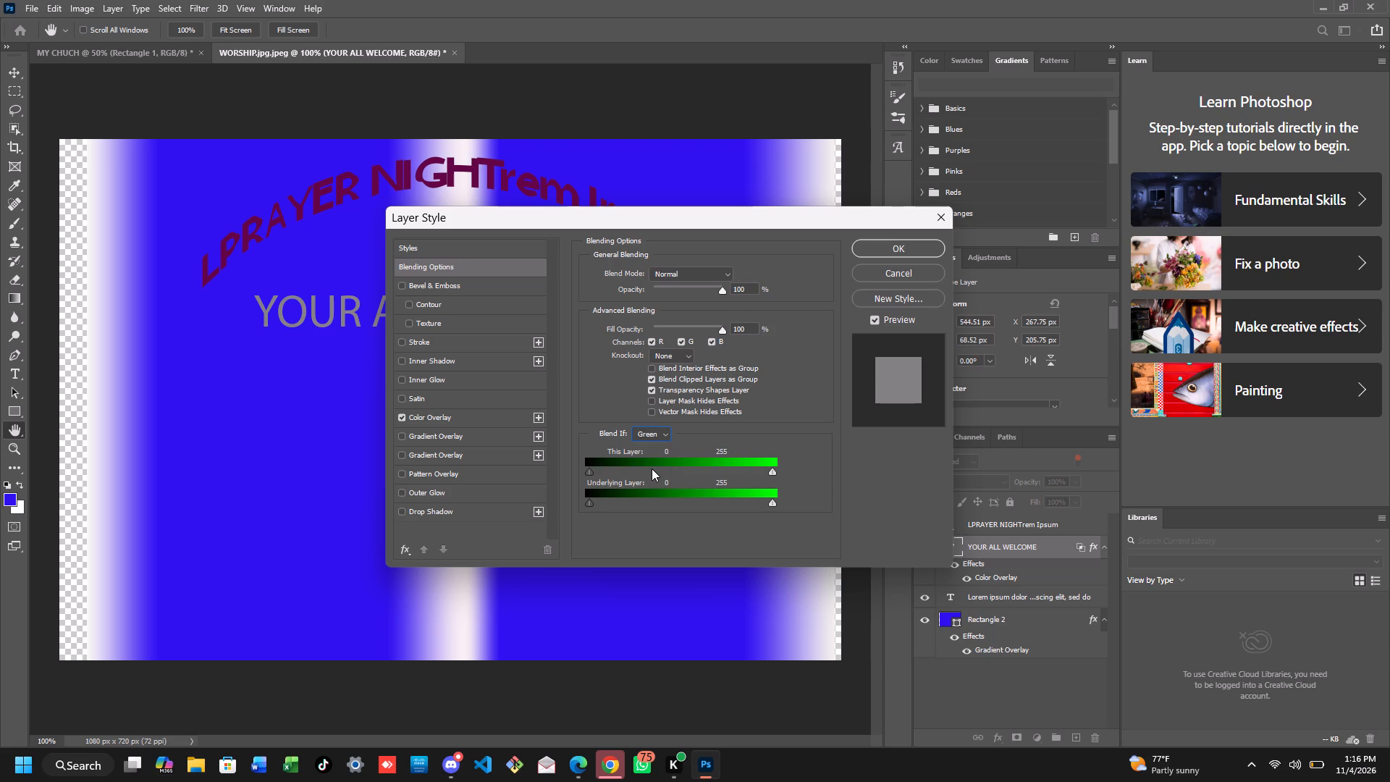
{"action": "left_click", "coordinate": [689, 463]}
{"action": "left_click", "coordinate": [753, 458]}
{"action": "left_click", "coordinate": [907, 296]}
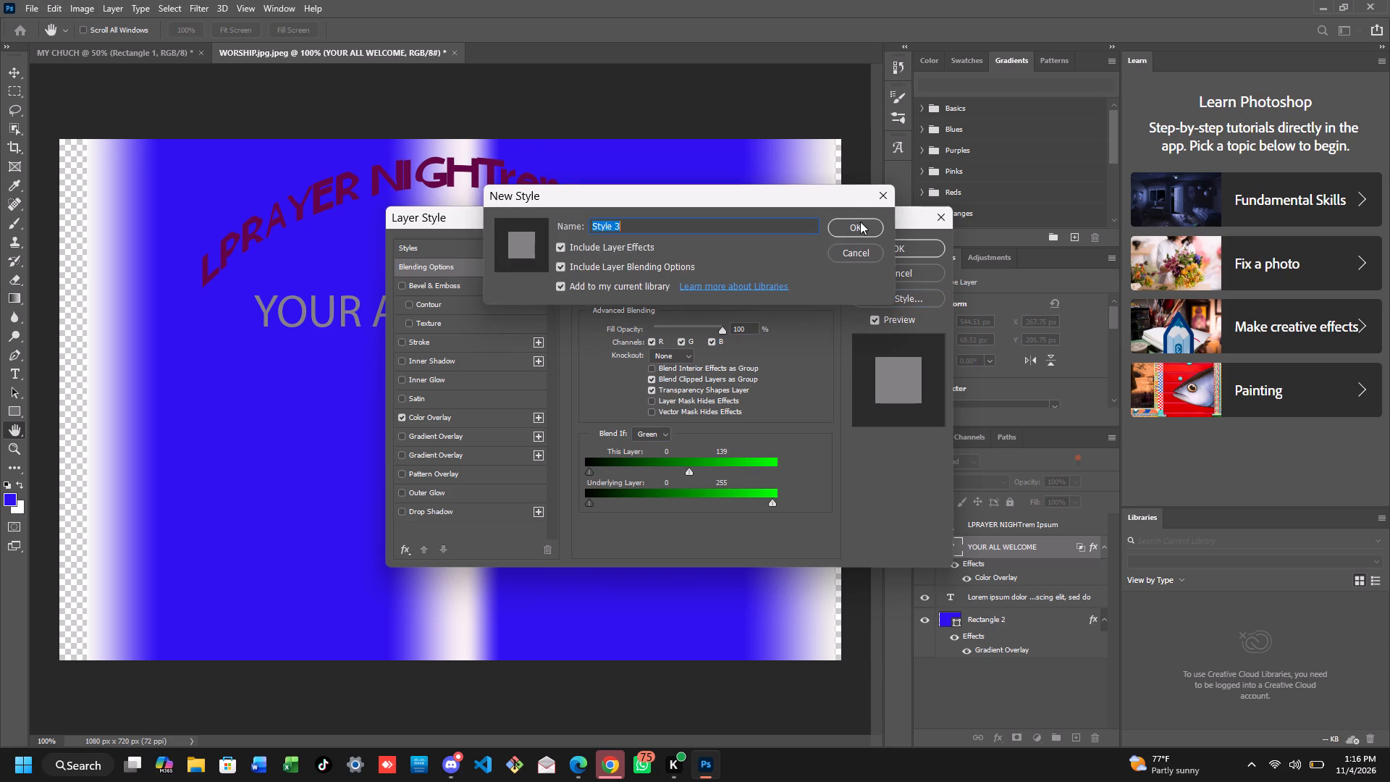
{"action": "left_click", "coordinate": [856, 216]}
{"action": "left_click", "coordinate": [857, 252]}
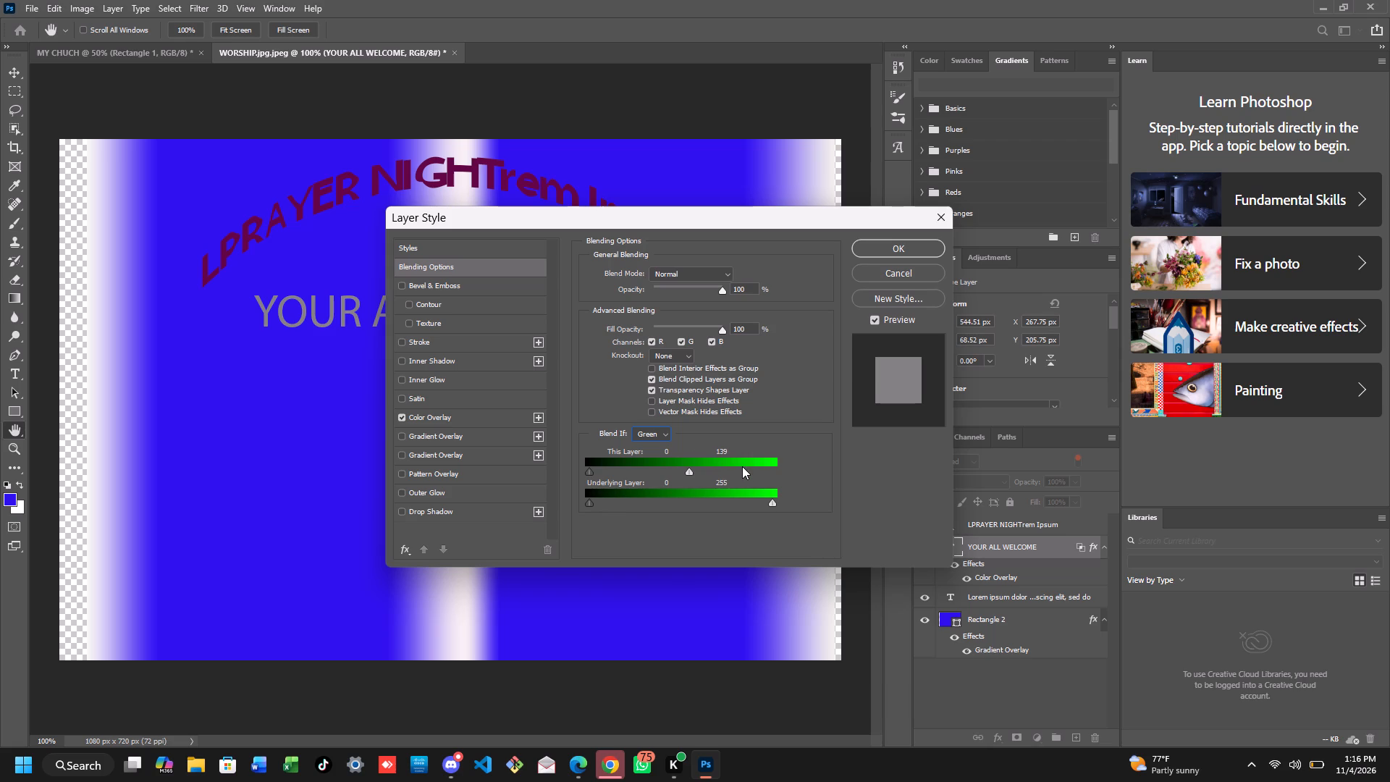
Set the Green Blend If white point for This Layer to 126.
{"action": "left_click", "coordinate": [689, 467]}
{"action": "left_click", "coordinate": [711, 459]}
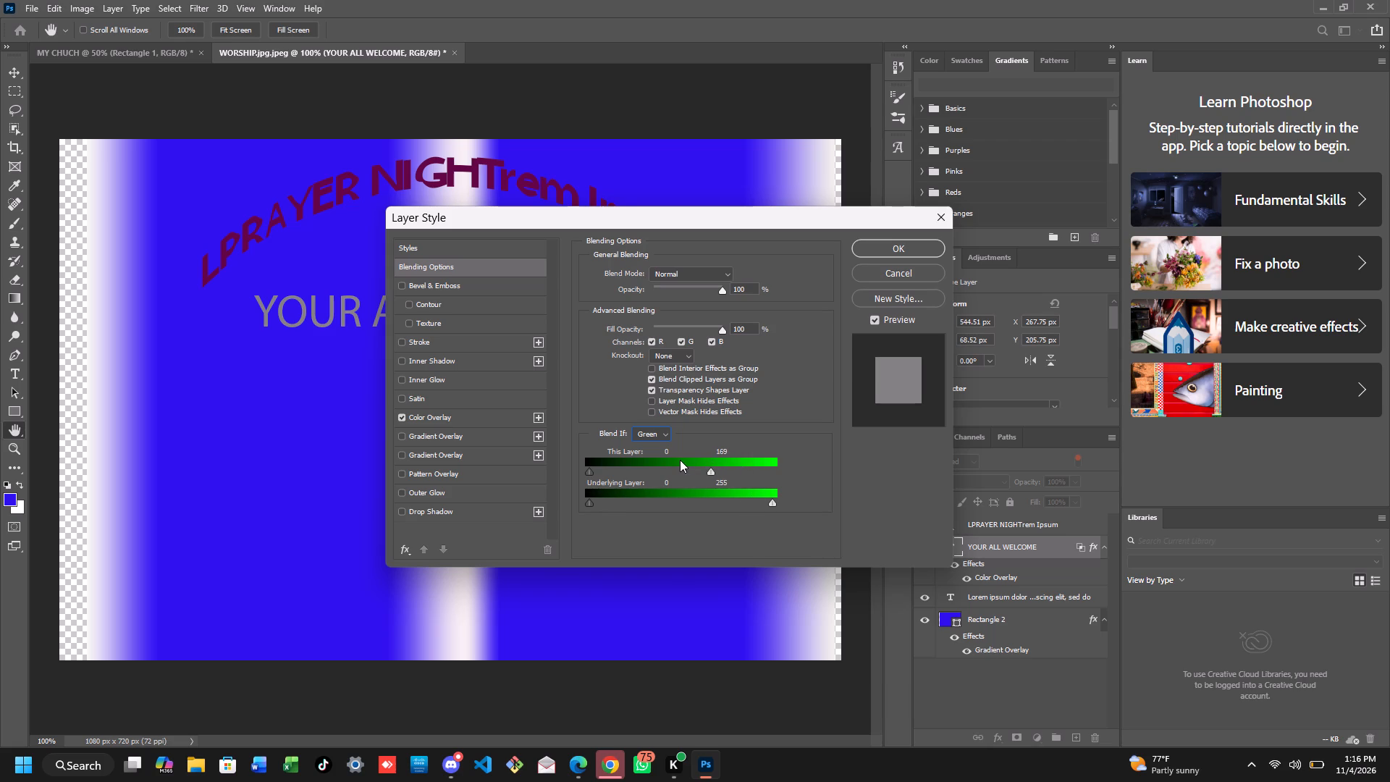
{"action": "left_click", "coordinate": [680, 460]}
{"action": "left_click", "coordinate": [680, 460]}
Enable both Gradient Overlay effects on the YOUR ALL WELCOME layer.
{"action": "left_click", "coordinate": [402, 436]}
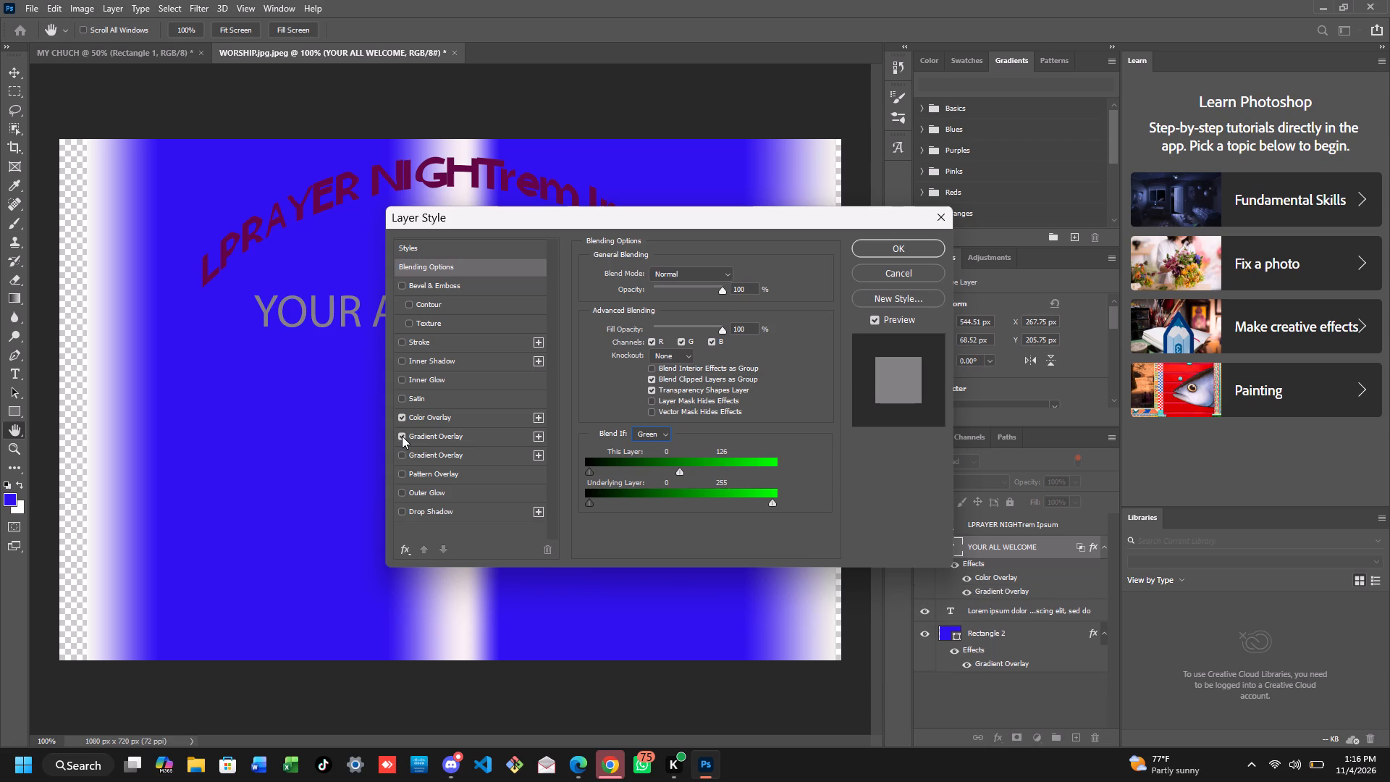
{"action": "left_click", "coordinate": [400, 455]}
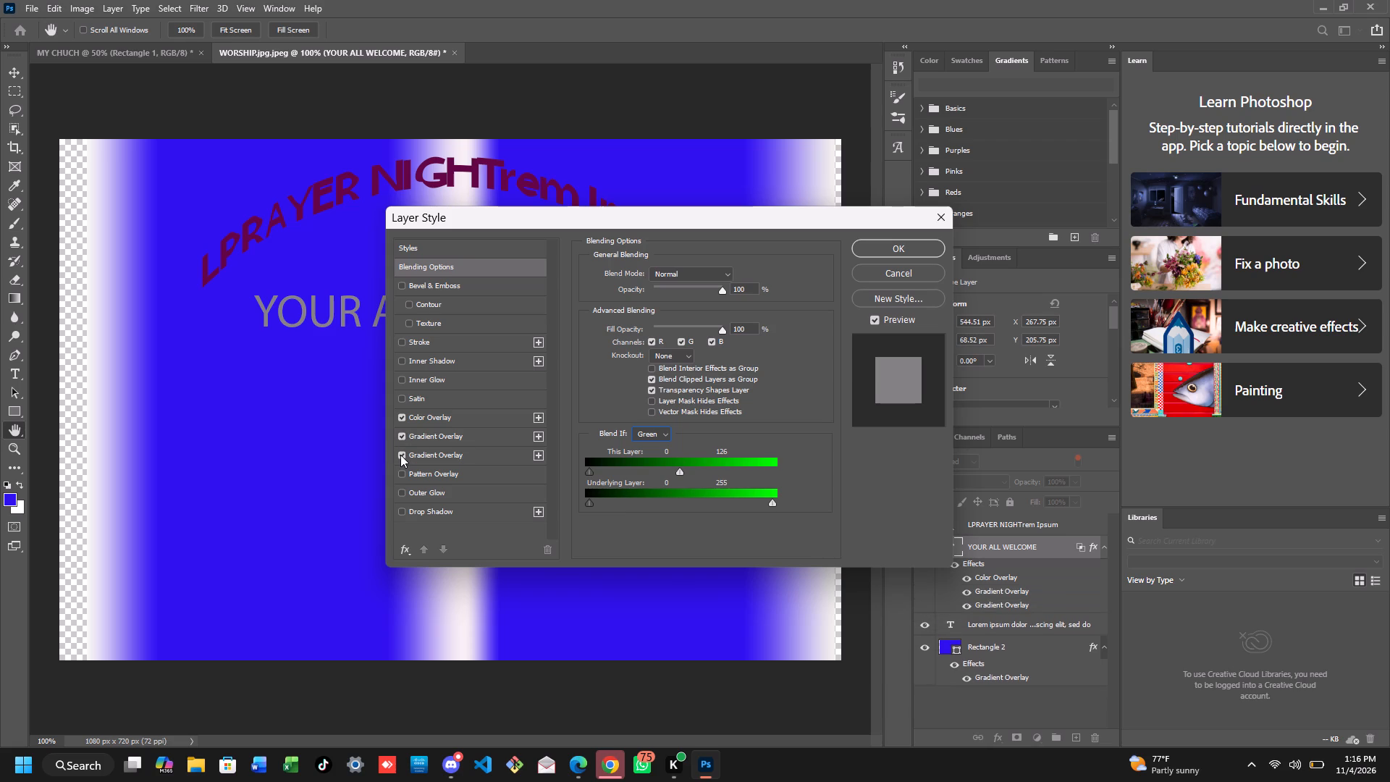
Add a Pattern Overlay to YOUR ALL WELCOME, try the Trees, Grass and Water groups, and save the current pattern as a preset.
{"action": "left_click", "coordinate": [400, 468]}
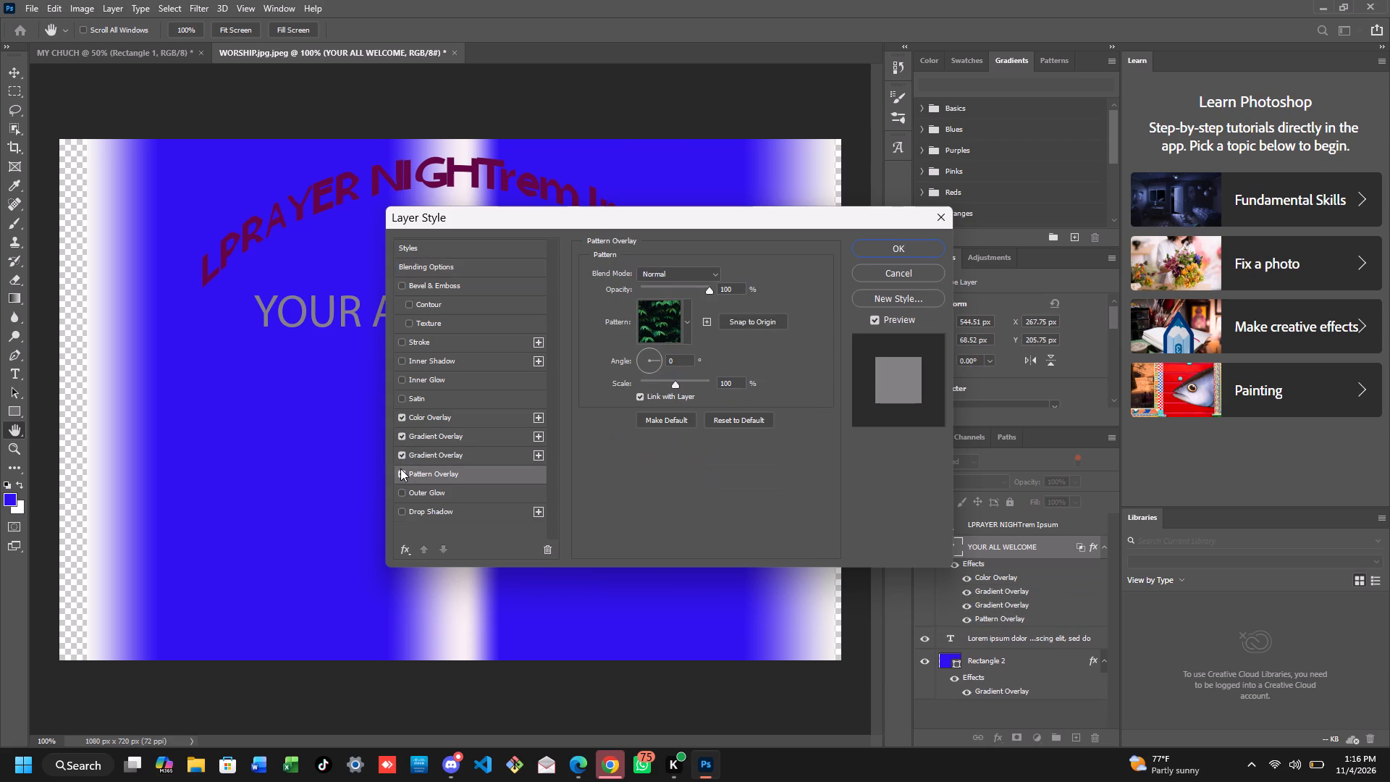
{"action": "left_click", "coordinate": [686, 320]}
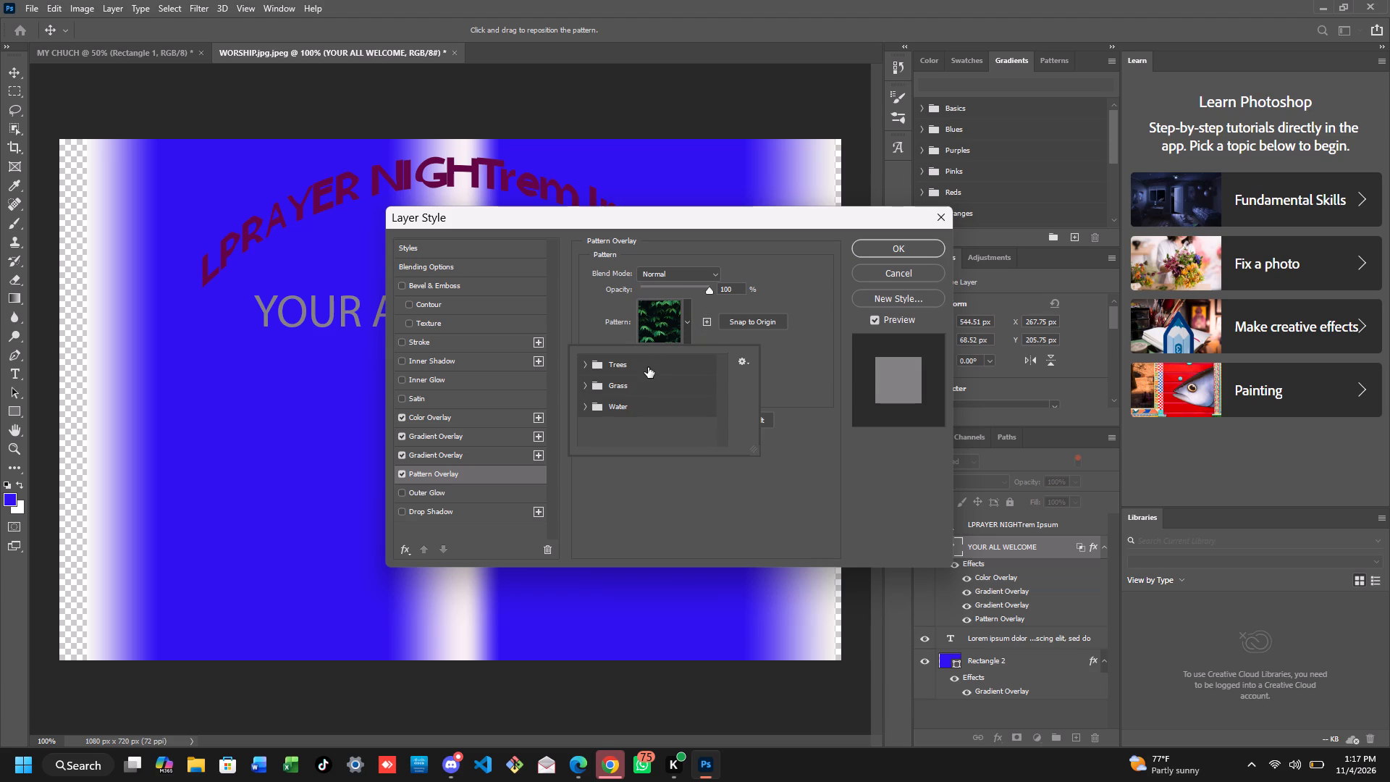
{"action": "left_click", "coordinate": [648, 367]}
{"action": "left_click", "coordinate": [646, 389]}
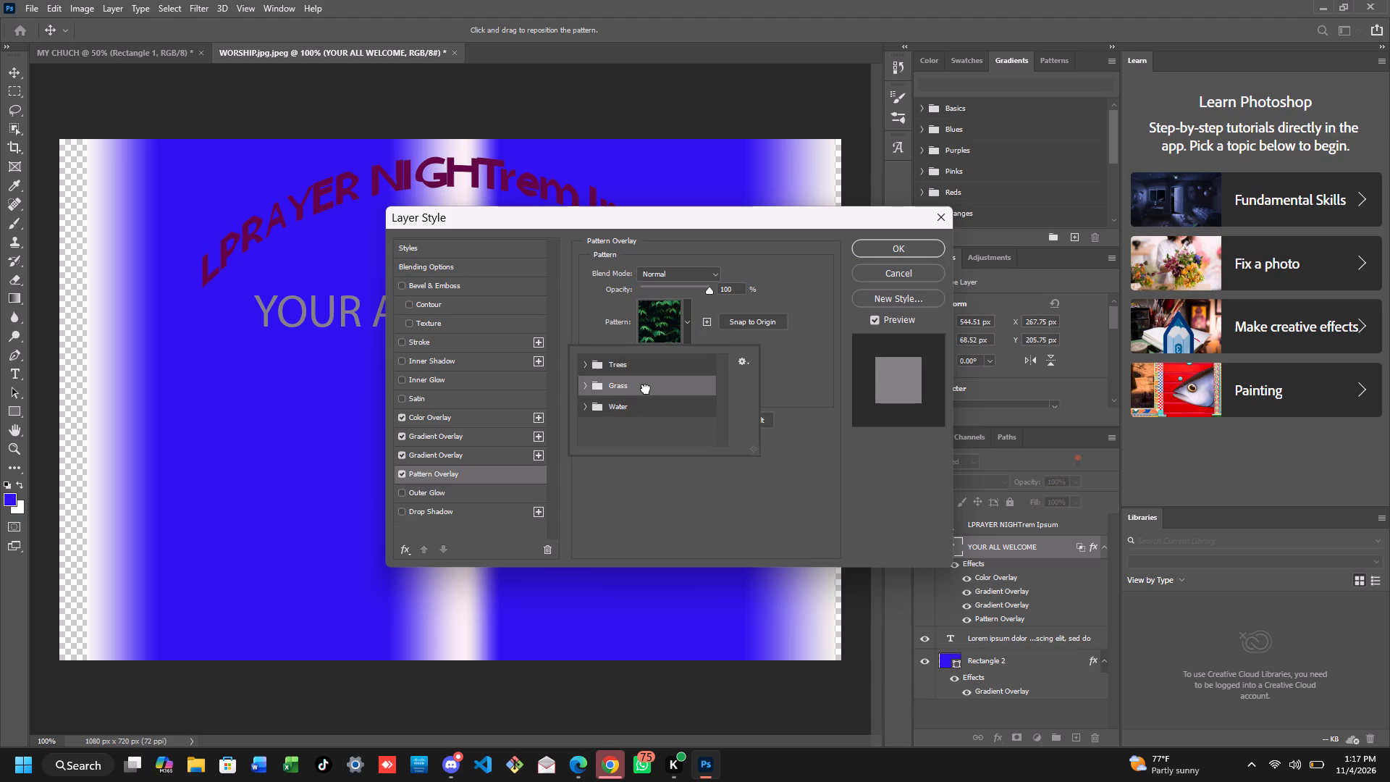
{"action": "left_click", "coordinate": [646, 389]}
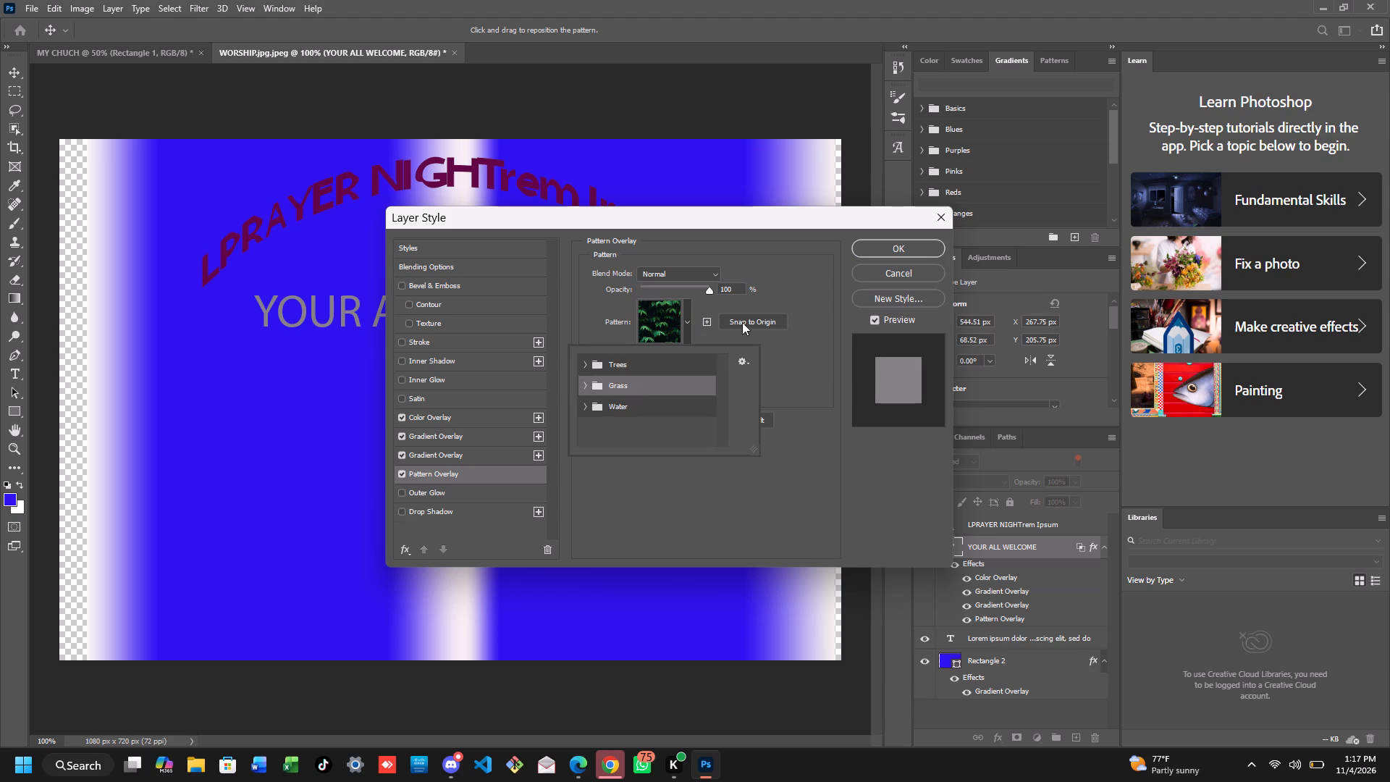
{"action": "left_click", "coordinate": [746, 317]}
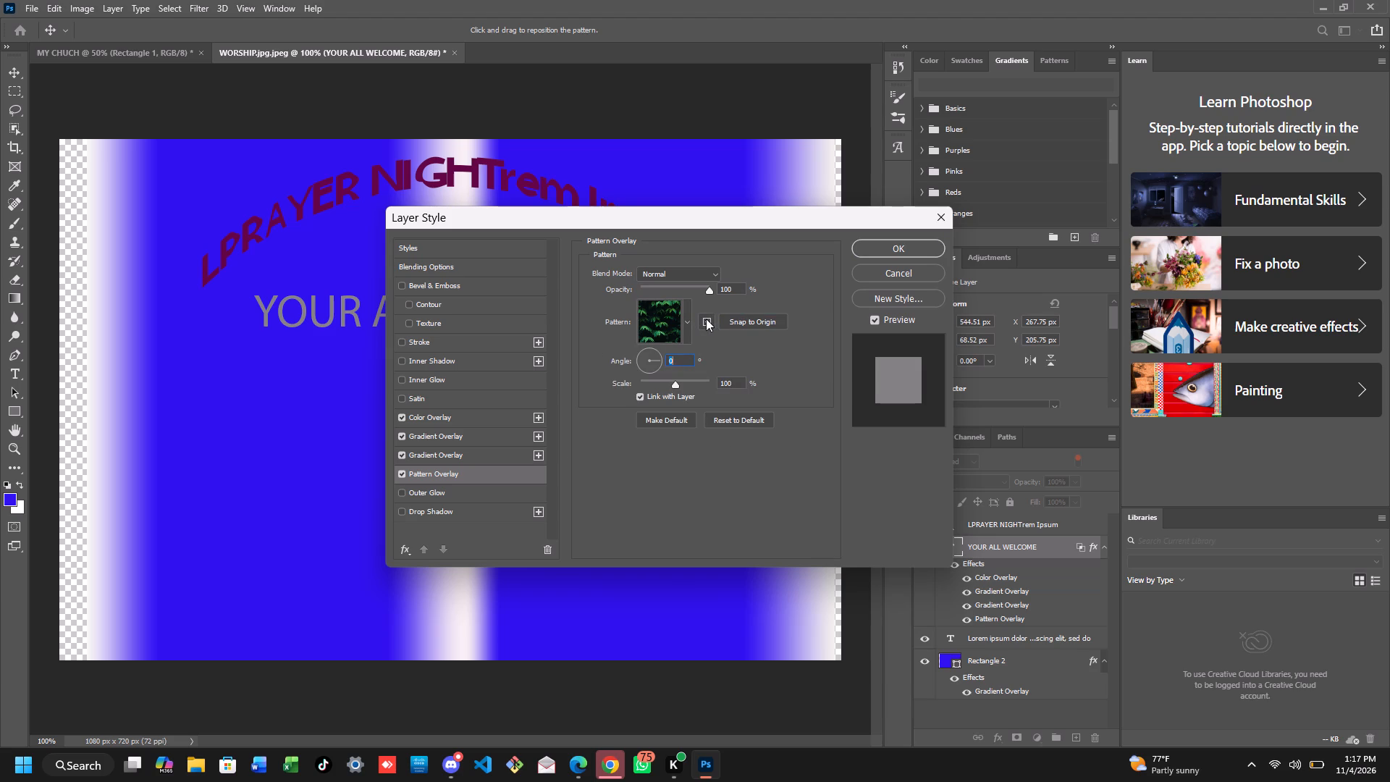
{"action": "left_click", "coordinate": [706, 319]}
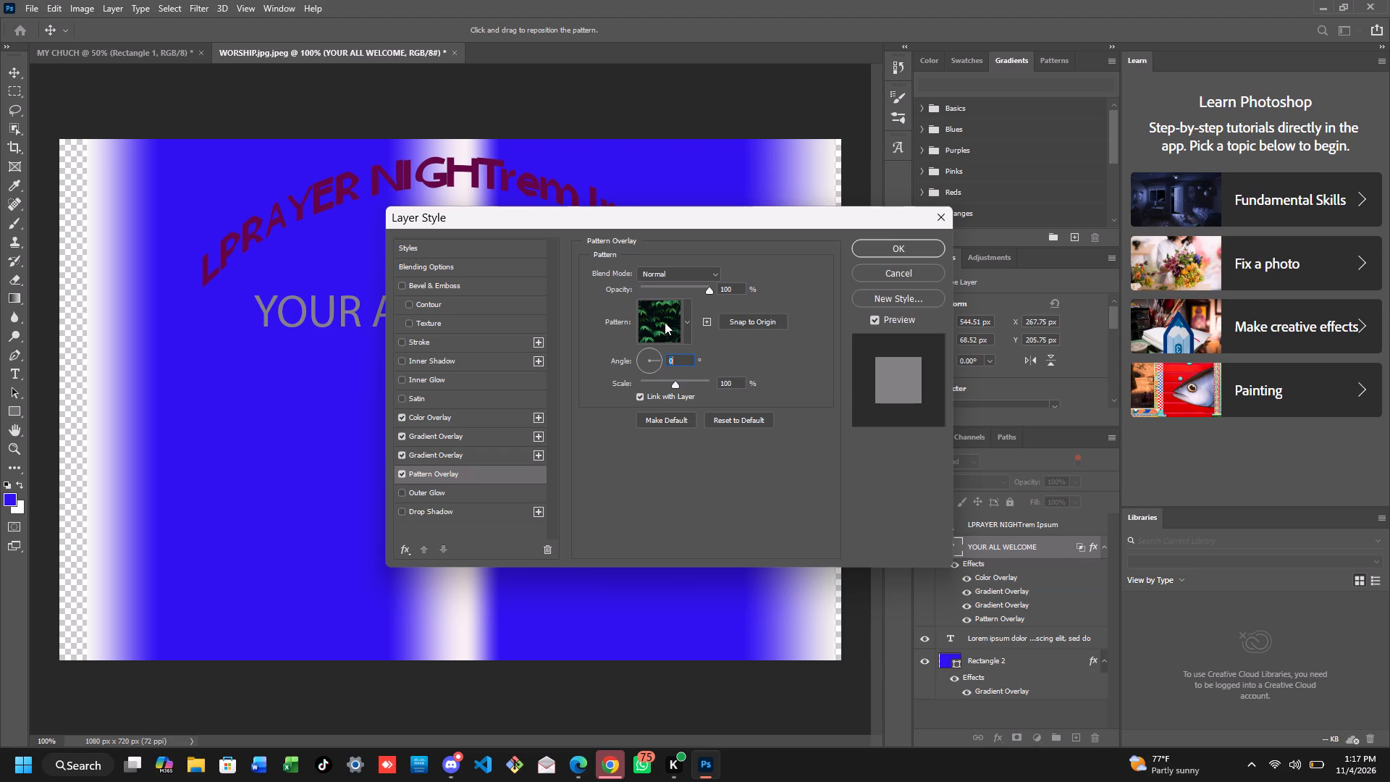
{"action": "left_click", "coordinate": [665, 322]}
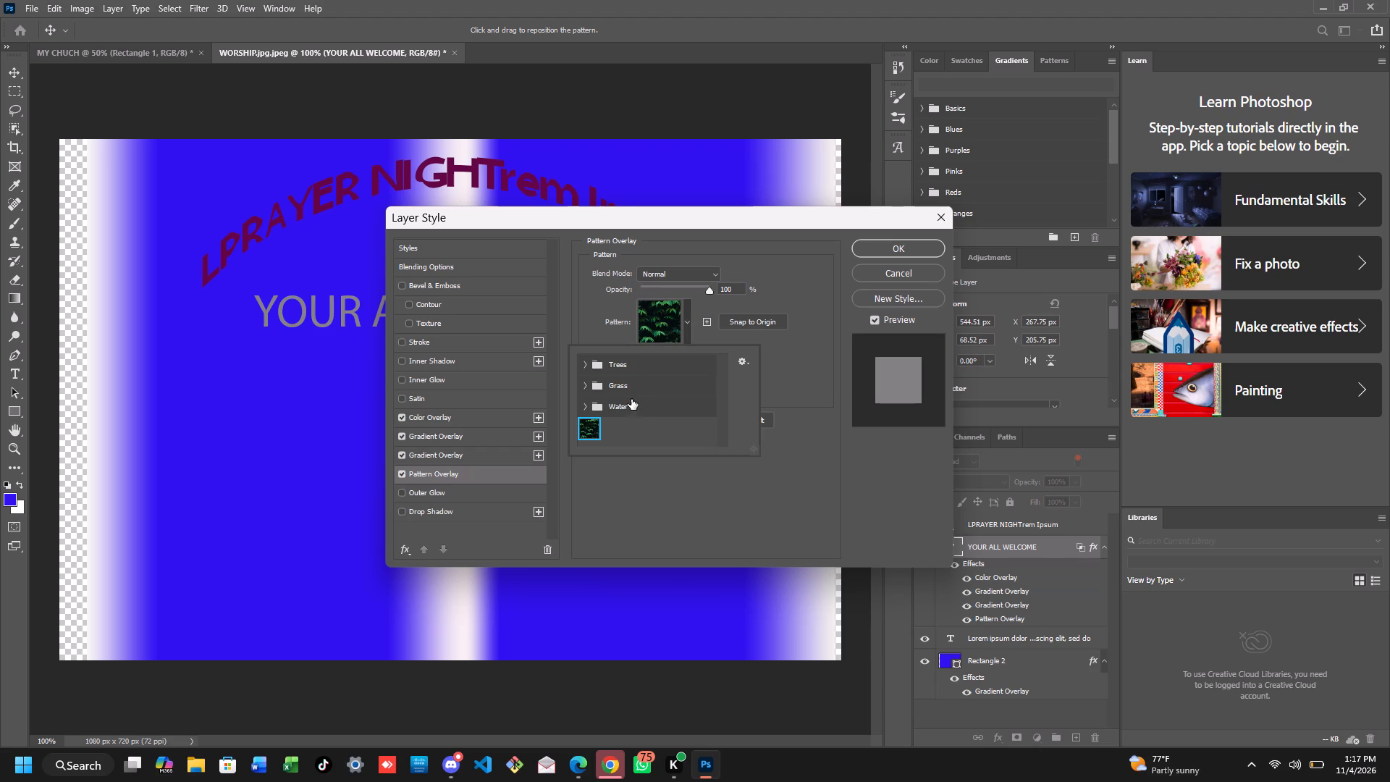
{"action": "double_click", "coordinate": [633, 406]}
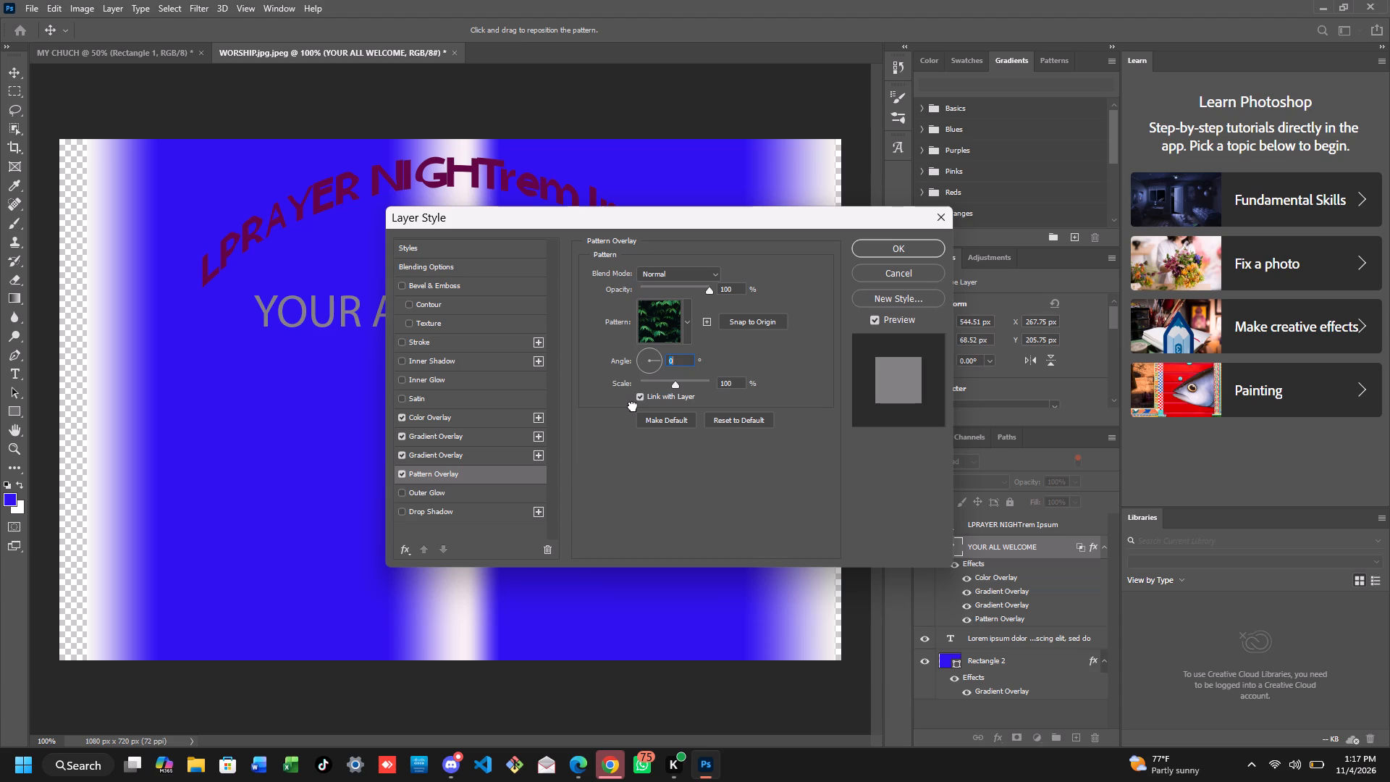
Set the Pattern Overlay angle to 180° and apply the layer style to YOUR ALL WELCOME.
{"action": "type", "text": "180"}
{"action": "left_click", "coordinate": [876, 245]}
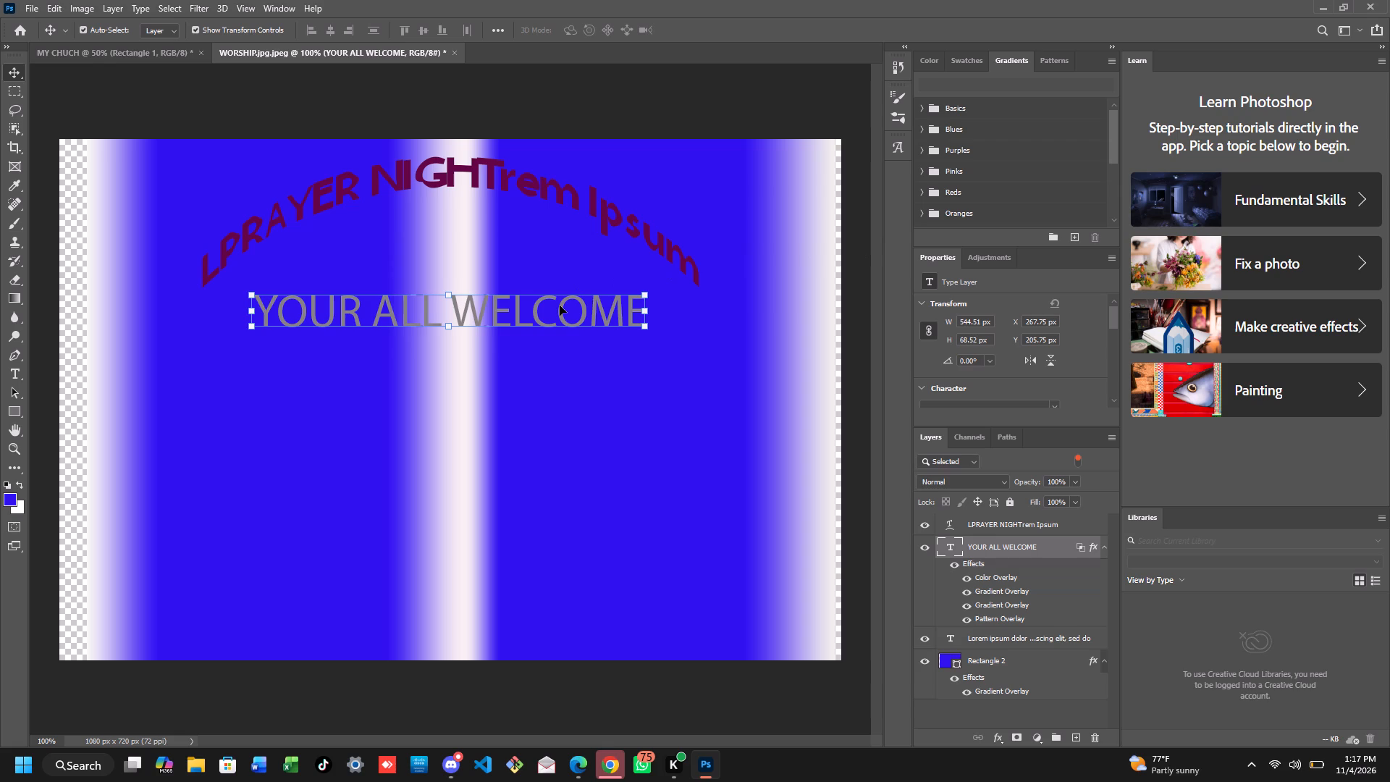
Enable the Satin effect in the YOUR ALL WELCOME layer's style settings.
{"action": "right_click", "coordinate": [1001, 549]}
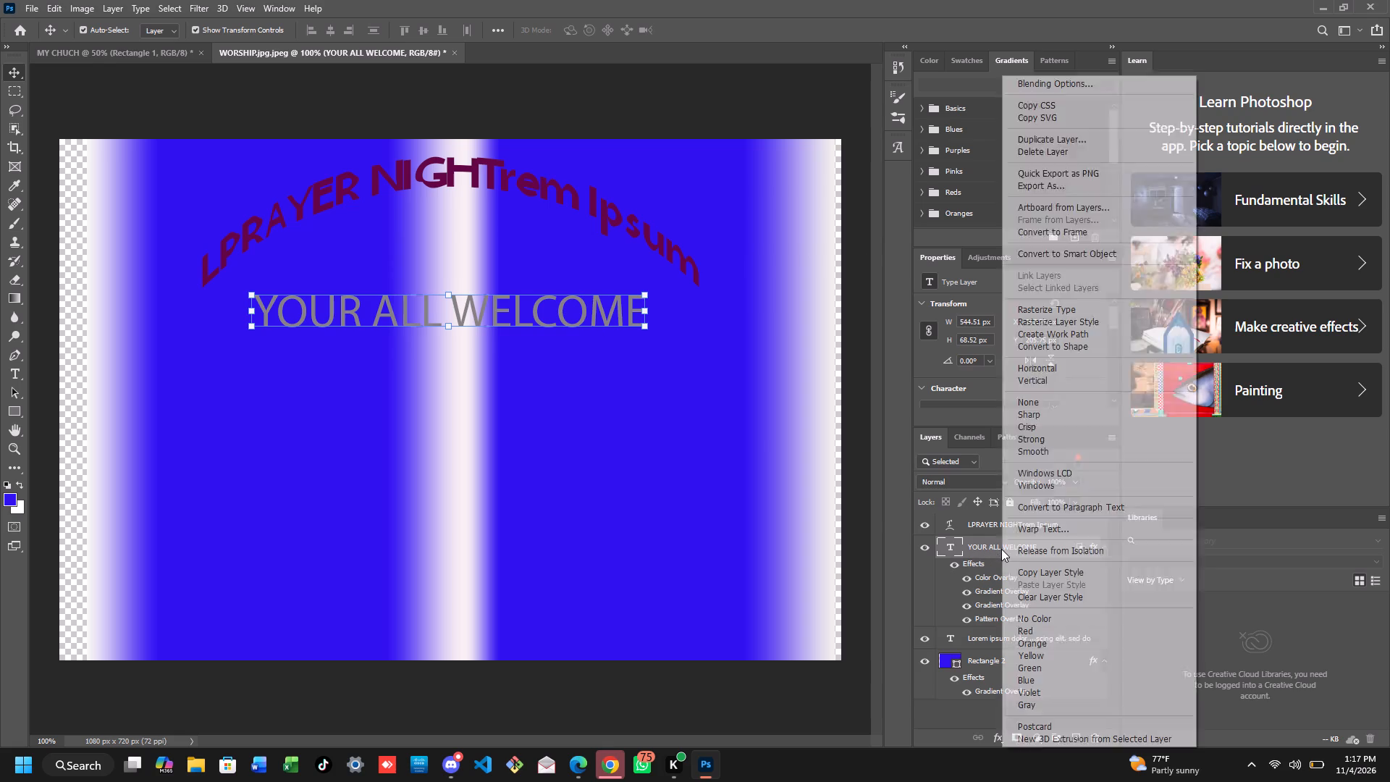
{"action": "left_click", "coordinate": [1045, 88]}
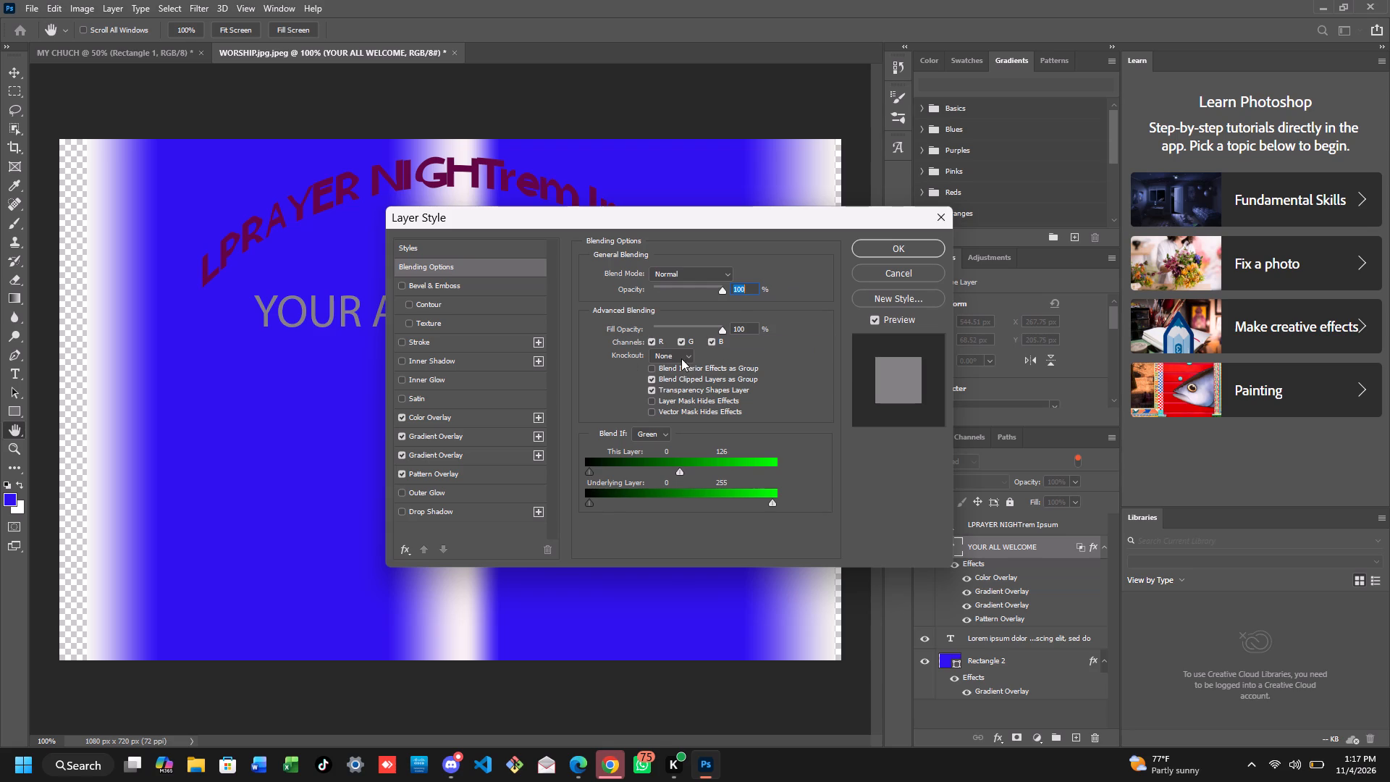
{"action": "left_click", "coordinate": [911, 293]}
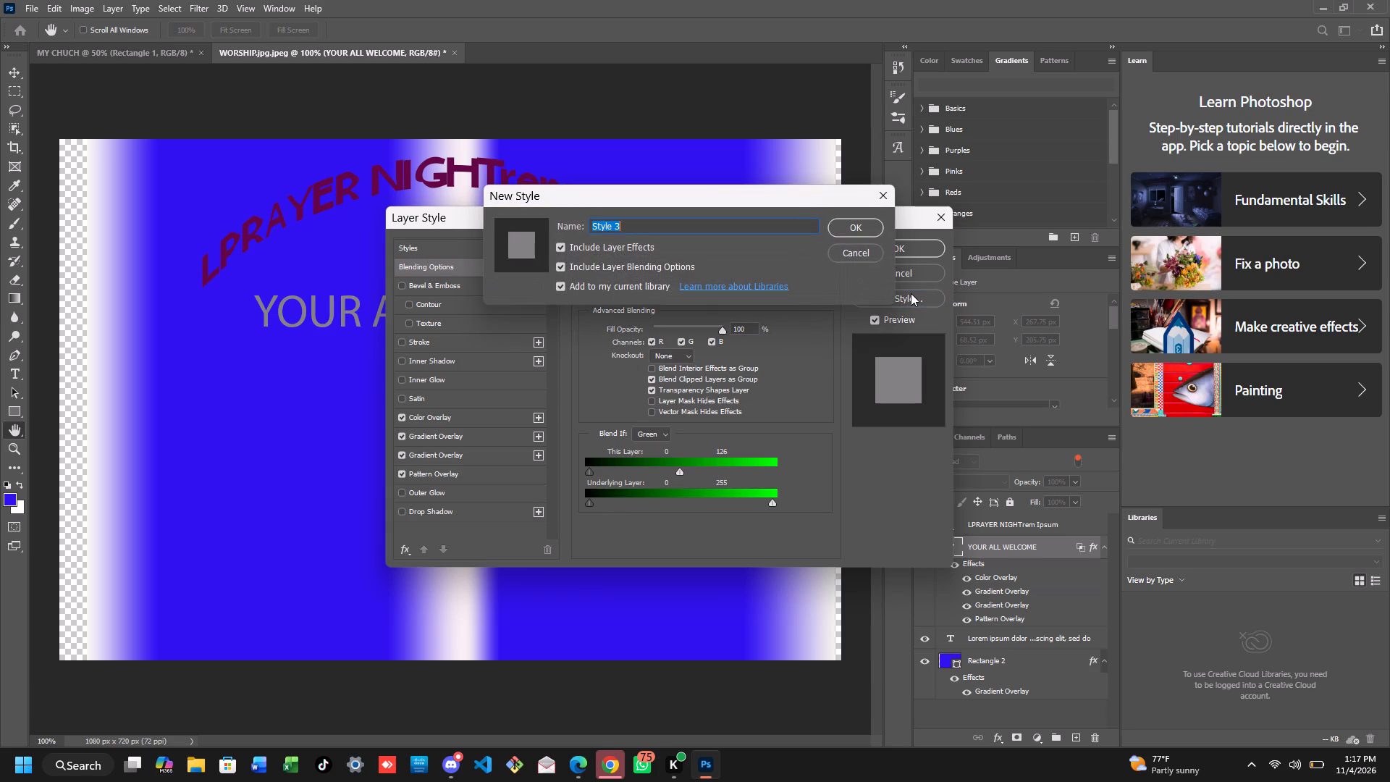
{"action": "left_click", "coordinate": [861, 251]}
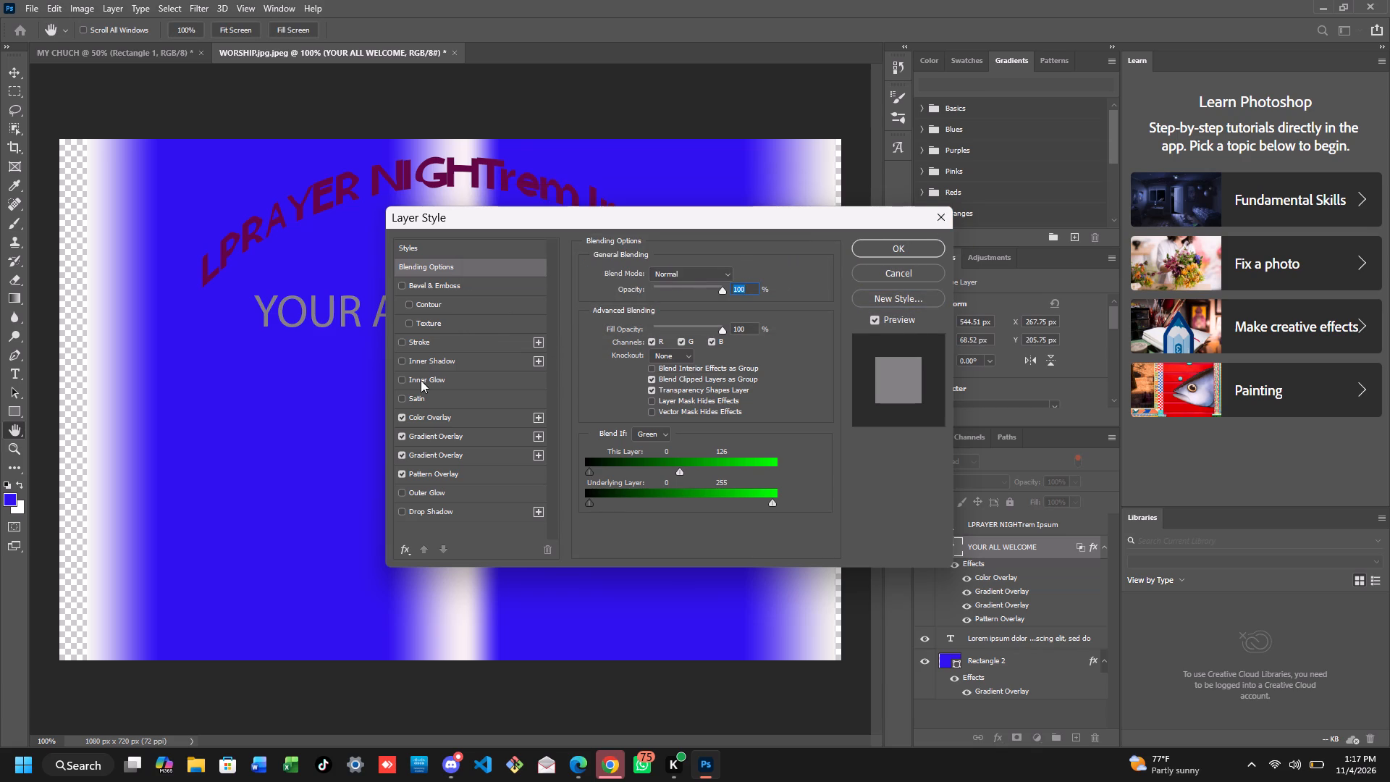
{"action": "left_click", "coordinate": [401, 399]}
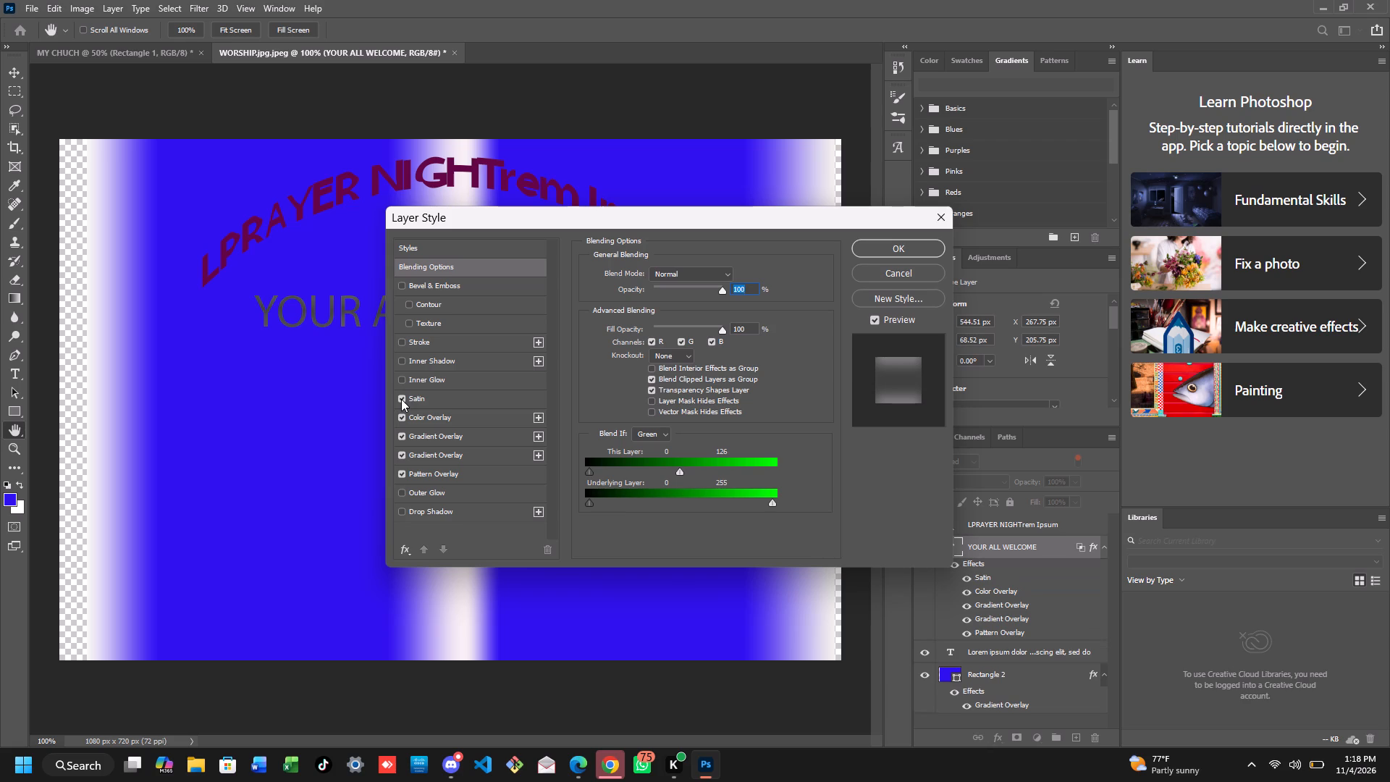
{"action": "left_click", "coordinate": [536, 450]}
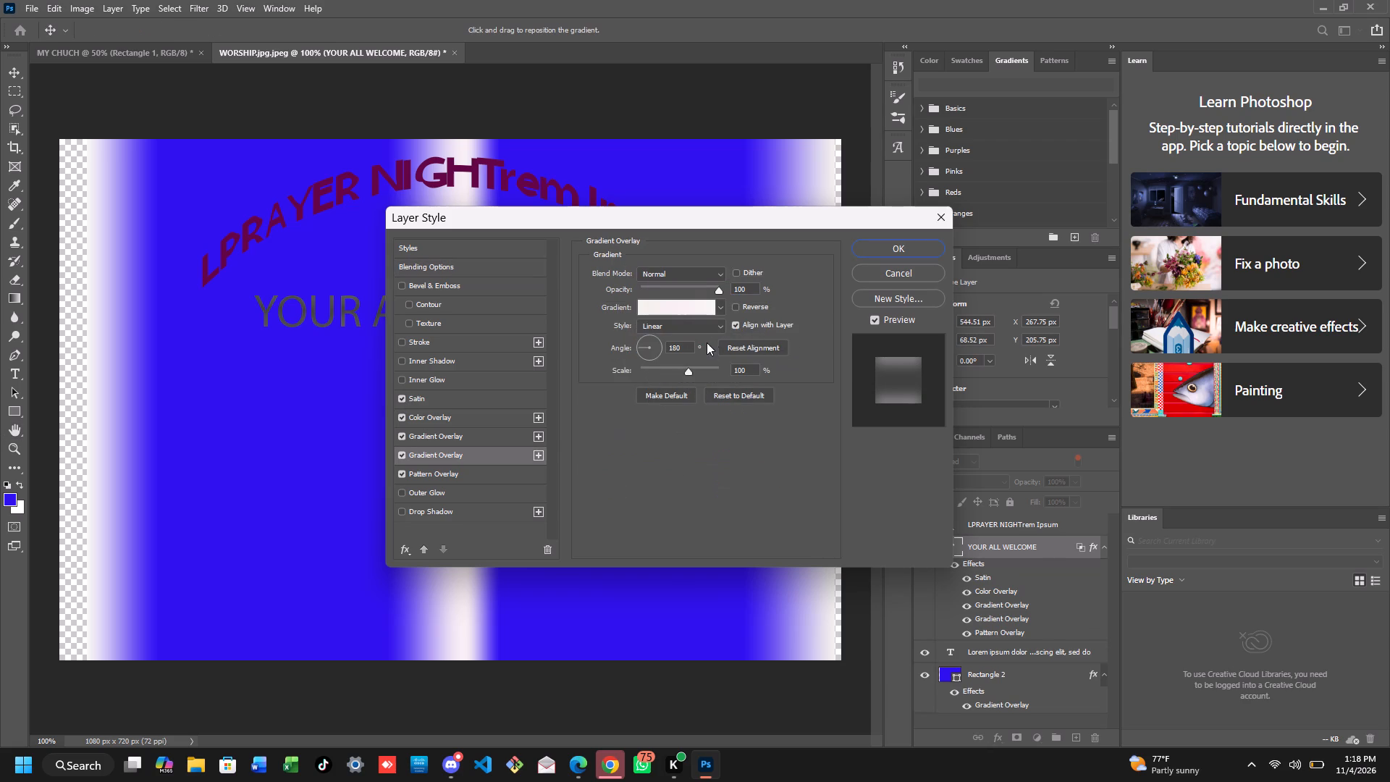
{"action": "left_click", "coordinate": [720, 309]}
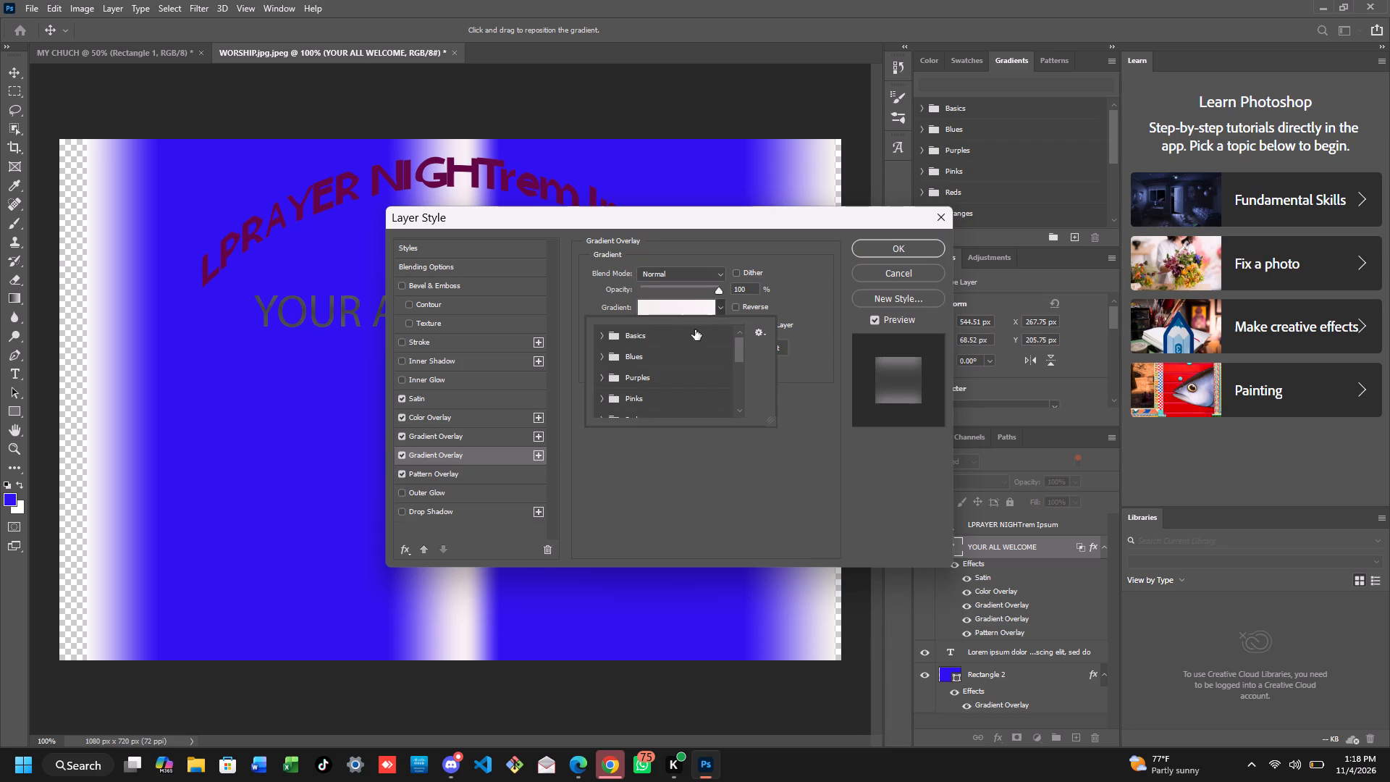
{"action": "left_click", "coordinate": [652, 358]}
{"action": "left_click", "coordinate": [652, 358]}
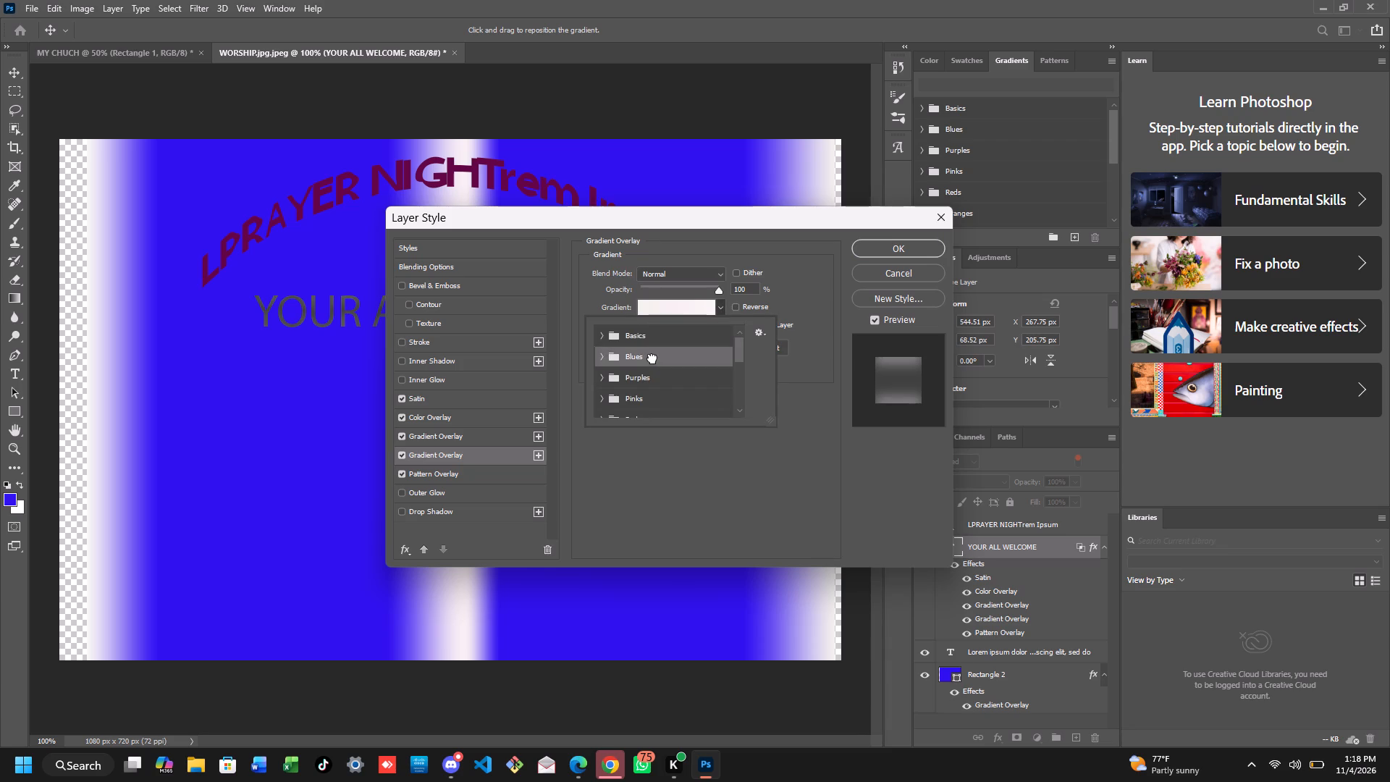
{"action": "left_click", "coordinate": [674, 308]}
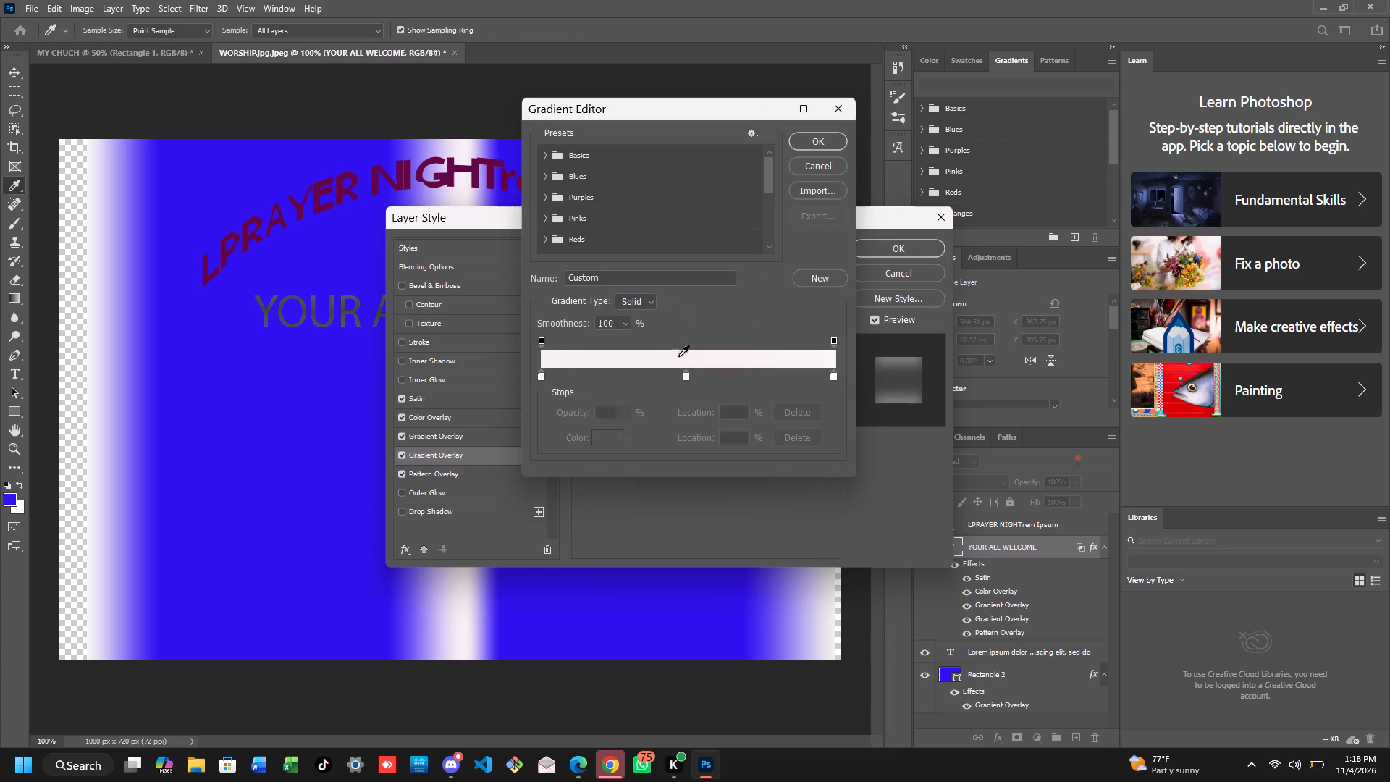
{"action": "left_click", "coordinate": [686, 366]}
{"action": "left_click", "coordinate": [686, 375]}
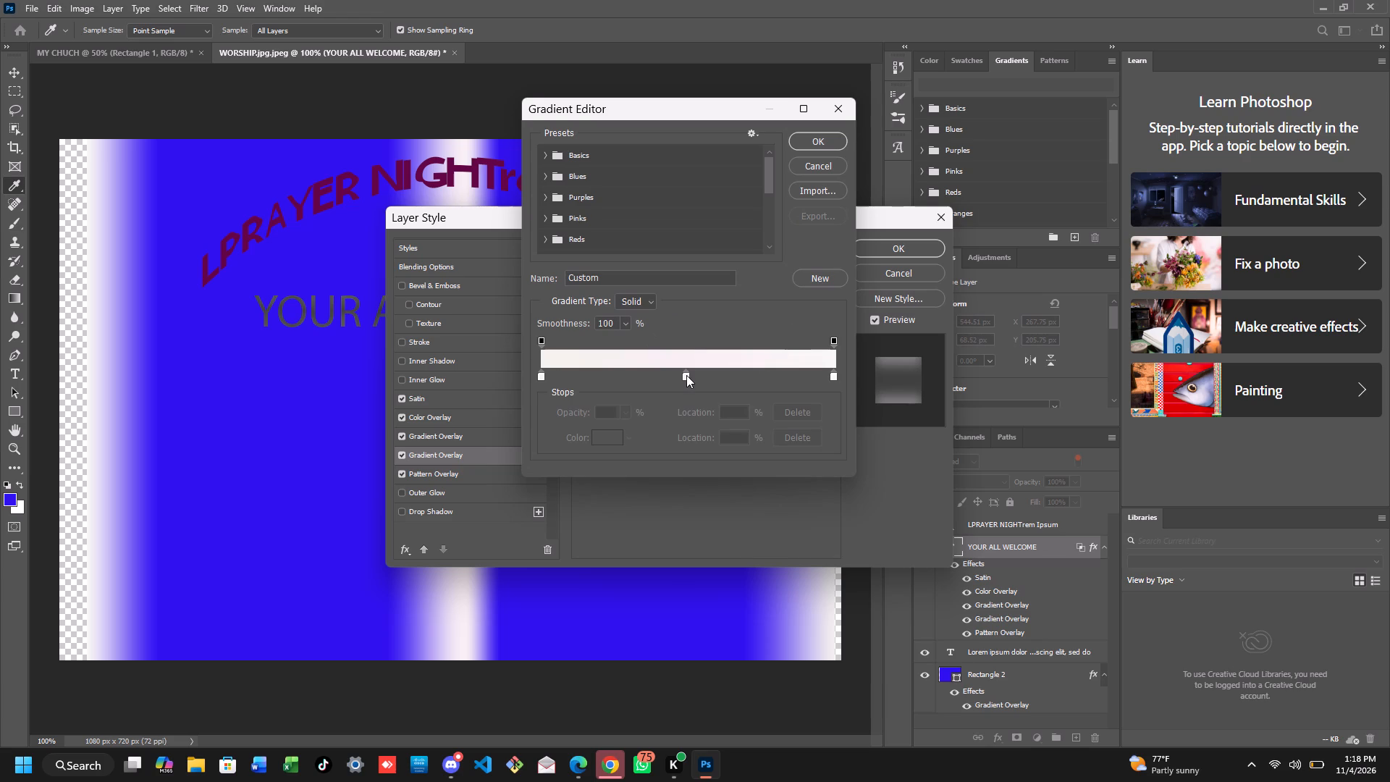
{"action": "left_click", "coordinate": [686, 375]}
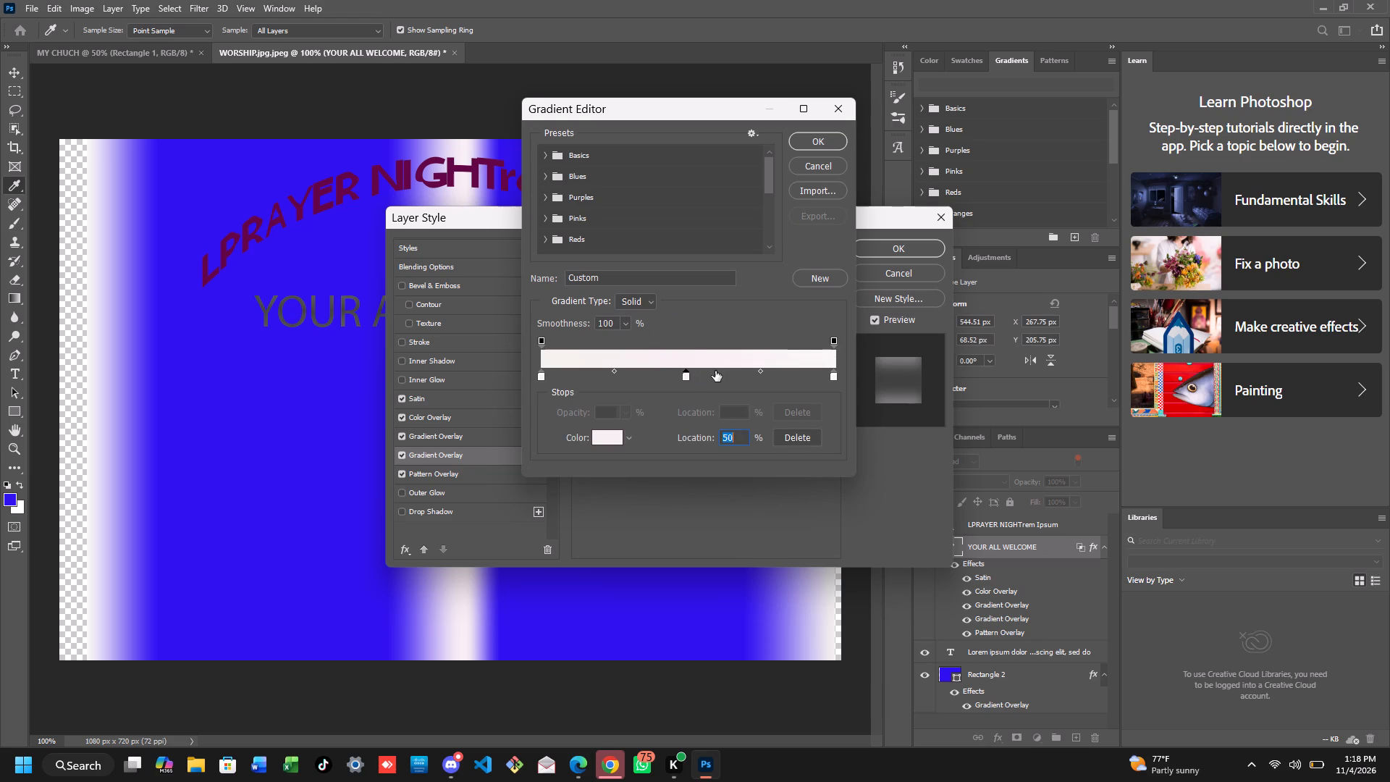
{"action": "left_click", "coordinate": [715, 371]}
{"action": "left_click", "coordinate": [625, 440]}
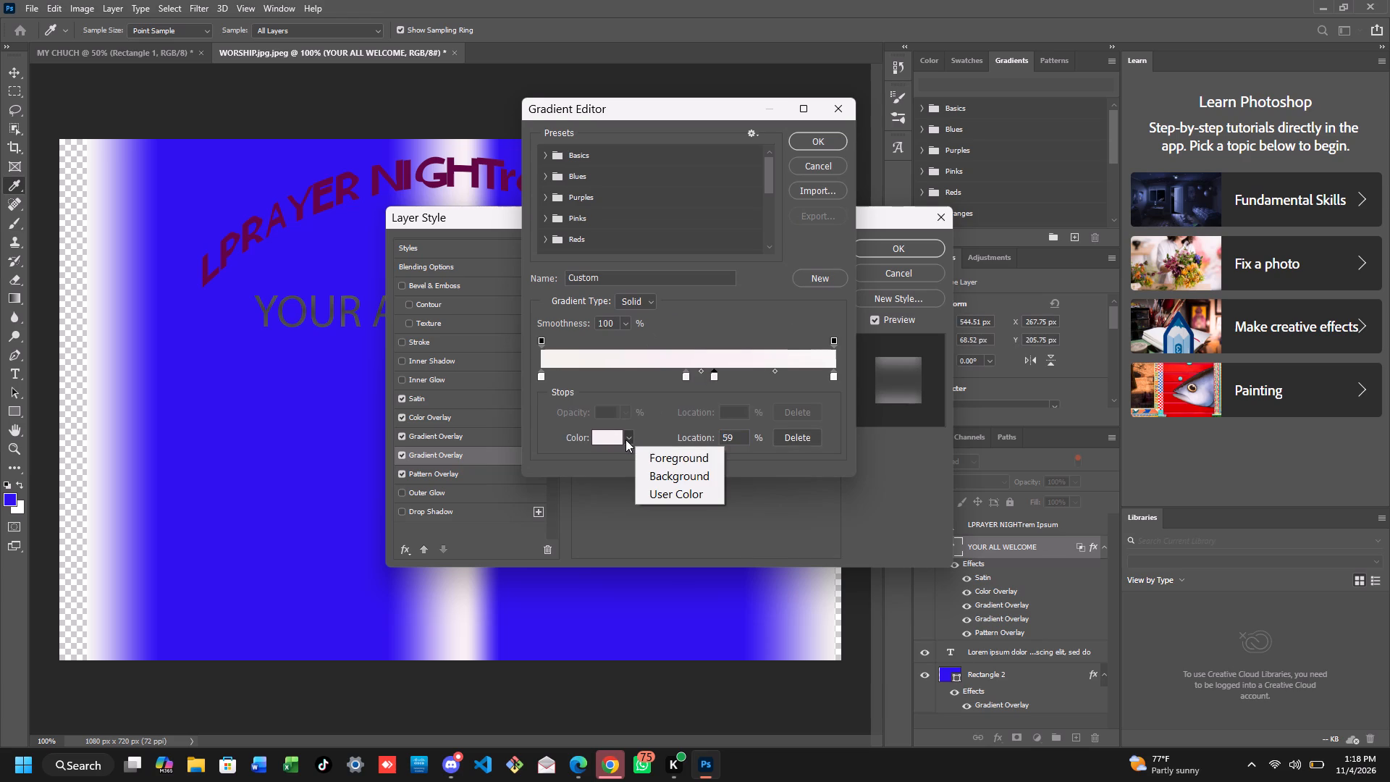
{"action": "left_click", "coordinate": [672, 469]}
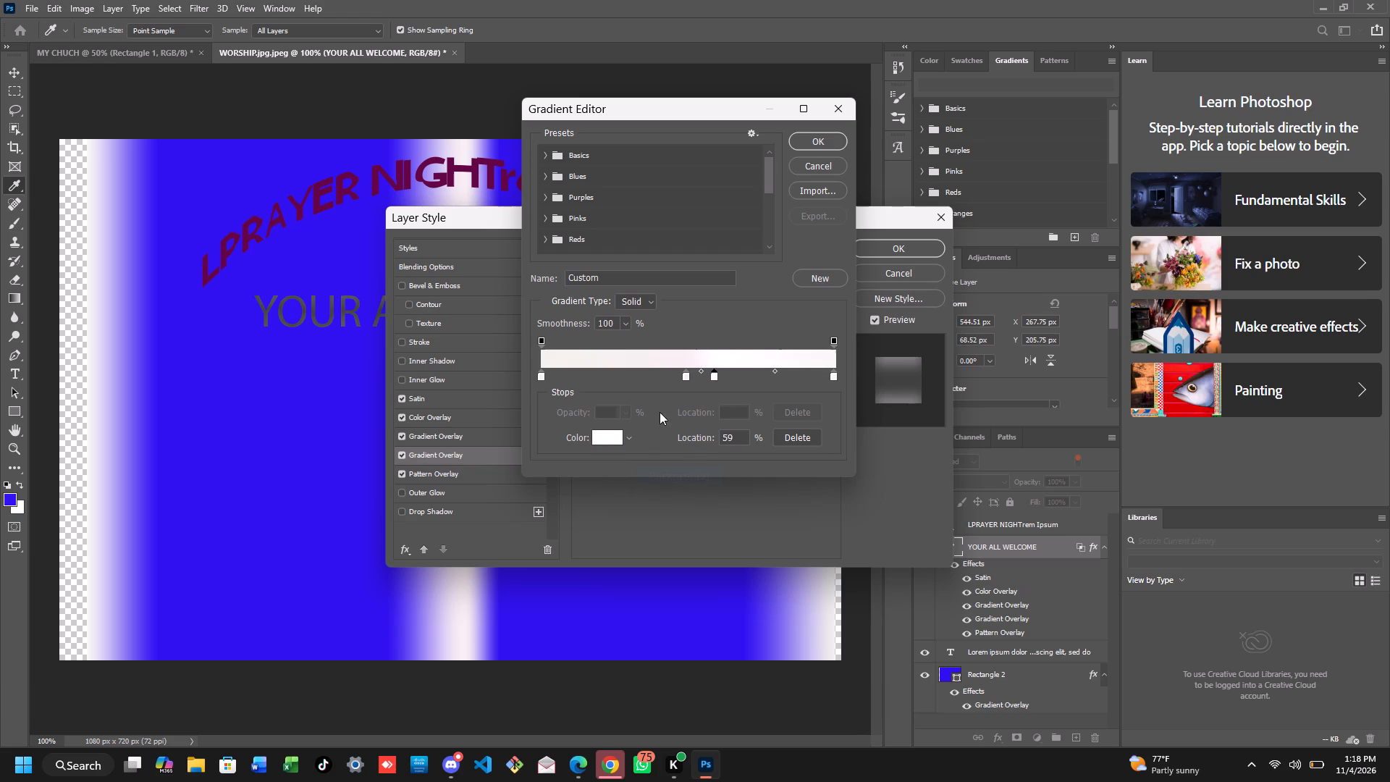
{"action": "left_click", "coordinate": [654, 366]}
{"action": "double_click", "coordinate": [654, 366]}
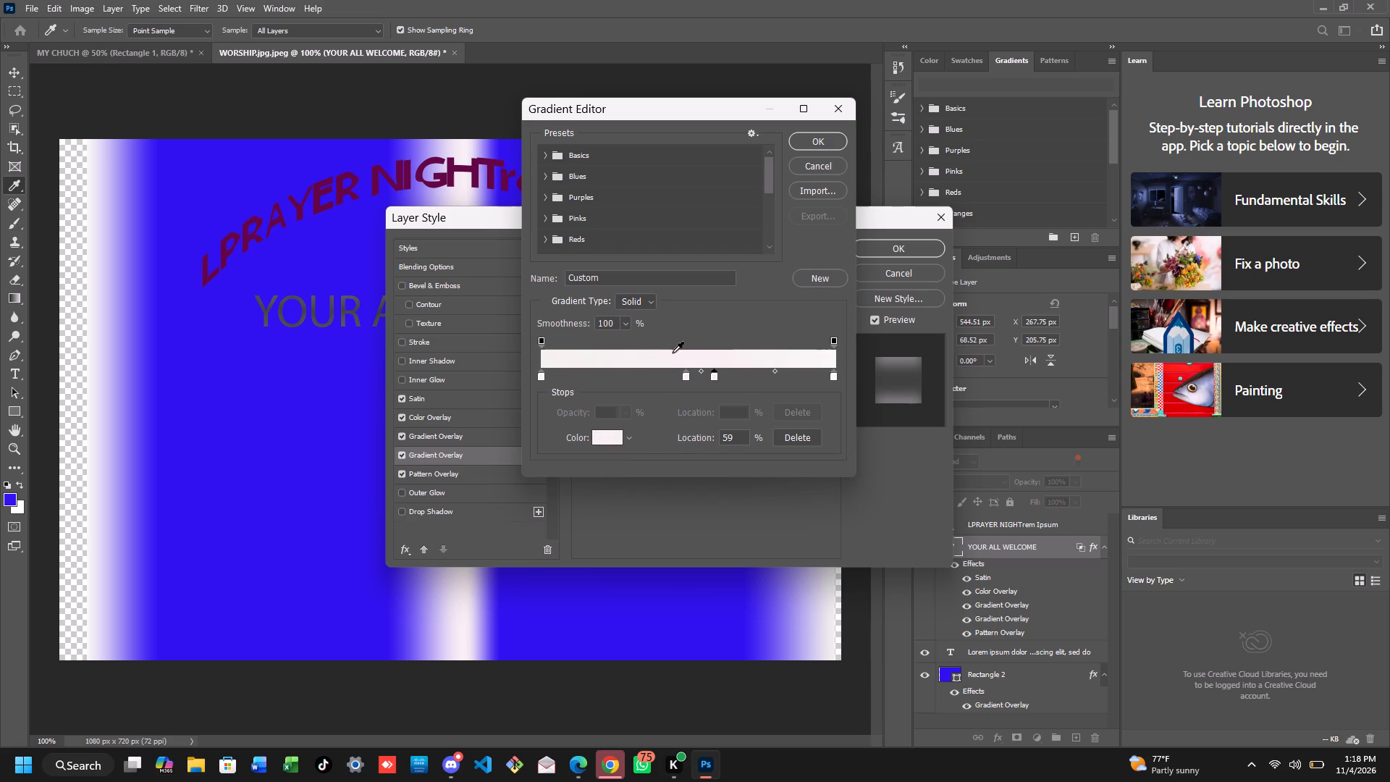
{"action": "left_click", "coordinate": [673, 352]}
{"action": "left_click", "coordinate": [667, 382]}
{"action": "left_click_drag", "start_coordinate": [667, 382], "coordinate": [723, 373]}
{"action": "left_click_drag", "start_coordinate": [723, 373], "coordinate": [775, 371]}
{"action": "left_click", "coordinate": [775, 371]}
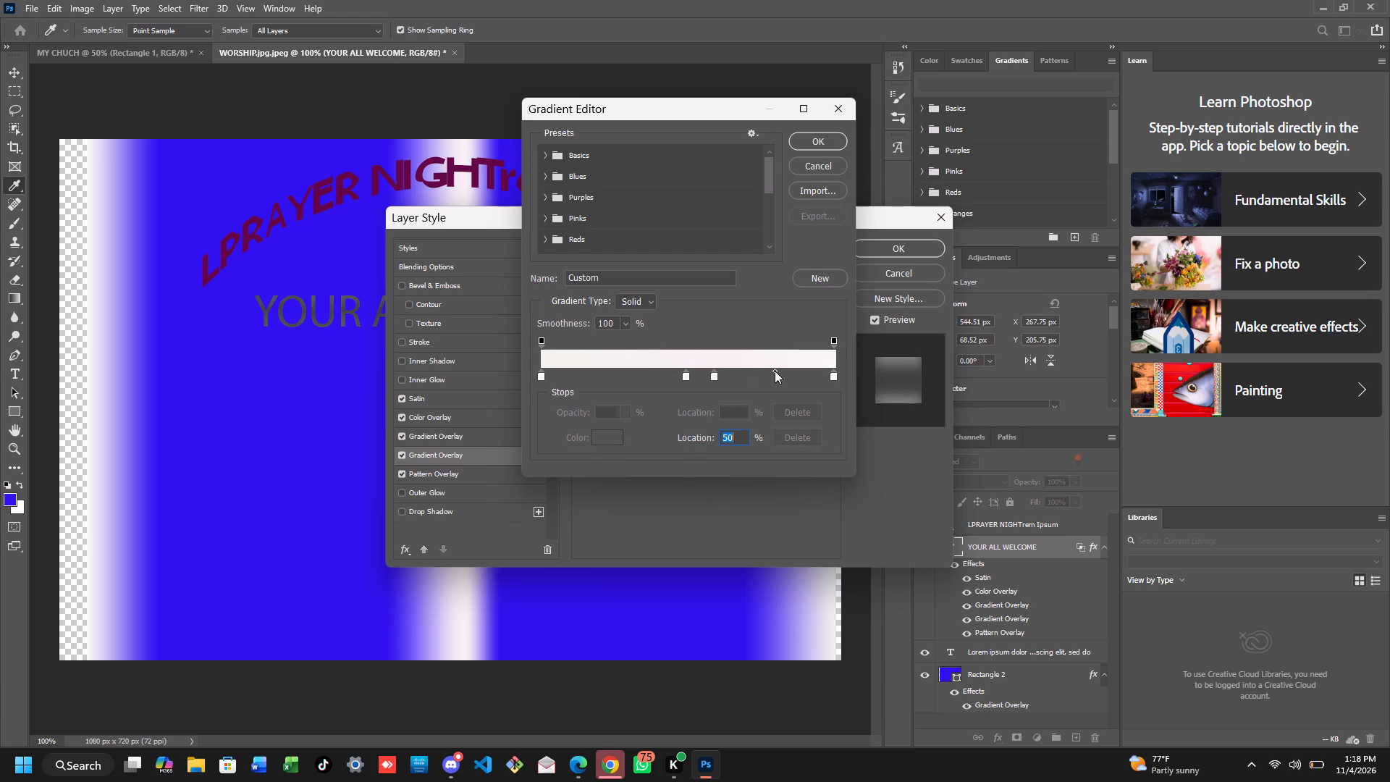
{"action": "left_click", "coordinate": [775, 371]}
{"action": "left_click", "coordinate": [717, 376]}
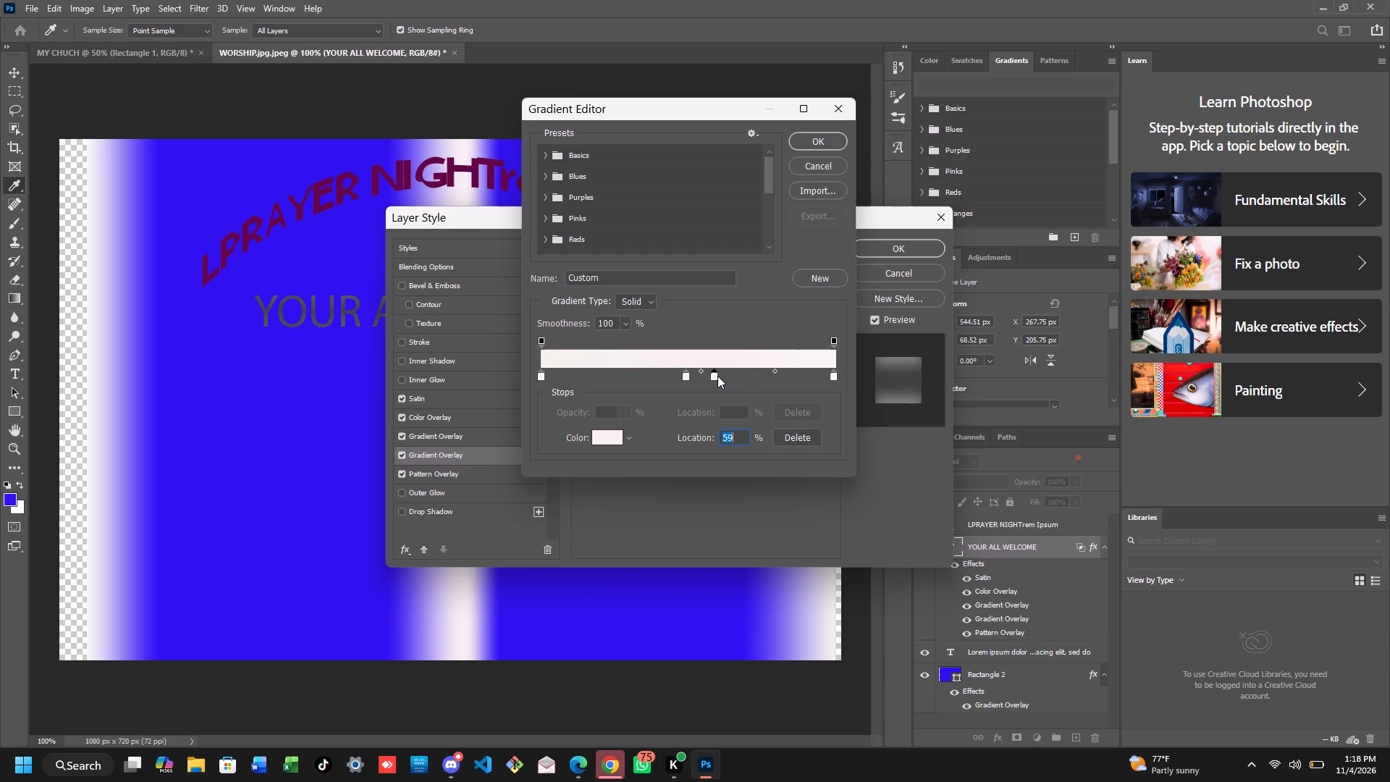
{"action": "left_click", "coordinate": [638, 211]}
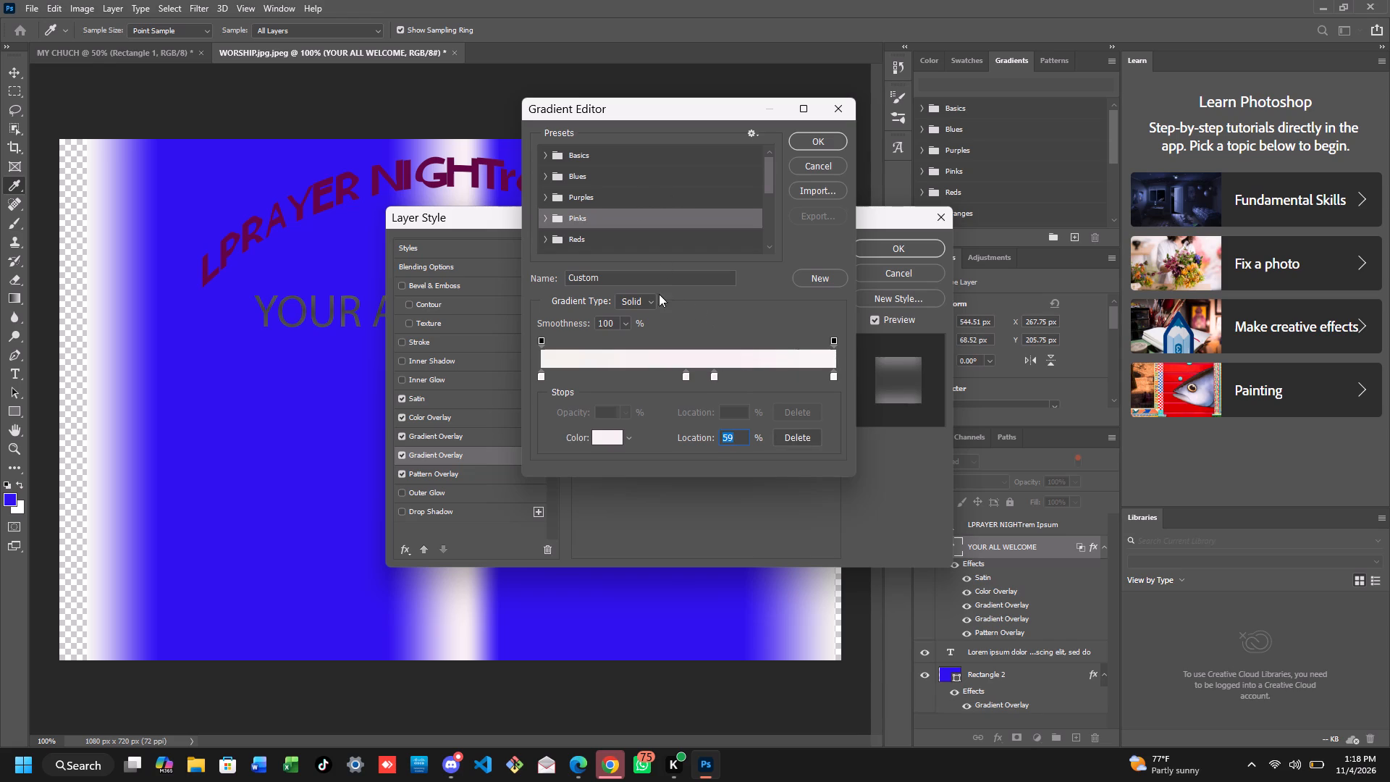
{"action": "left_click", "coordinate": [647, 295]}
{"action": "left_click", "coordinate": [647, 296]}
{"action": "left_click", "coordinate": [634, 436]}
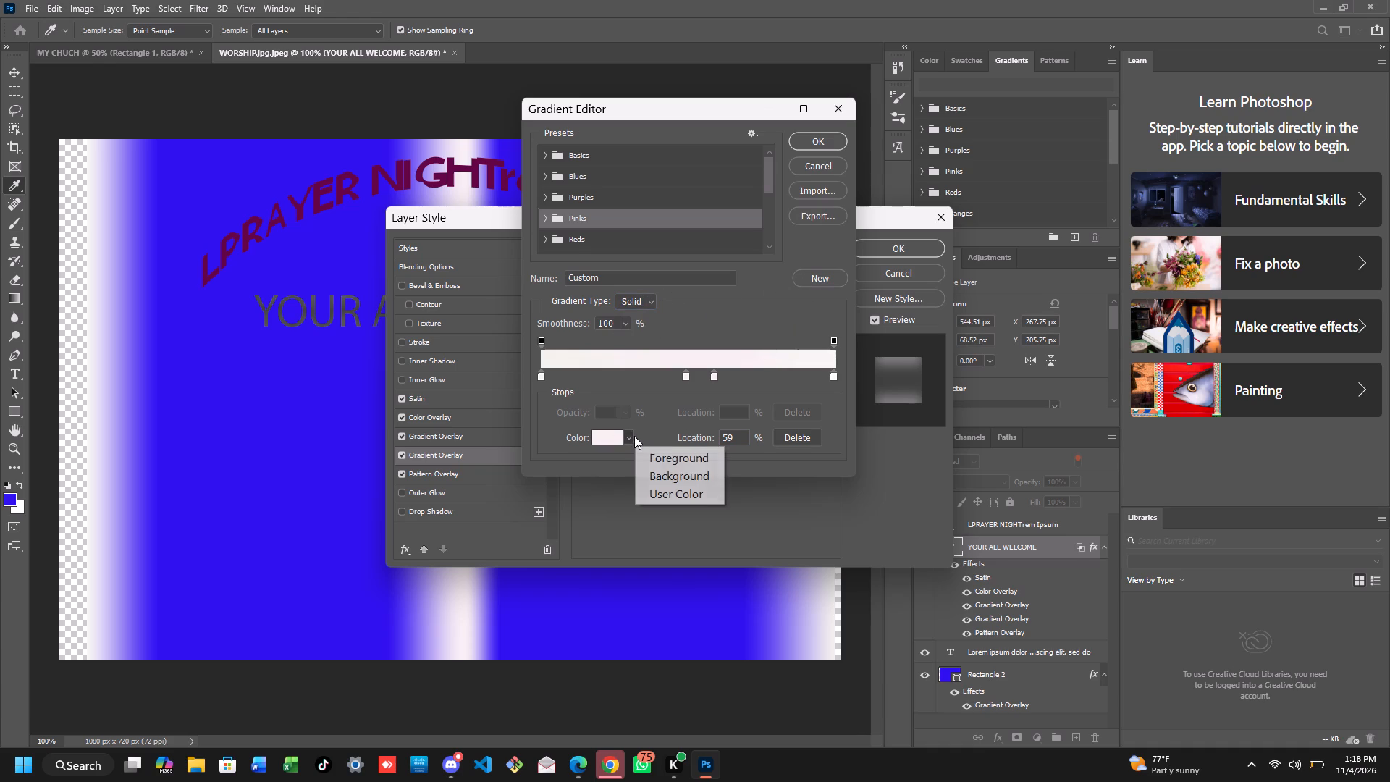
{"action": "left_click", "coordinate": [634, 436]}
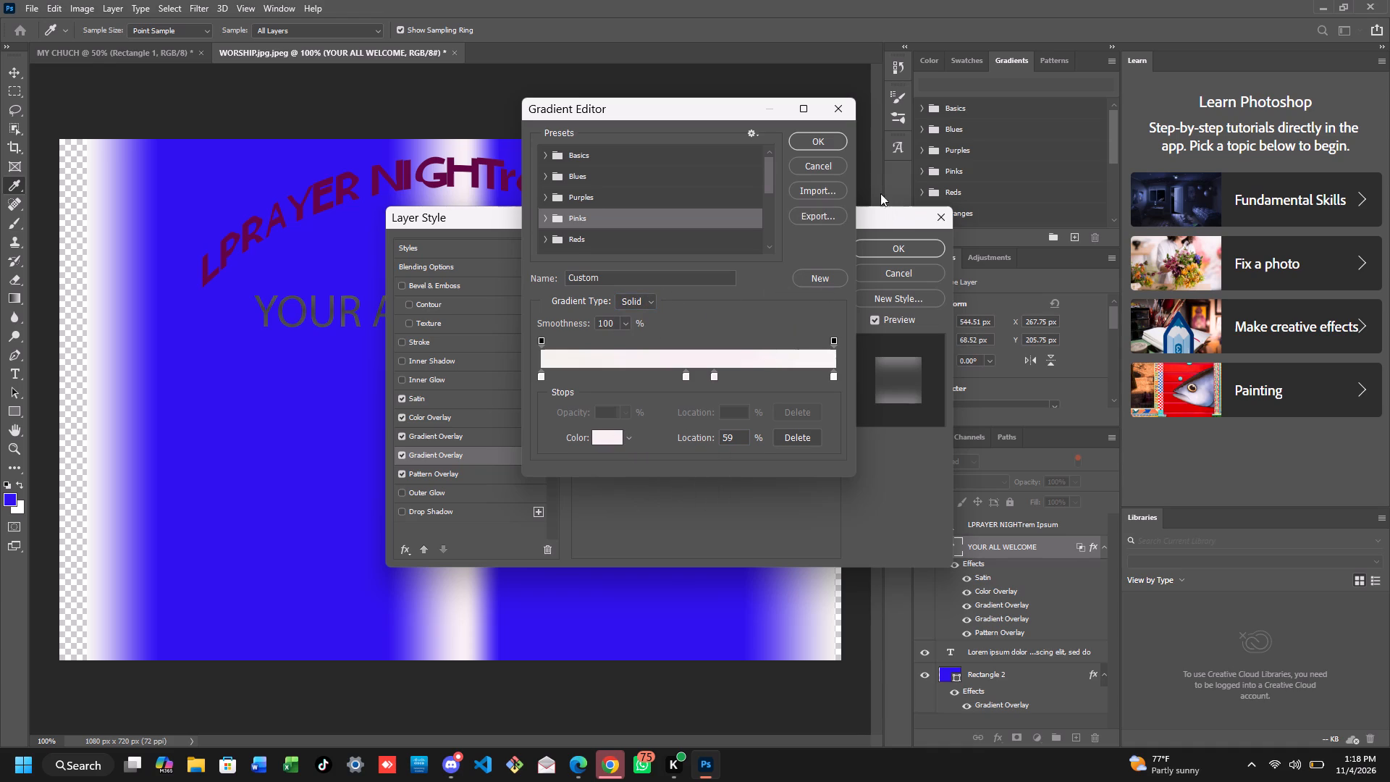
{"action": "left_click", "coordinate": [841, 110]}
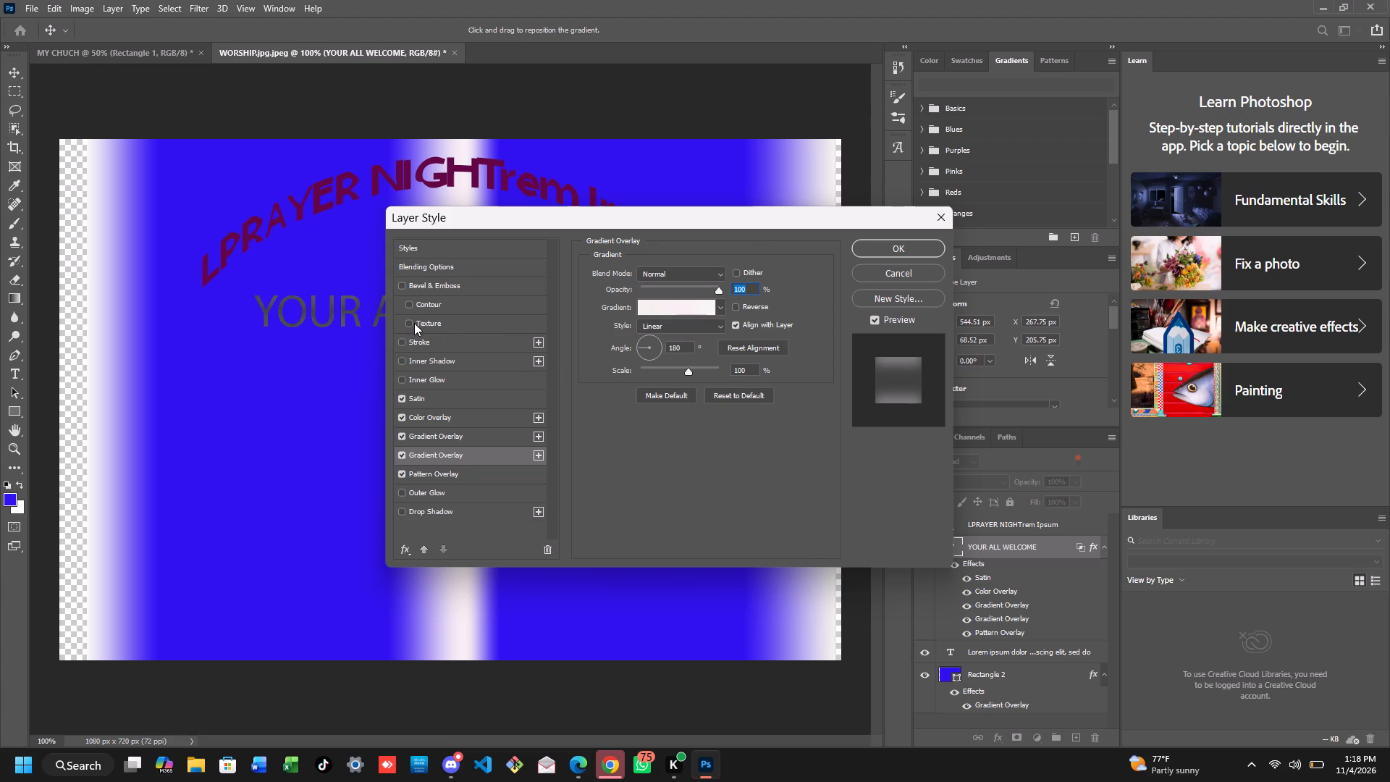
Enable Drop Shadow on the YOUR ALL WELCOME layer and add a second Drop Shadow instance.
{"action": "left_click", "coordinate": [403, 513]}
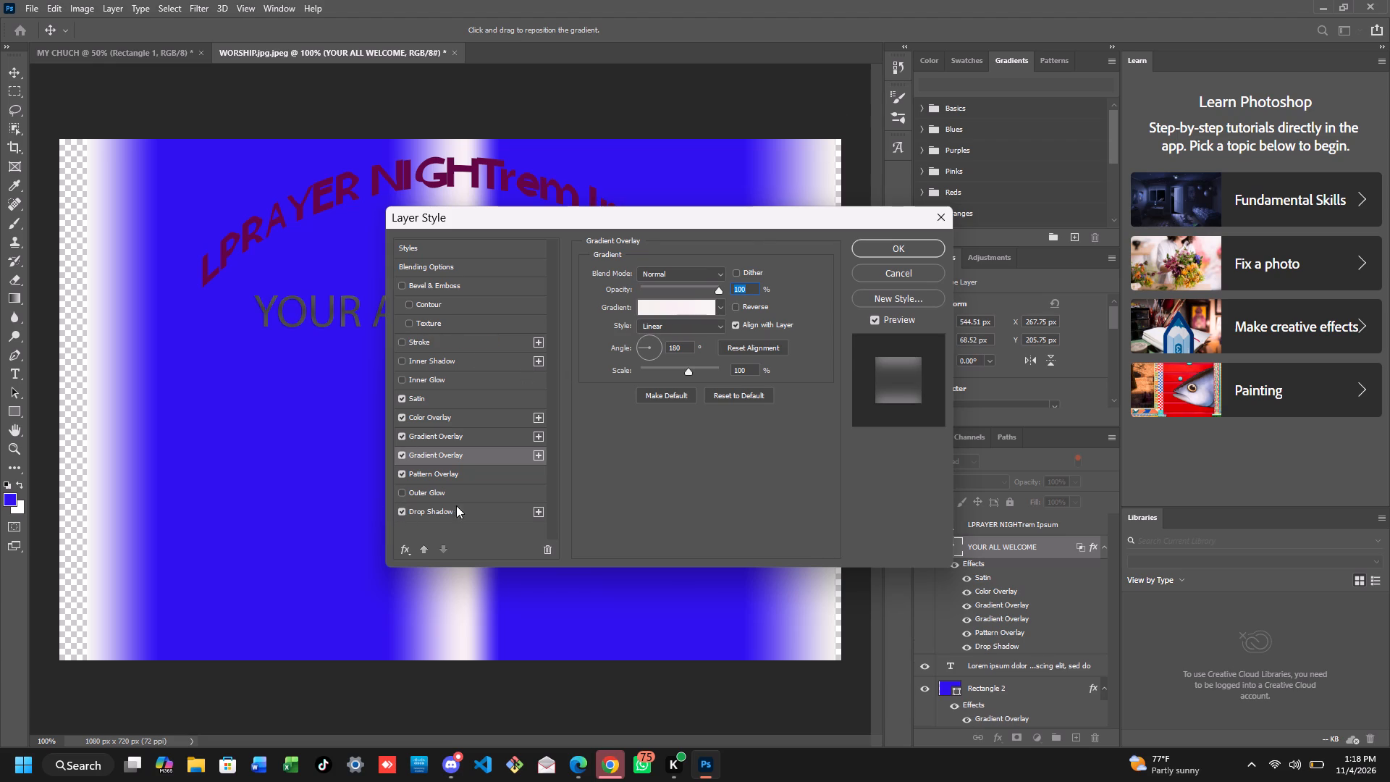
{"action": "left_click", "coordinate": [537, 510]}
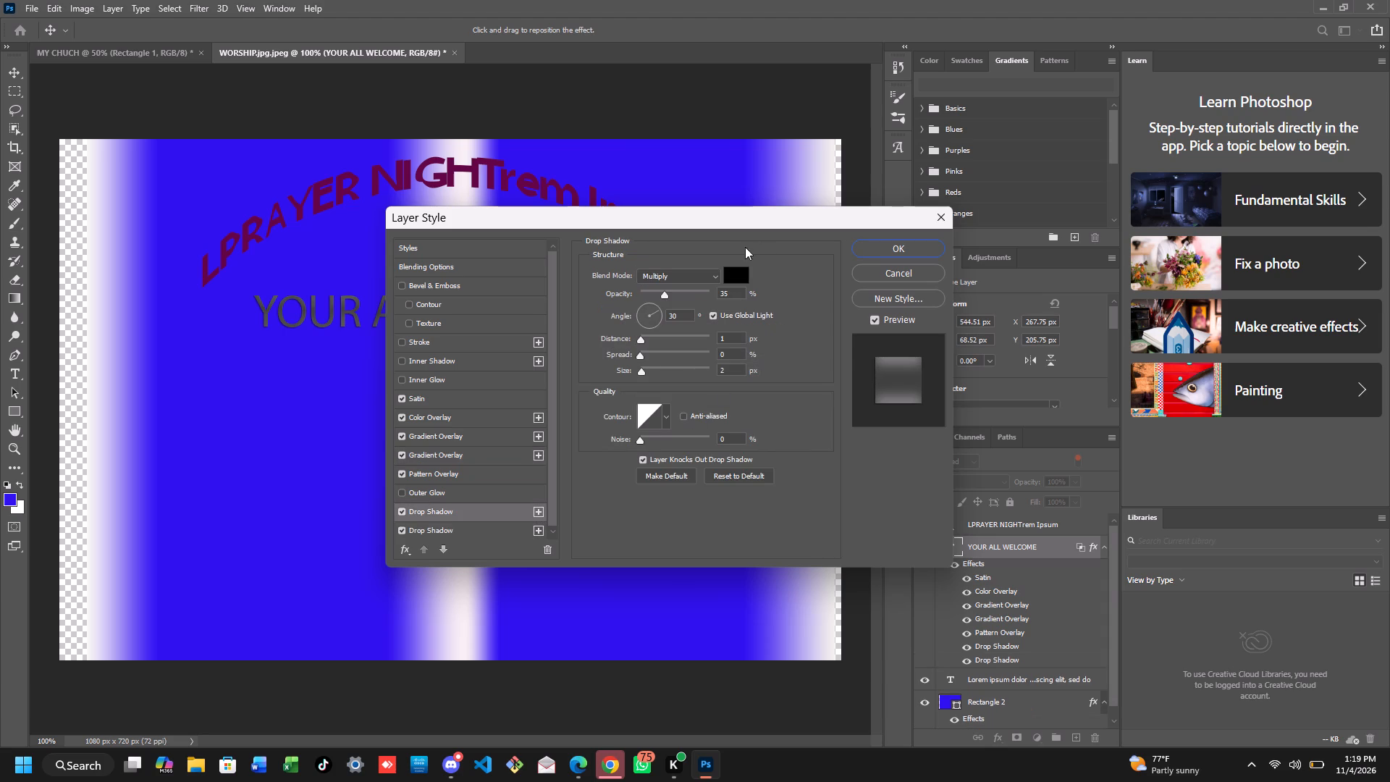
Set the upper Drop Shadow's colour to green #1acd07 and apply the layer style to YOUR ALL WELCOME.
{"action": "left_click", "coordinate": [719, 276]}
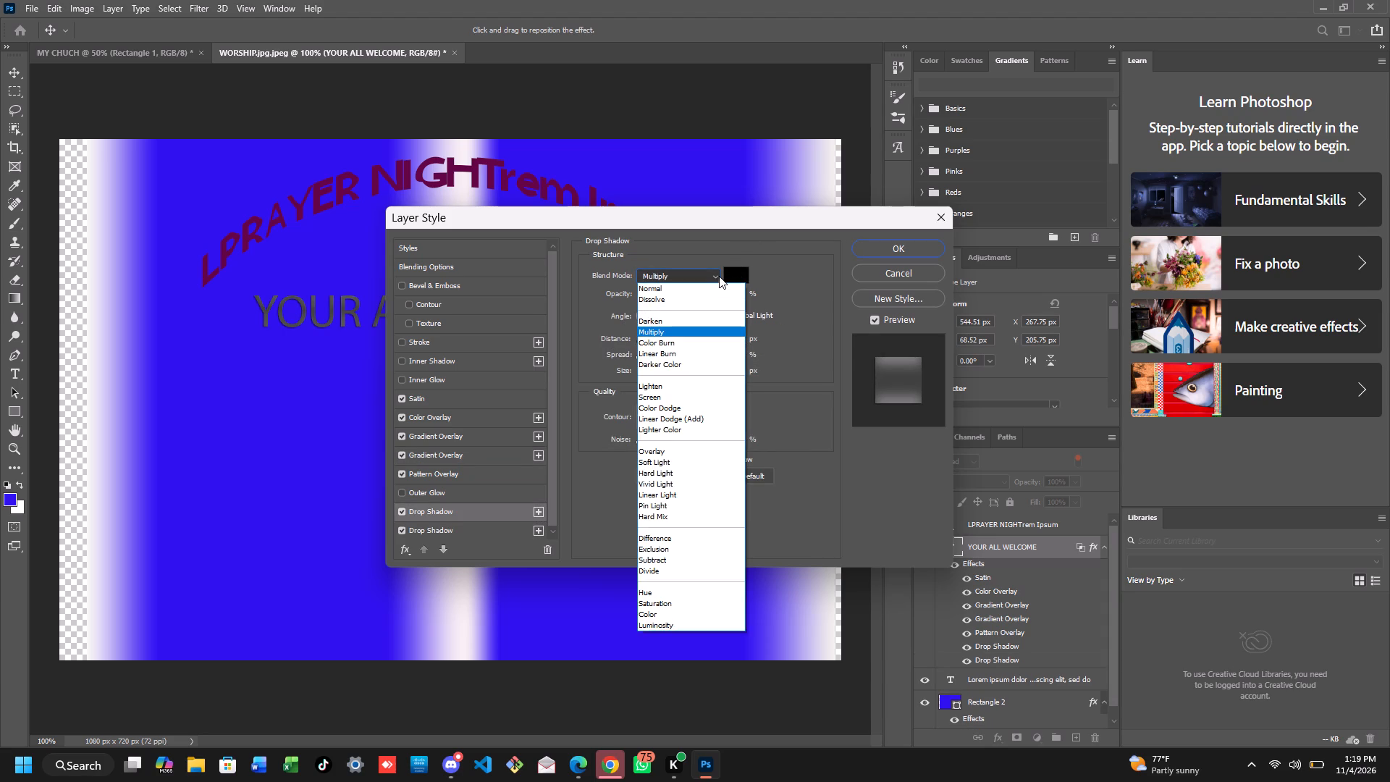
{"action": "left_click", "coordinate": [719, 276]}
{"action": "left_click", "coordinate": [744, 279]}
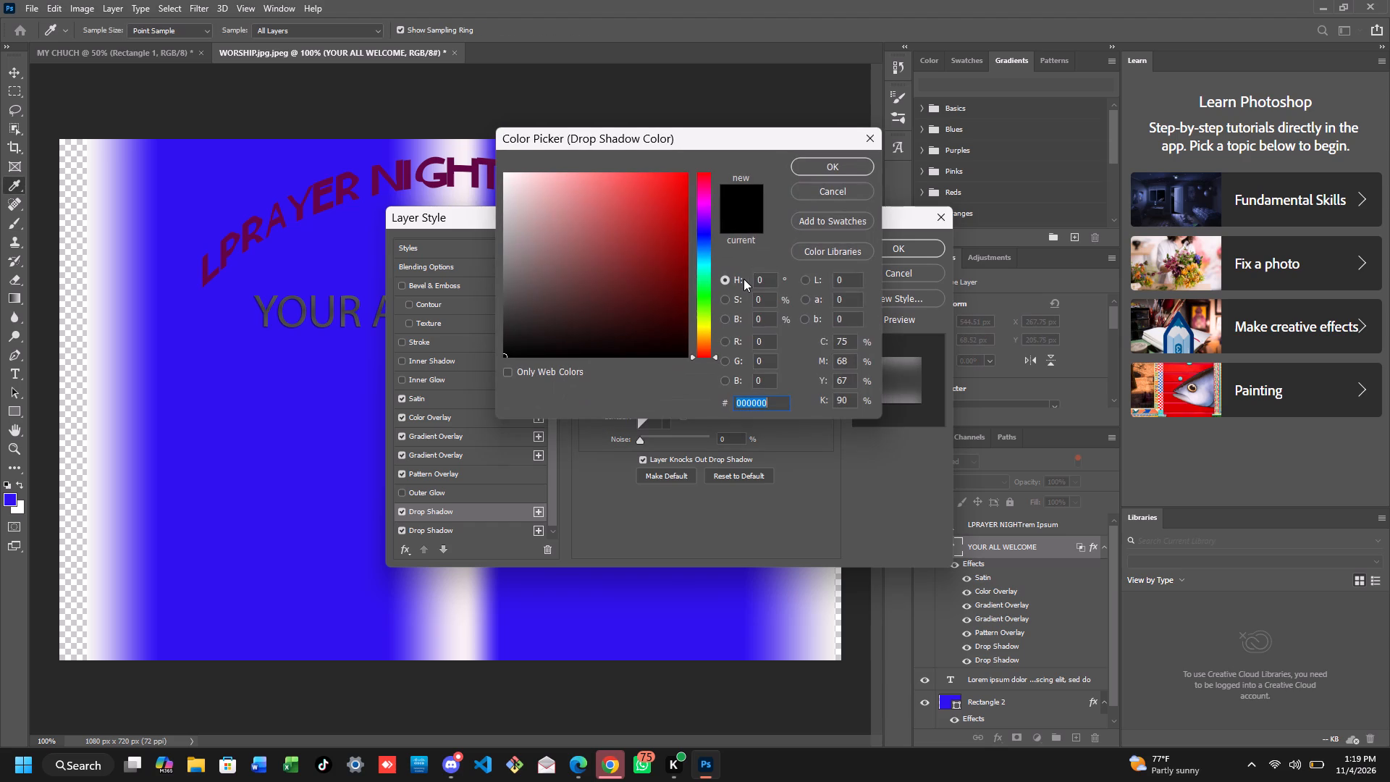
{"action": "left_click", "coordinate": [677, 224]}
{"action": "left_click", "coordinate": [677, 224]}
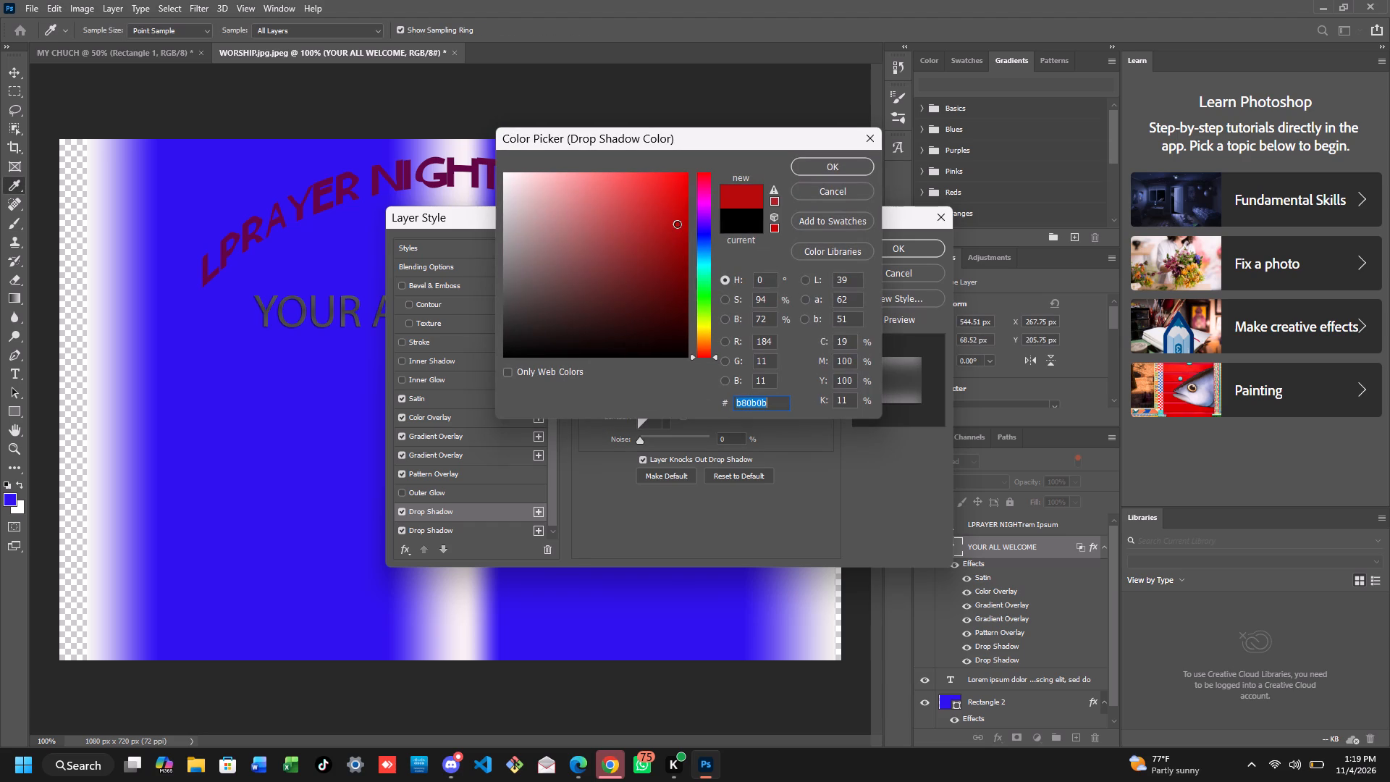
{"action": "left_click", "coordinate": [670, 198]}
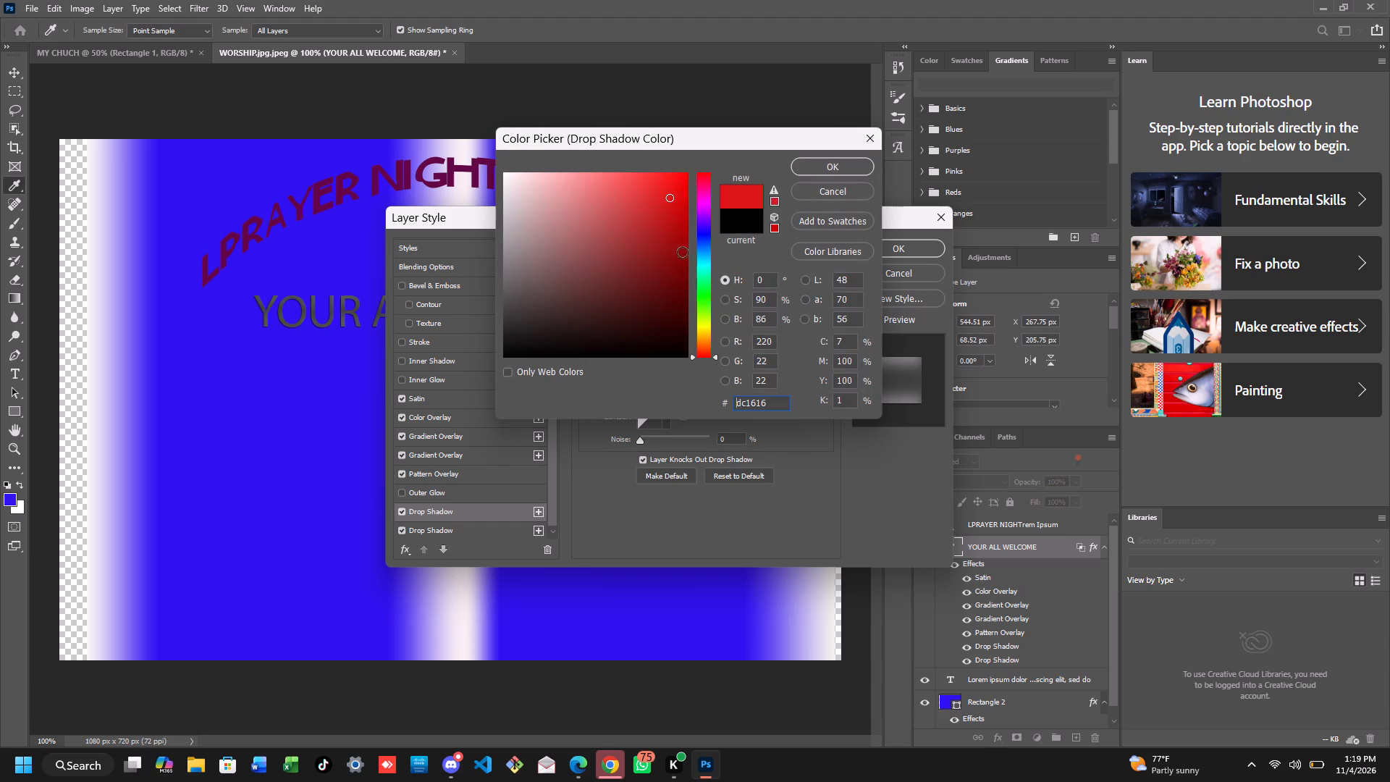
{"action": "left_click", "coordinate": [702, 279]}
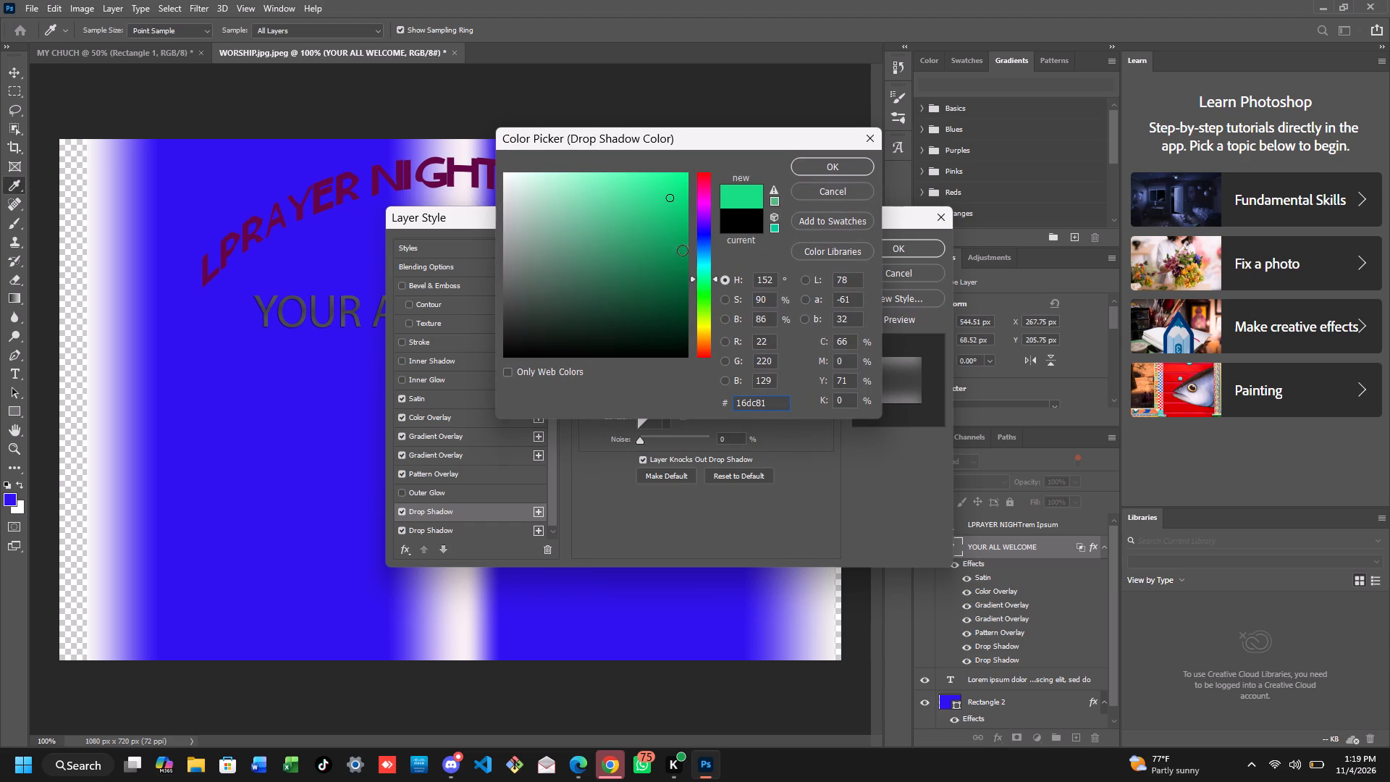
{"action": "left_click_drag", "start_coordinate": [676, 191], "coordinate": [704, 298]}
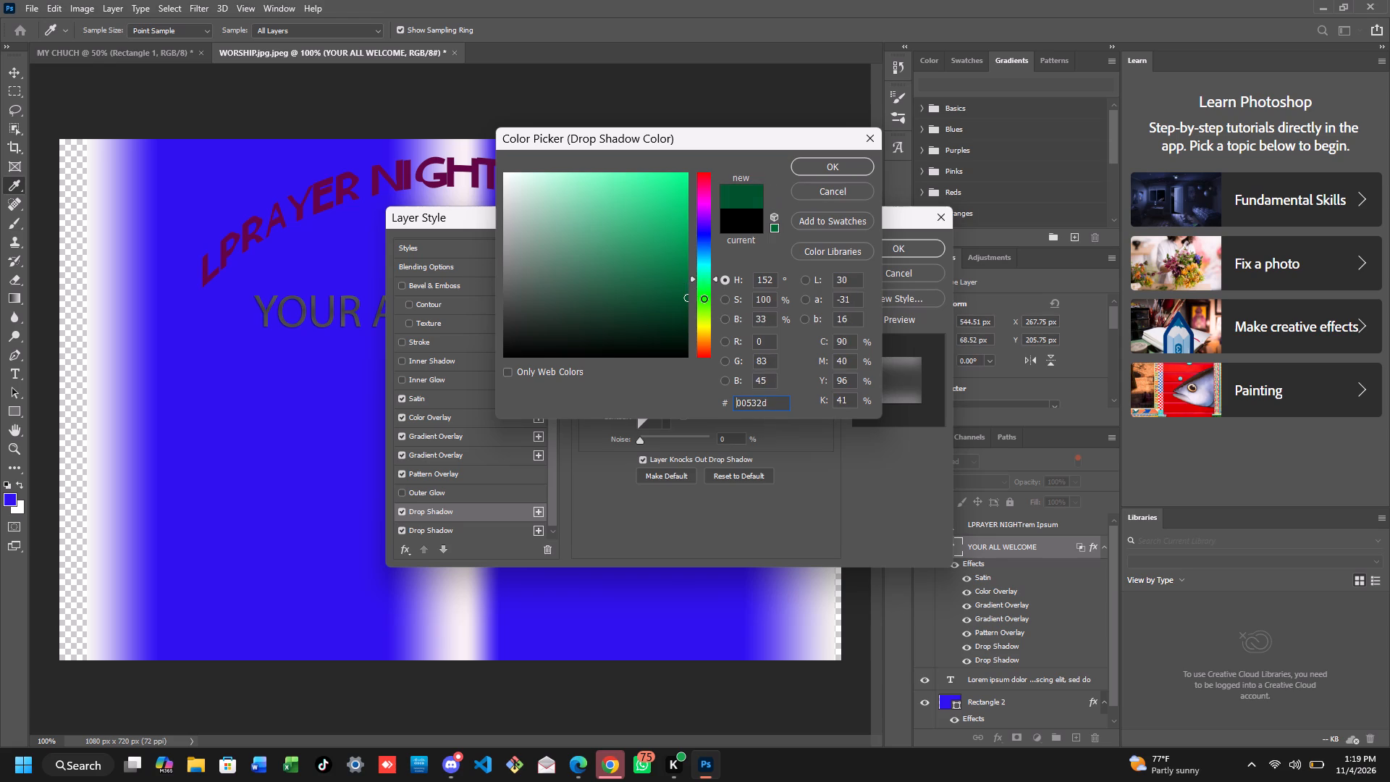
{"action": "left_click_drag", "start_coordinate": [704, 298], "coordinate": [704, 298]}
{"action": "left_click", "coordinate": [704, 298]}
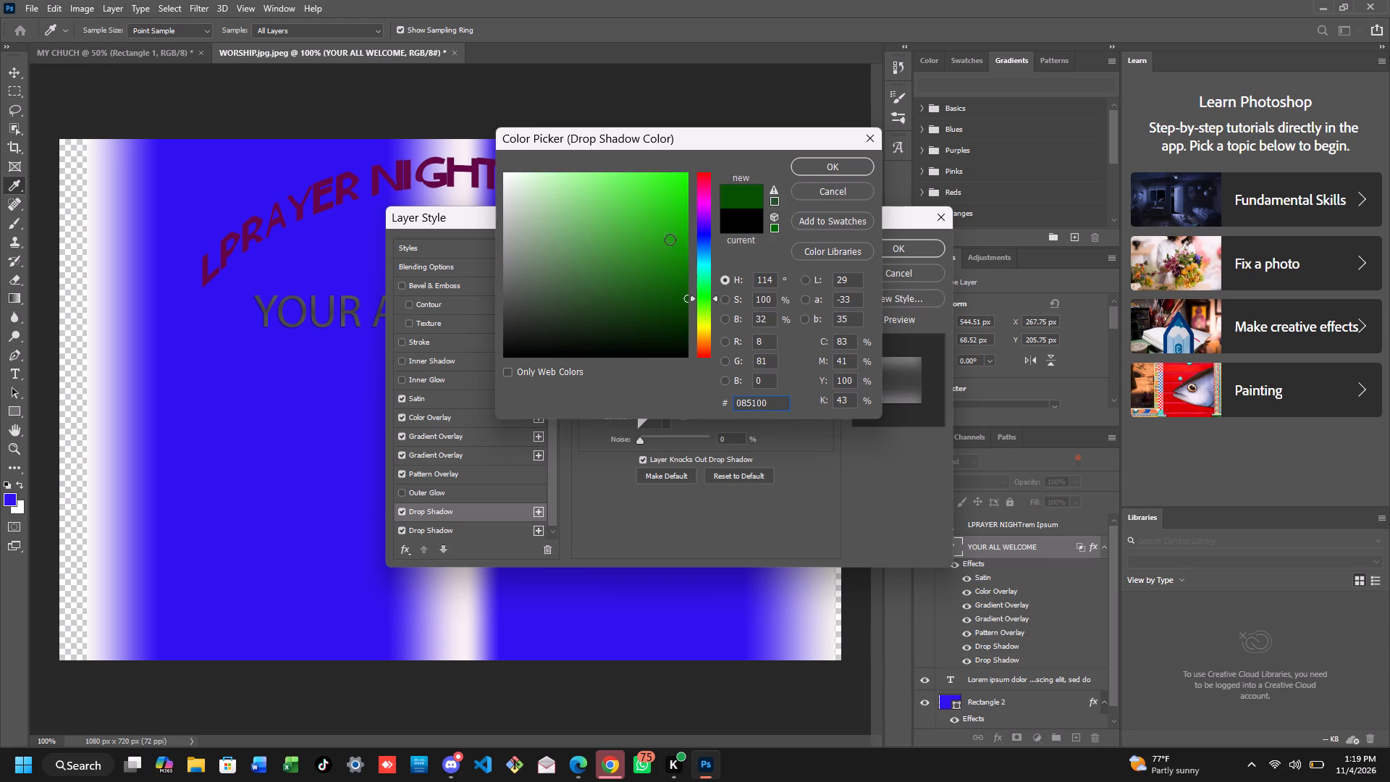
{"action": "left_click", "coordinate": [681, 209]}
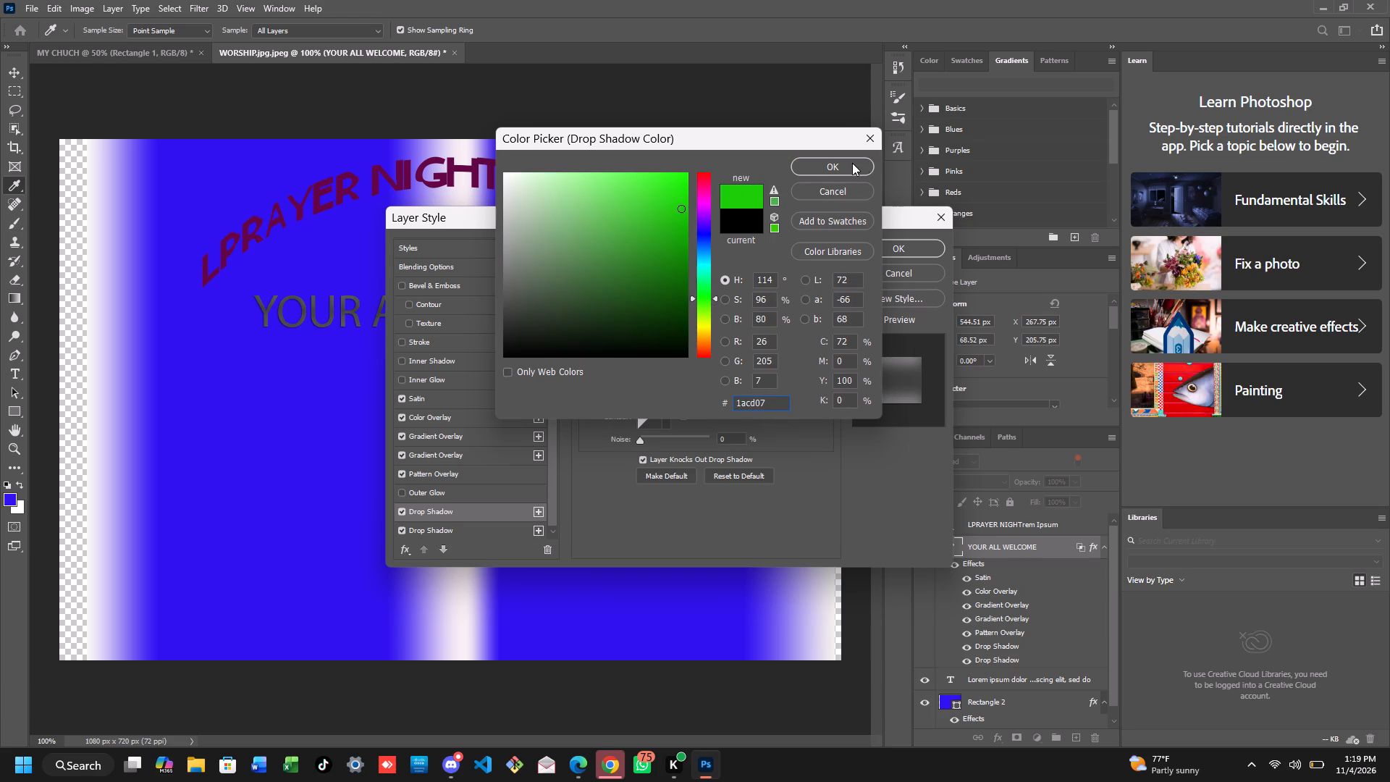
{"action": "left_click", "coordinate": [848, 162]}
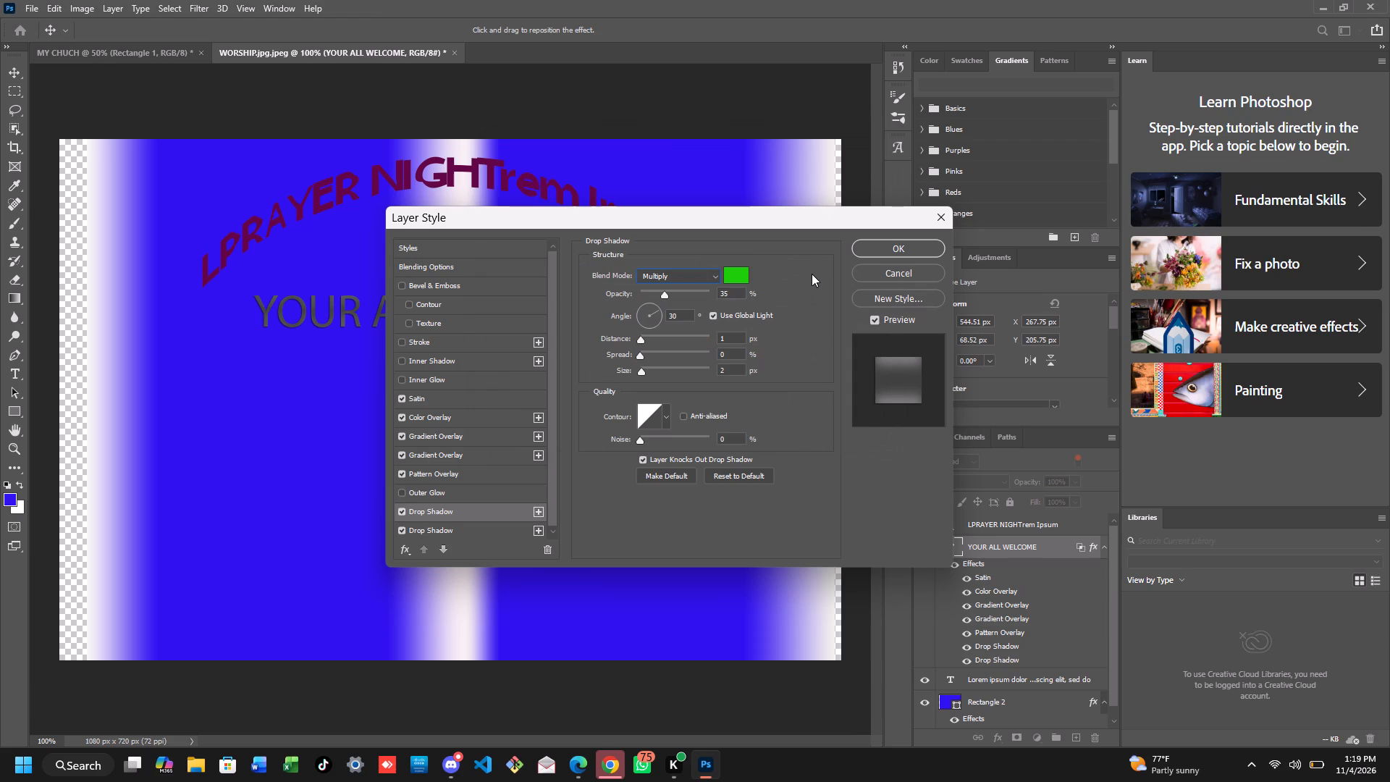
{"action": "left_click", "coordinate": [900, 245]}
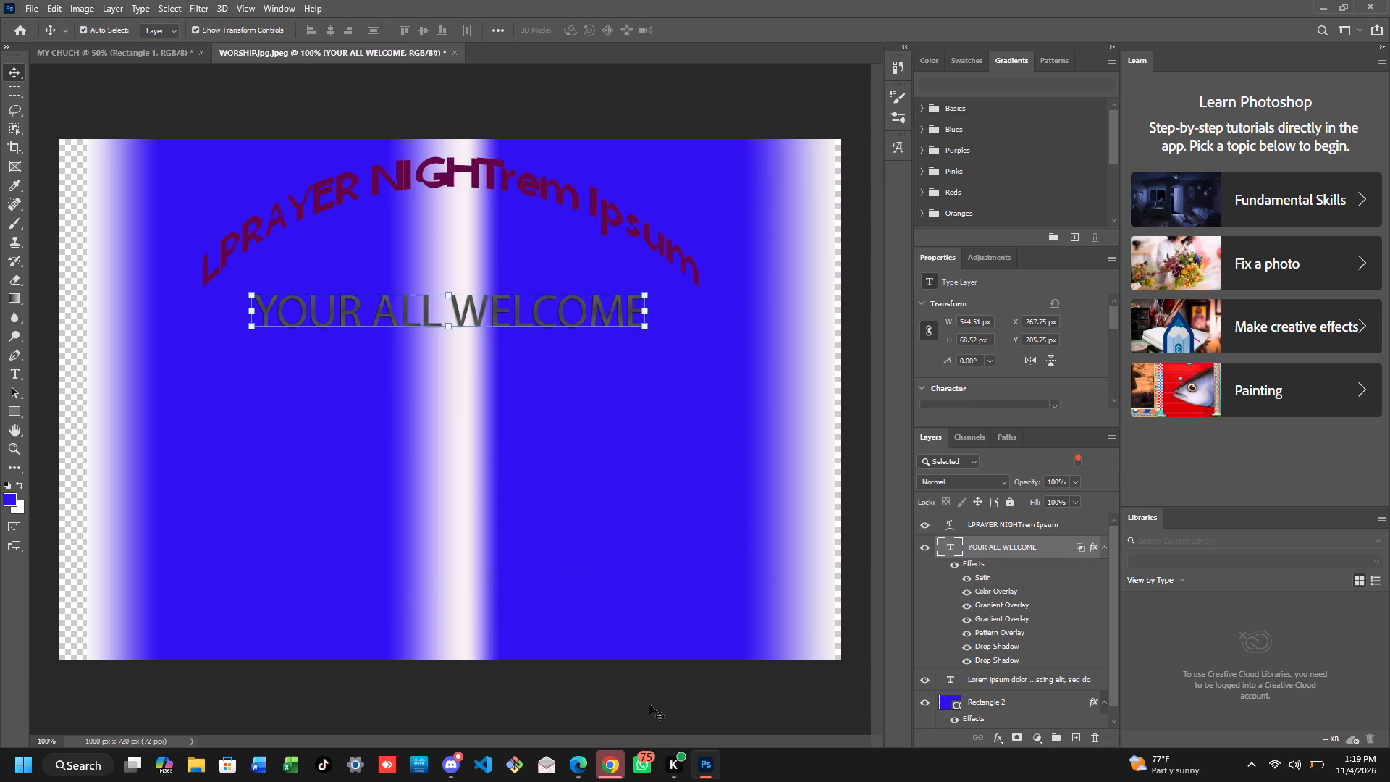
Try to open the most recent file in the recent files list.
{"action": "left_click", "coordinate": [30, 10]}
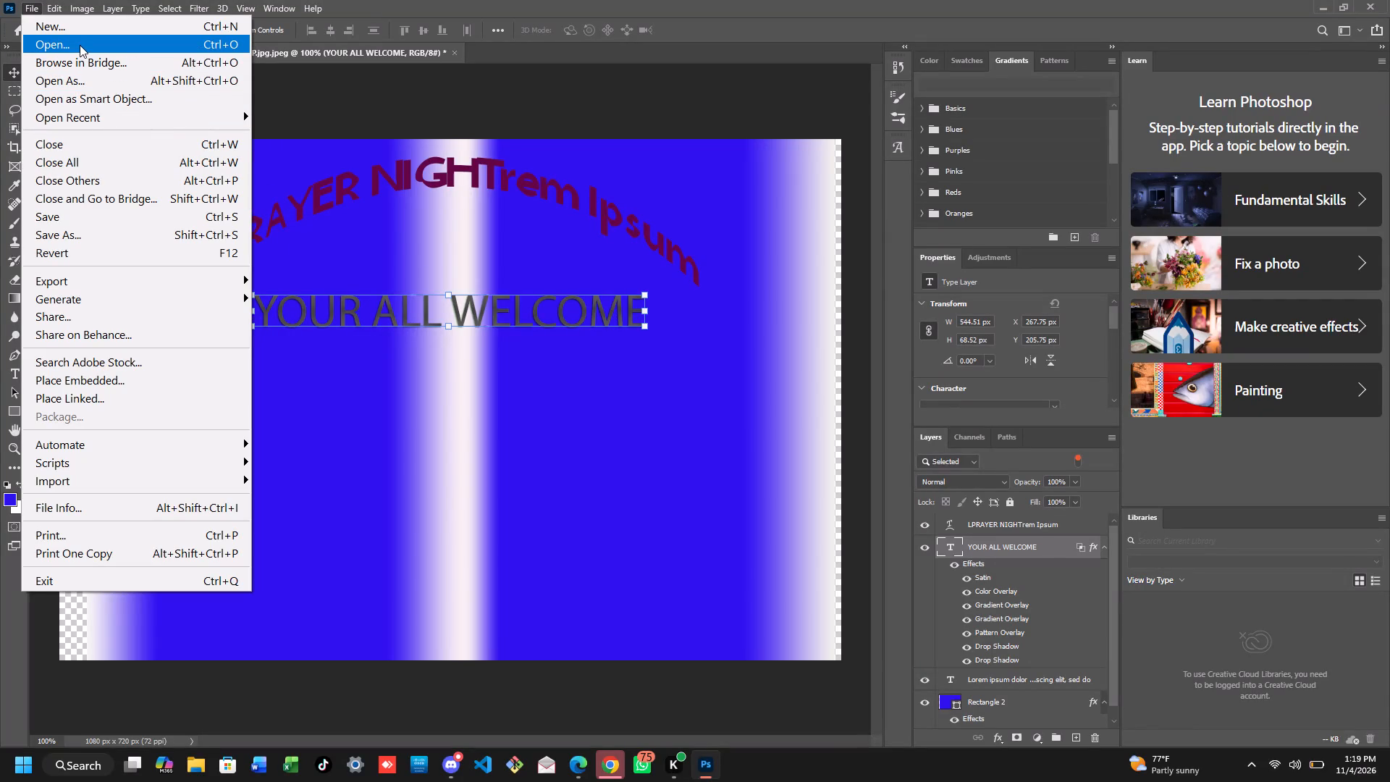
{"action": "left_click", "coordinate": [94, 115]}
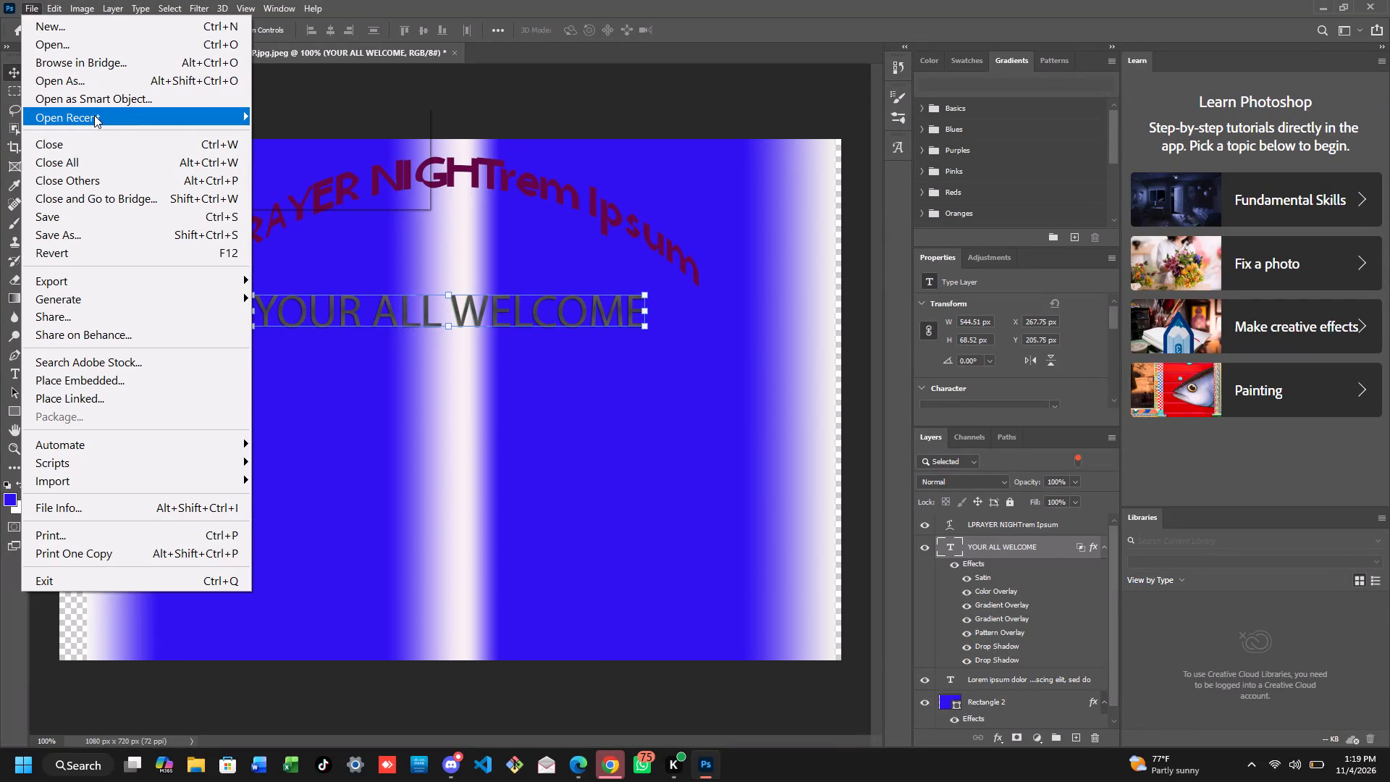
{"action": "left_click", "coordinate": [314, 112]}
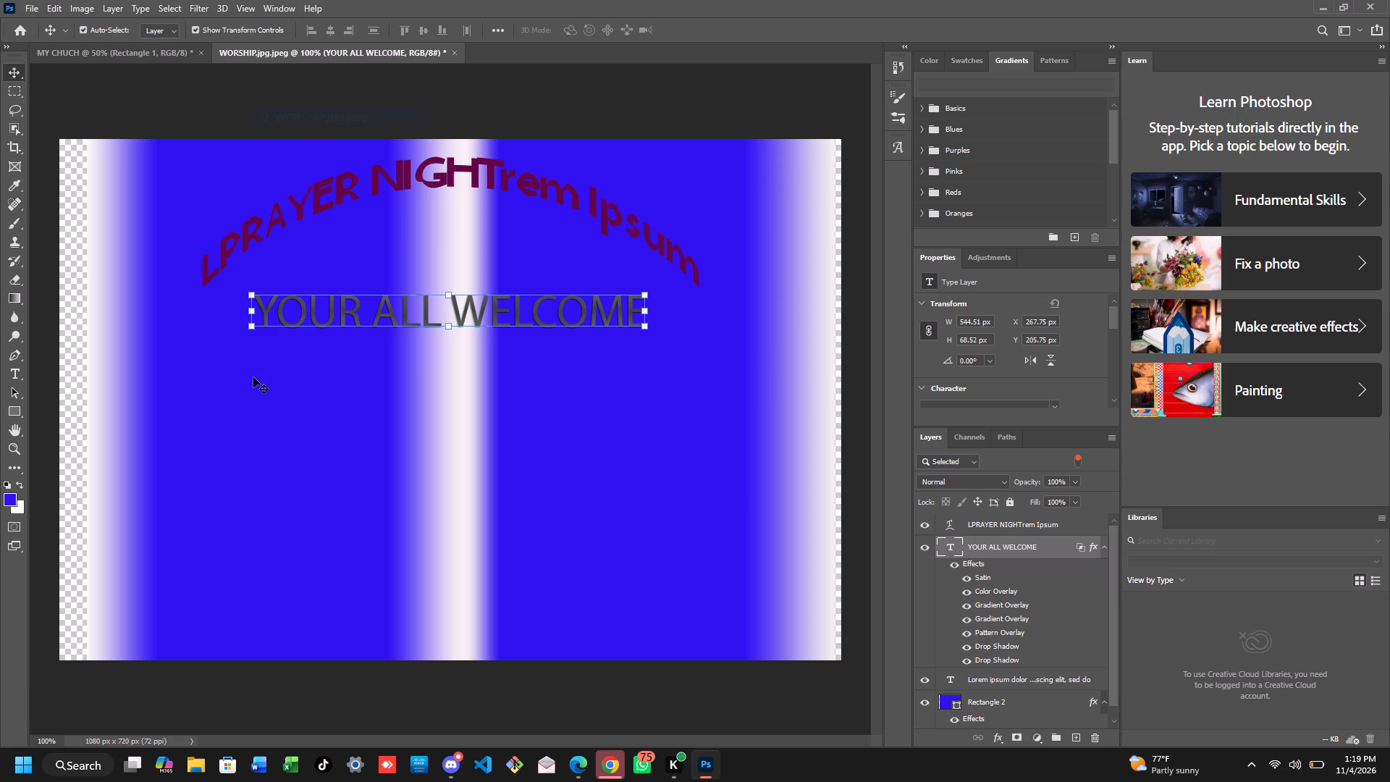
Move the blue gradient rectangle slightly left on the canvas, to about X 21 px.
{"action": "left_click_drag", "start_coordinate": [225, 398], "coordinate": [214, 406]}
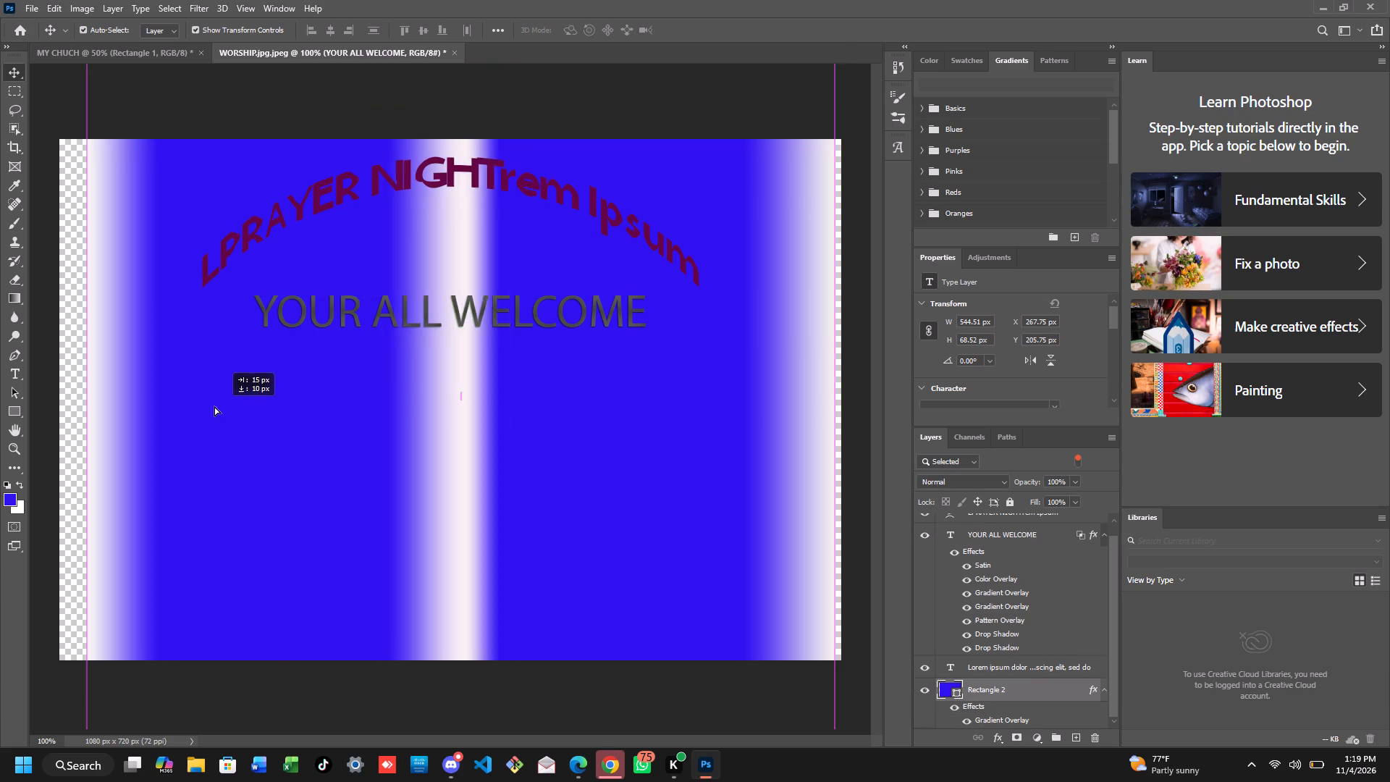
{"action": "left_click_drag", "start_coordinate": [214, 406], "coordinate": [210, 403]}
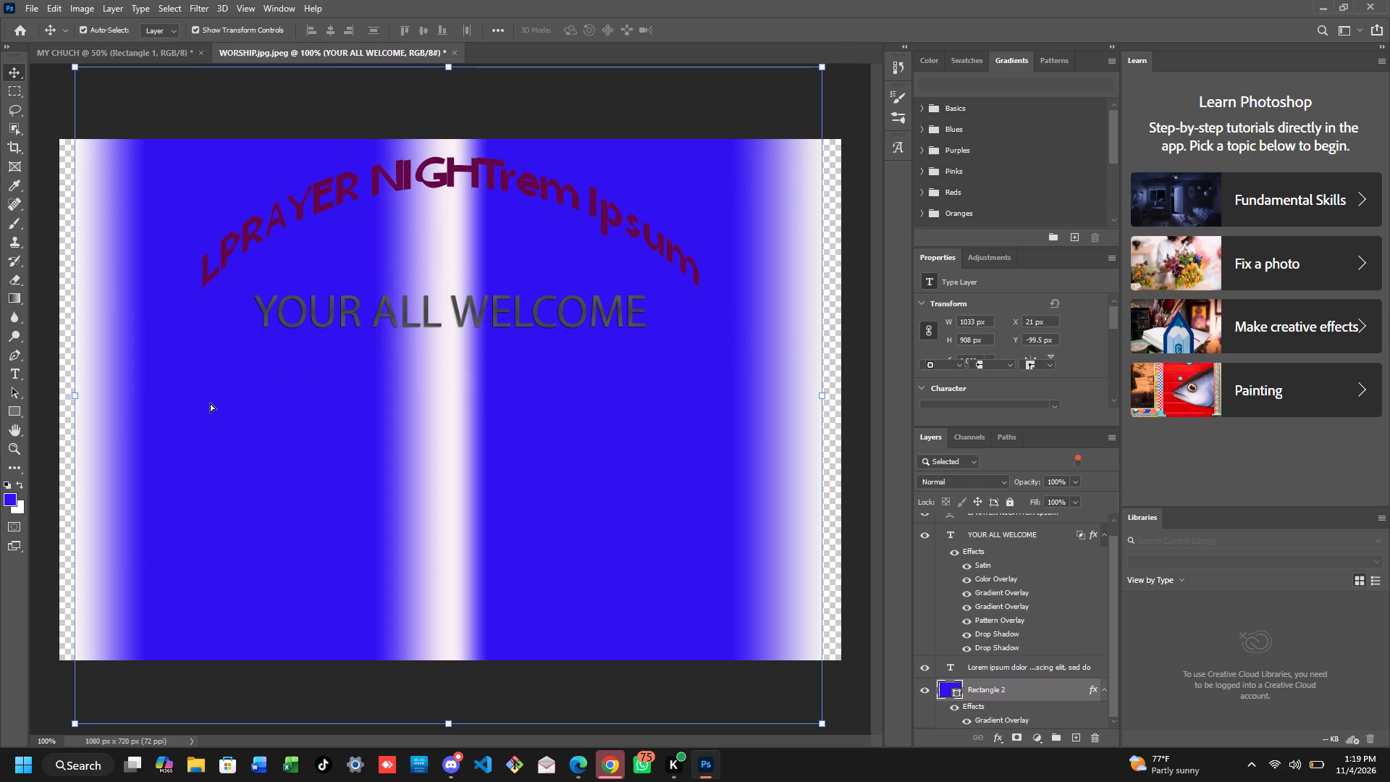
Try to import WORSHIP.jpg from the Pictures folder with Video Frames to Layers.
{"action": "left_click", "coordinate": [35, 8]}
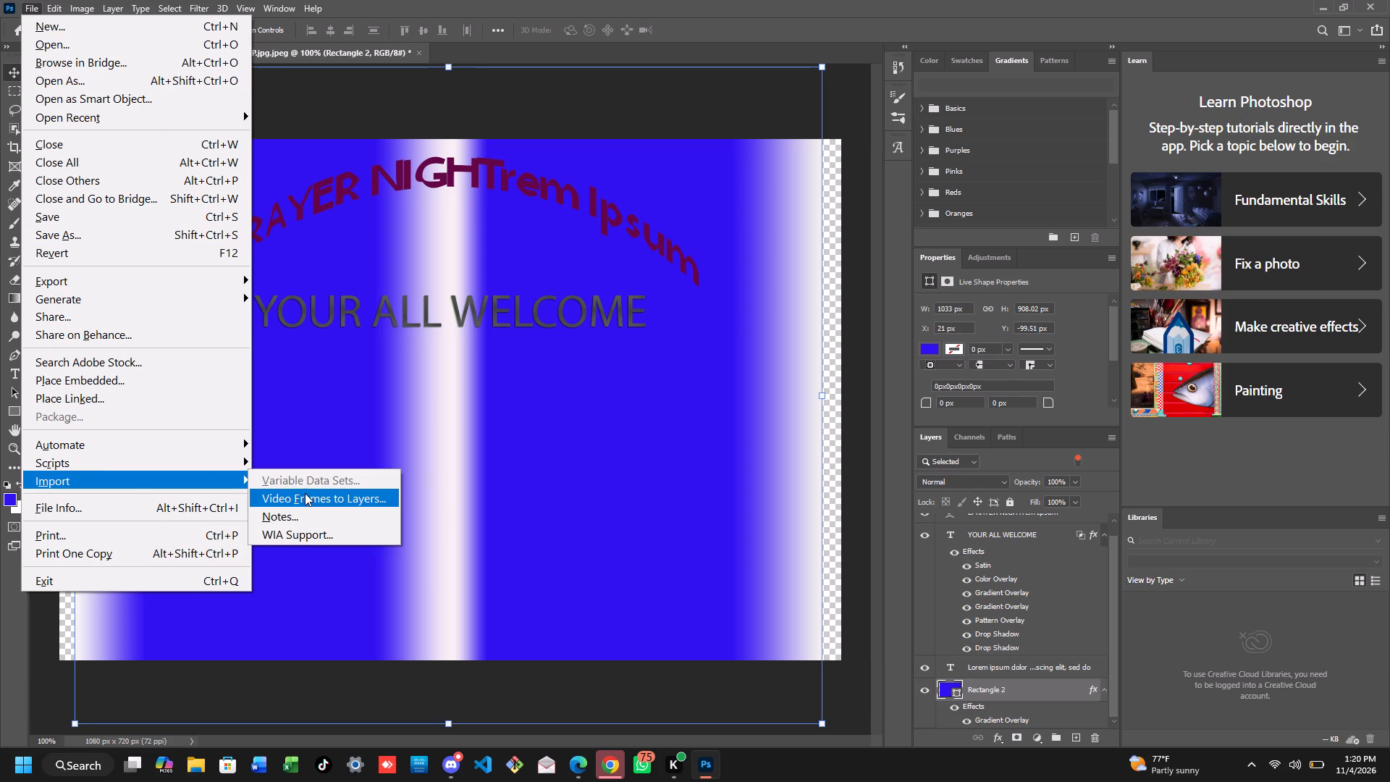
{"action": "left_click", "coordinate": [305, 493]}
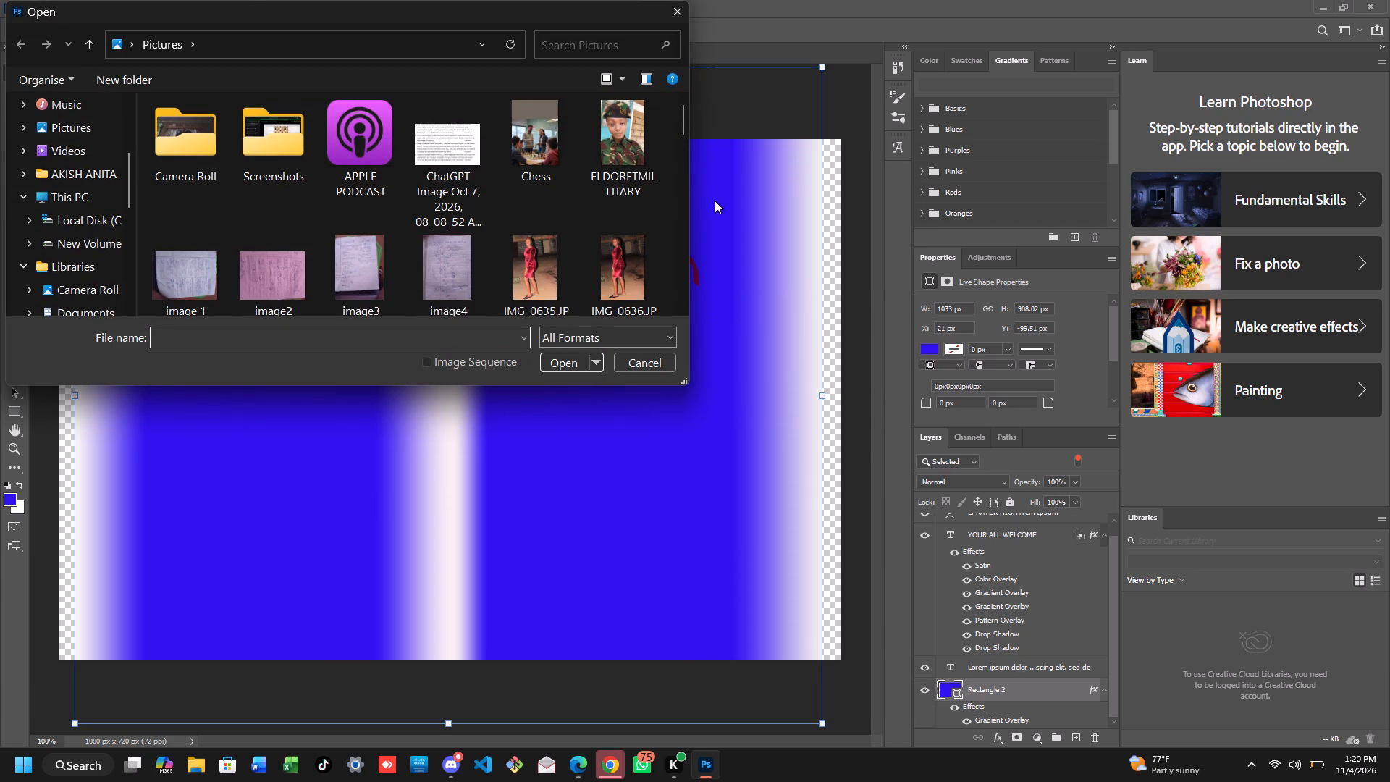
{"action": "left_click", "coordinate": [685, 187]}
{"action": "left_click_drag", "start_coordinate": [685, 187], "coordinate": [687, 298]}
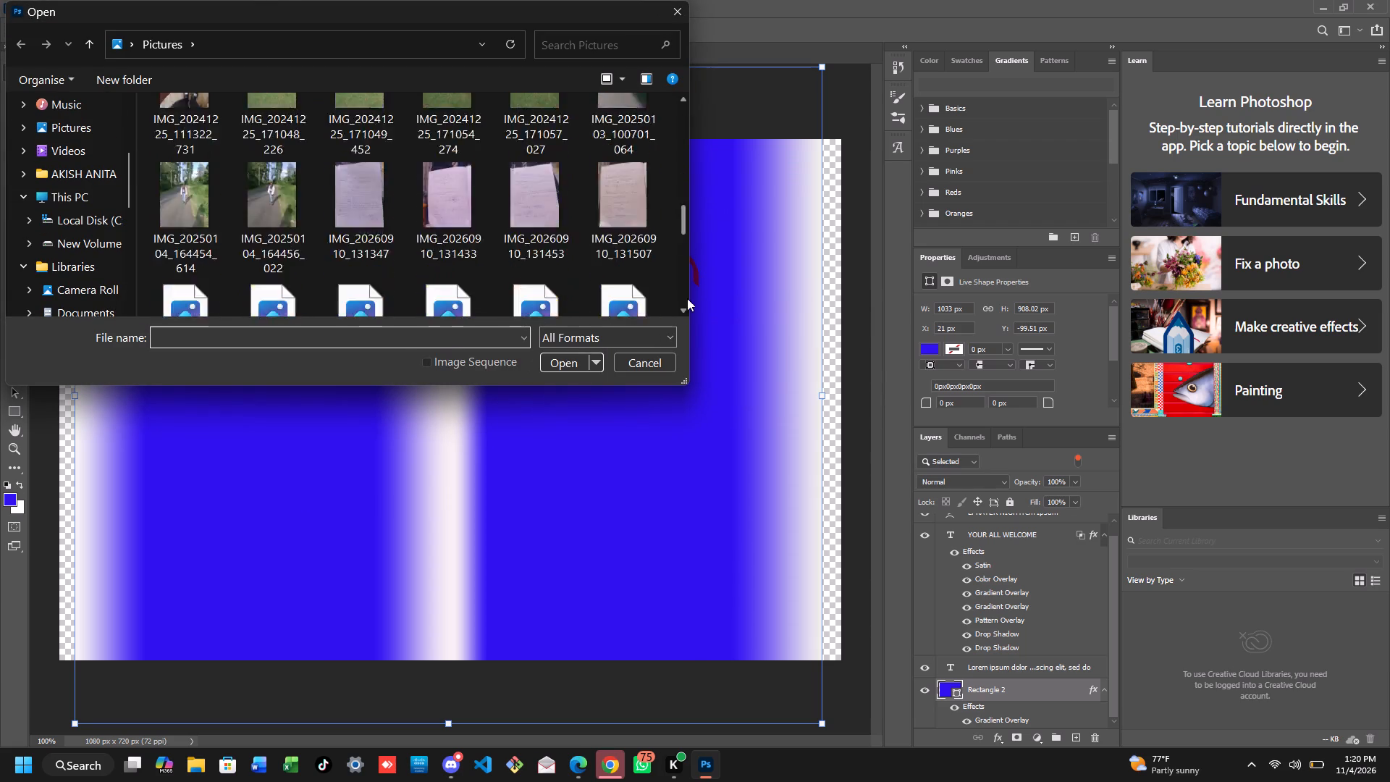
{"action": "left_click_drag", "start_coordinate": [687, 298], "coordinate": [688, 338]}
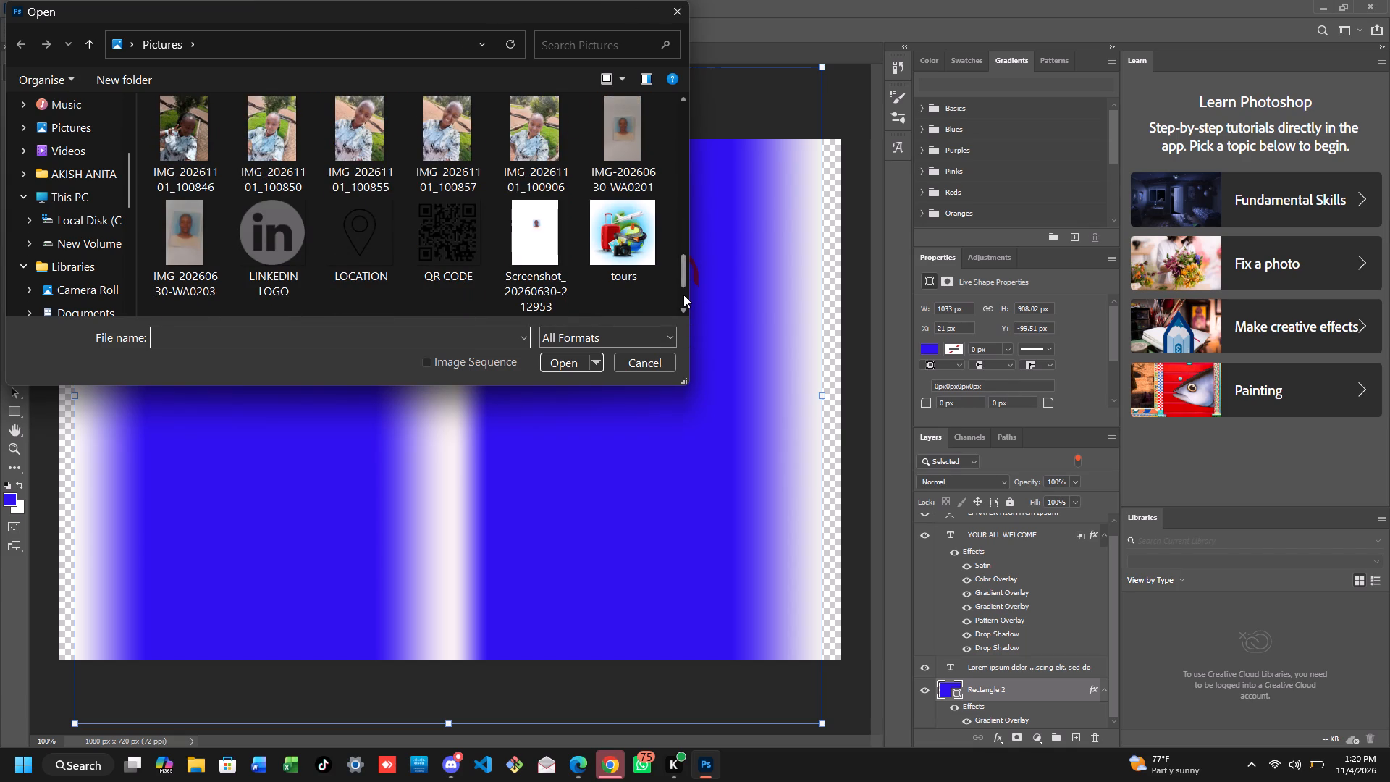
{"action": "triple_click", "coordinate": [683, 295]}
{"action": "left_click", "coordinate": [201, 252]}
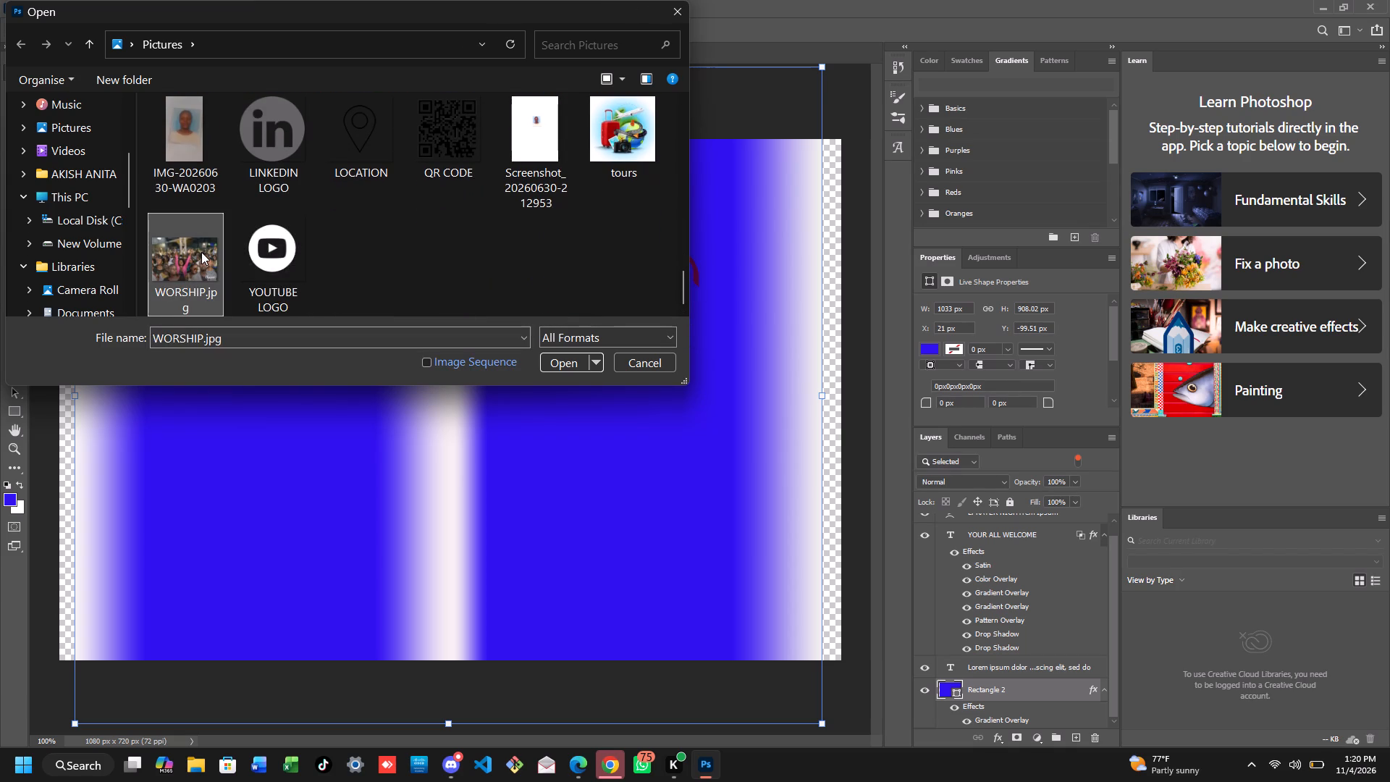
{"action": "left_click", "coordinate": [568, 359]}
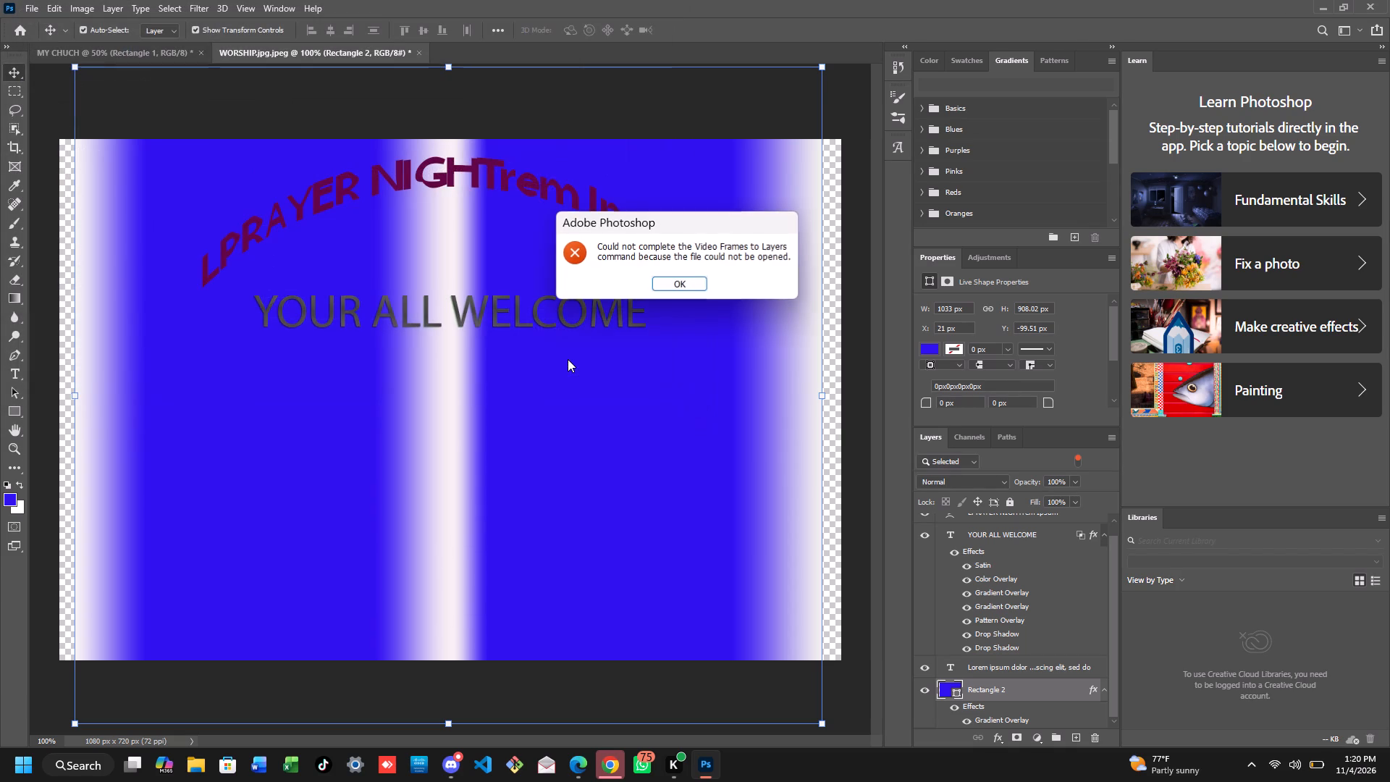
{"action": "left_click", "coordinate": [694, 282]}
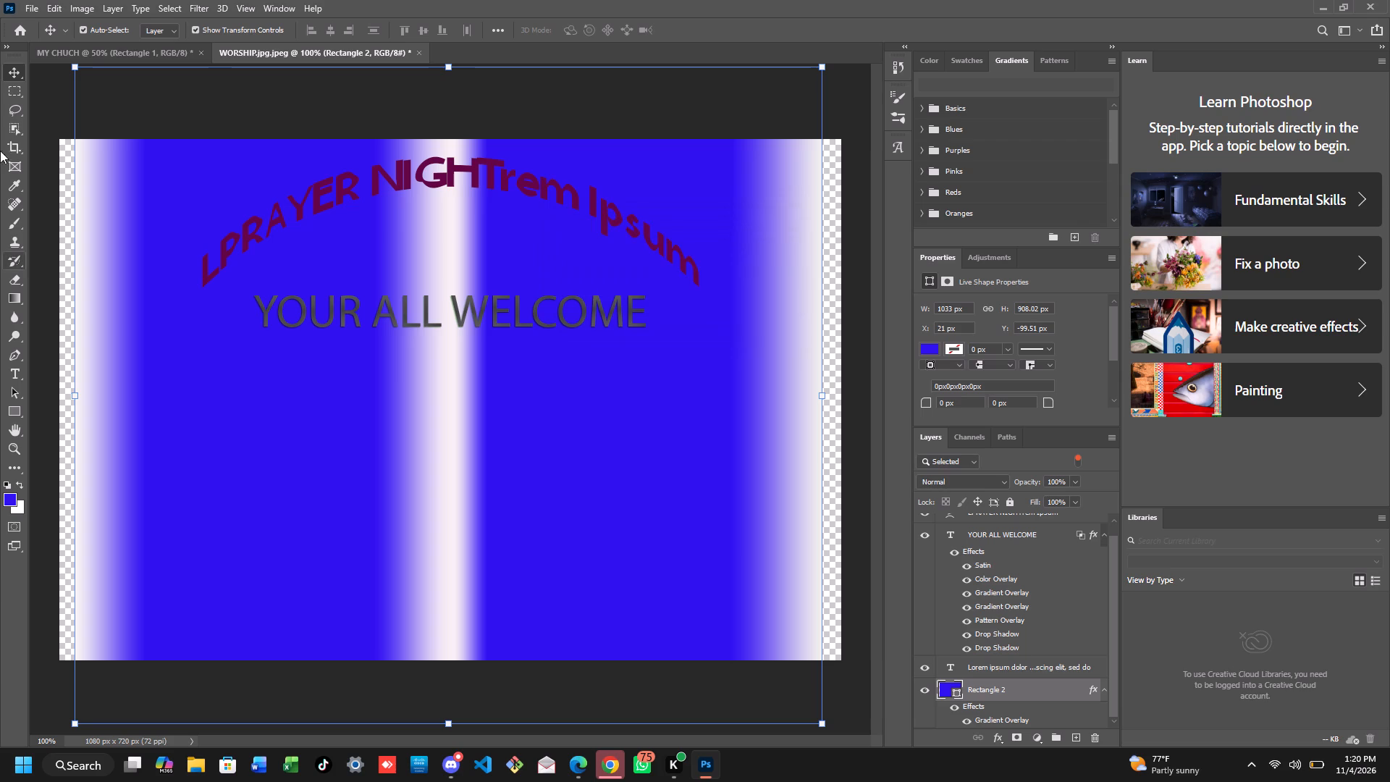
Turn on Image Assets generation for the WORSHIP document.
{"action": "left_click", "coordinate": [28, 11]}
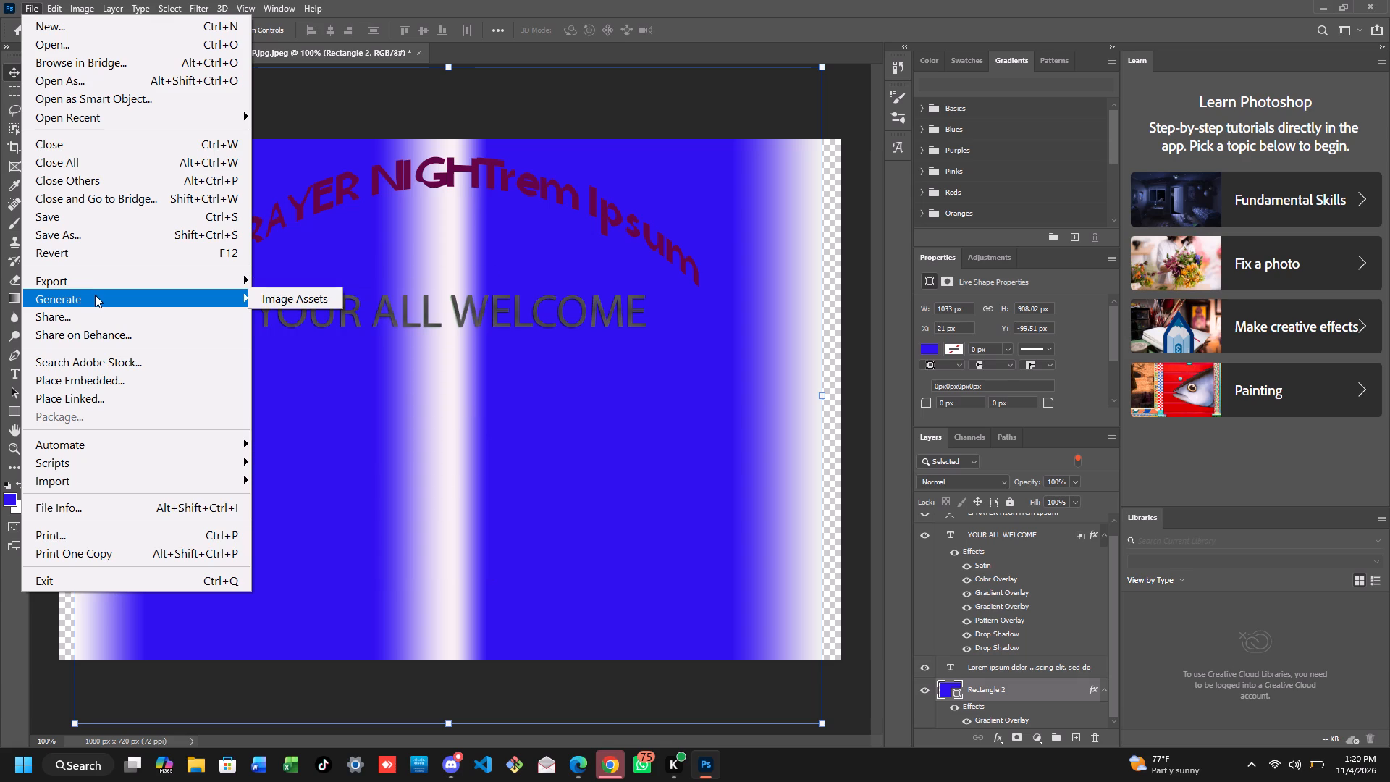
{"action": "left_click", "coordinate": [279, 295]}
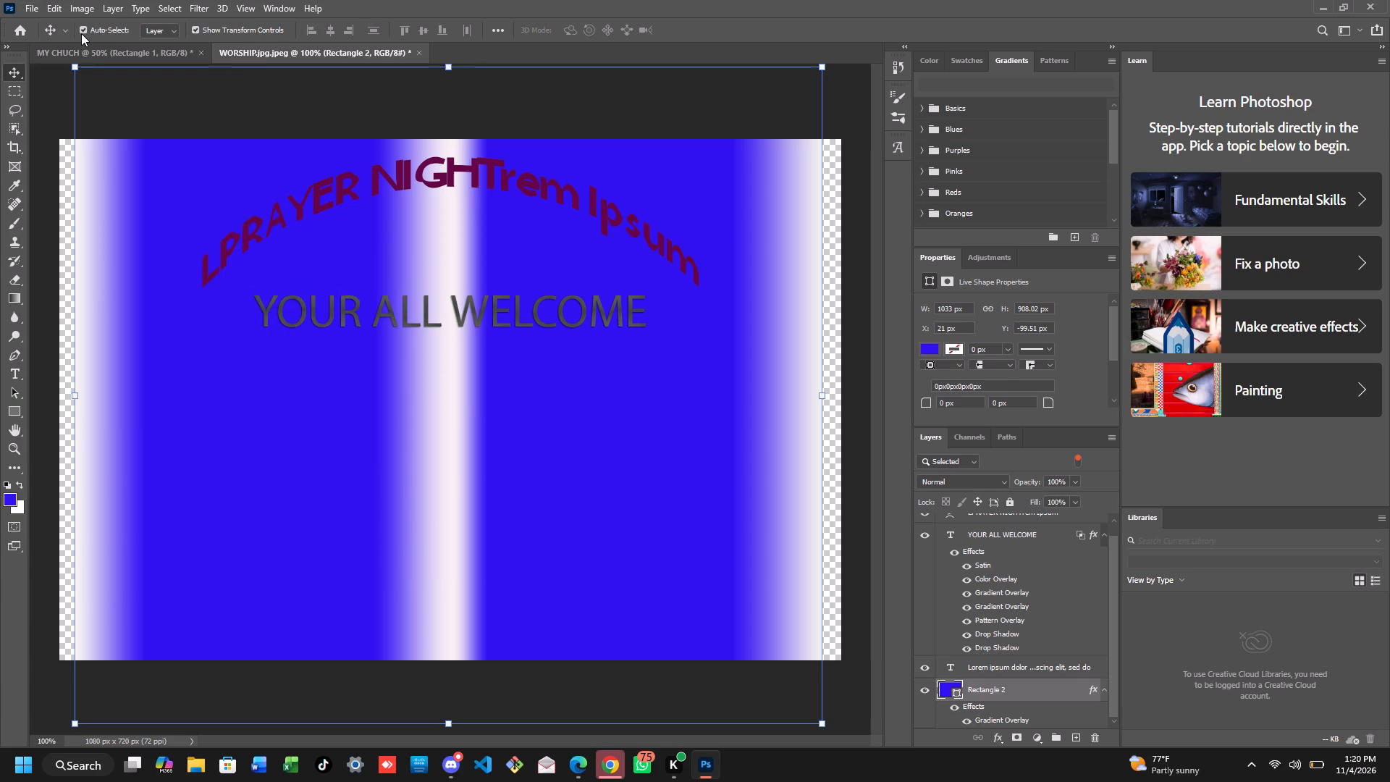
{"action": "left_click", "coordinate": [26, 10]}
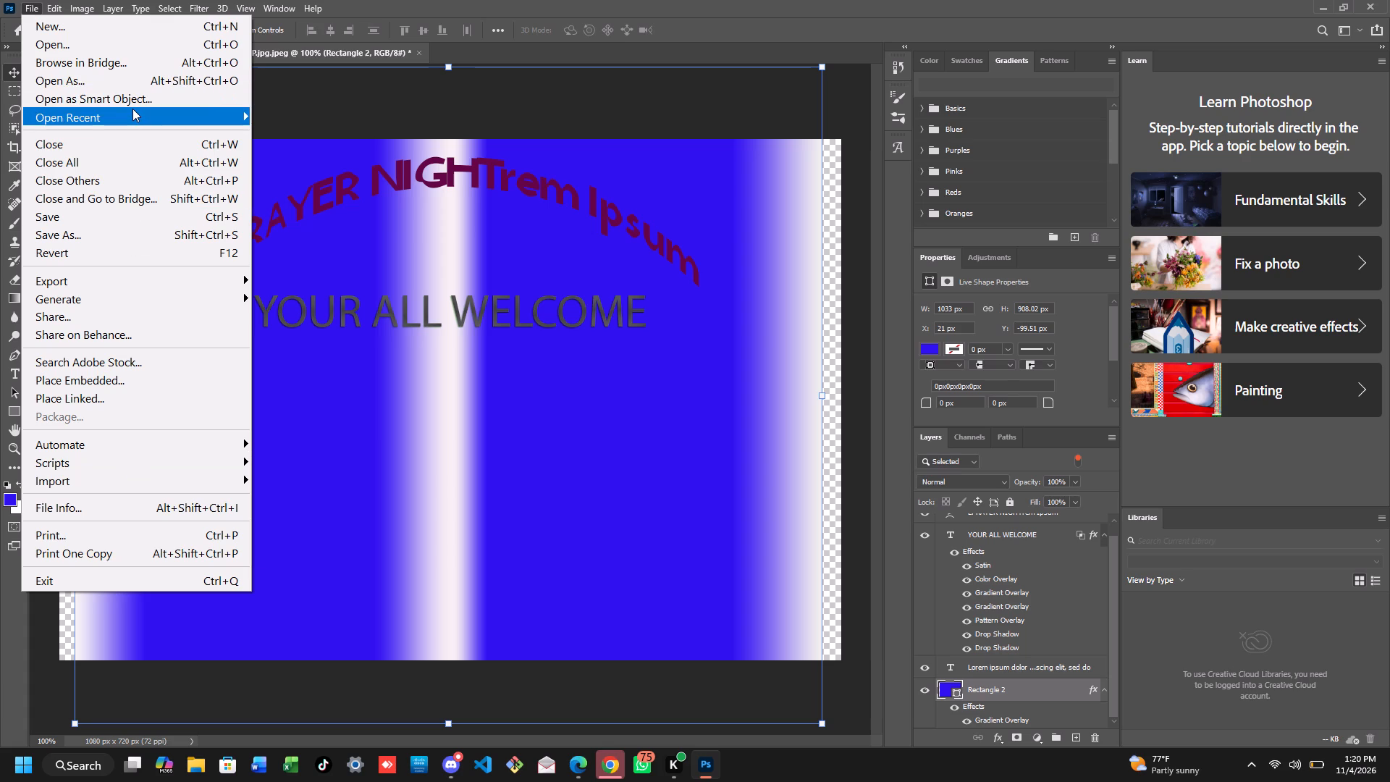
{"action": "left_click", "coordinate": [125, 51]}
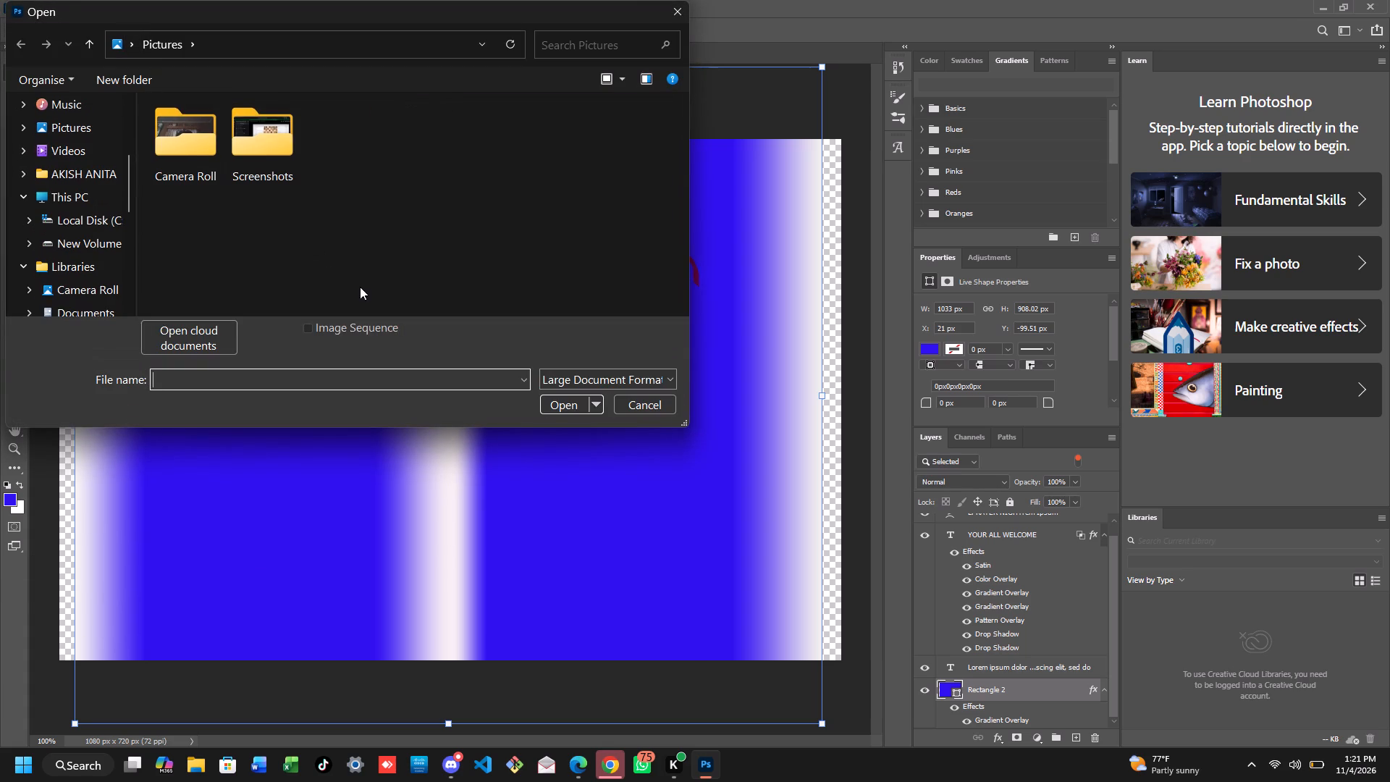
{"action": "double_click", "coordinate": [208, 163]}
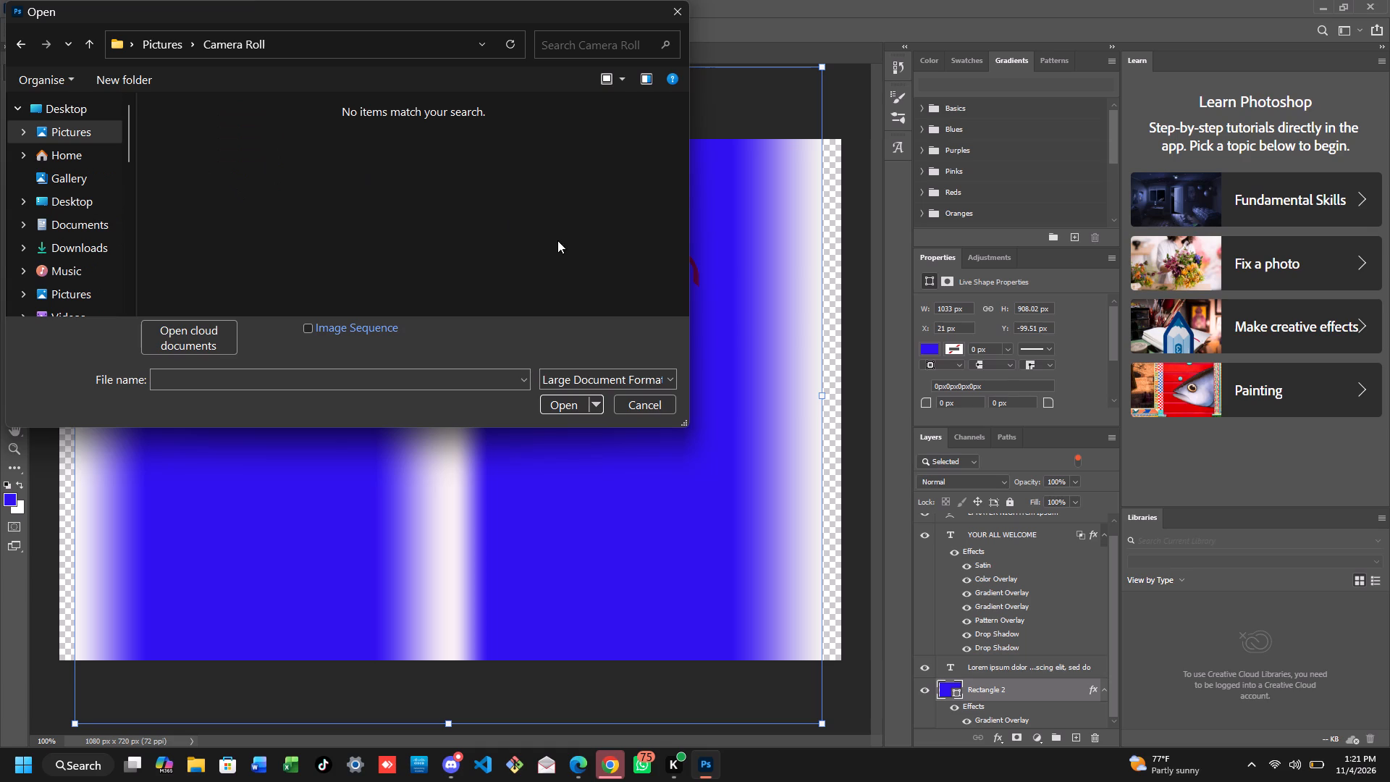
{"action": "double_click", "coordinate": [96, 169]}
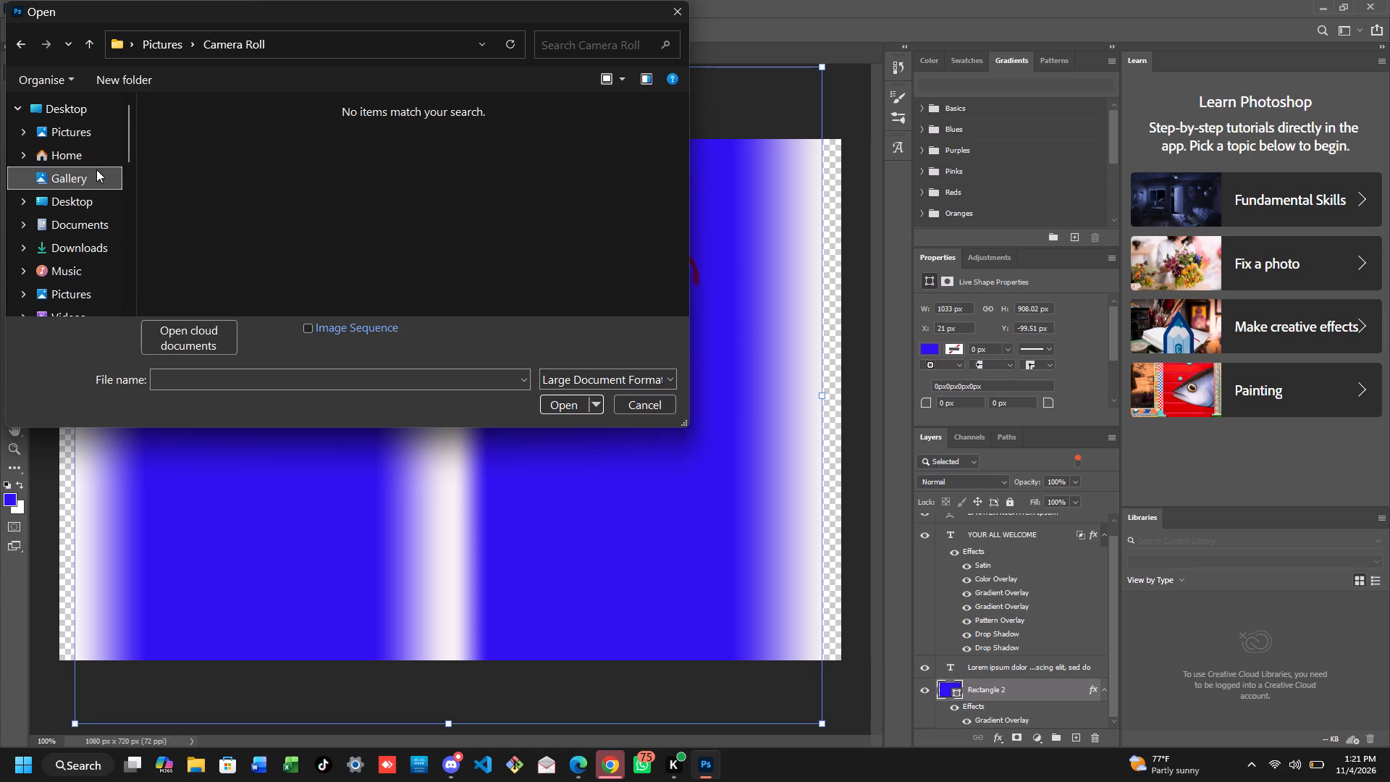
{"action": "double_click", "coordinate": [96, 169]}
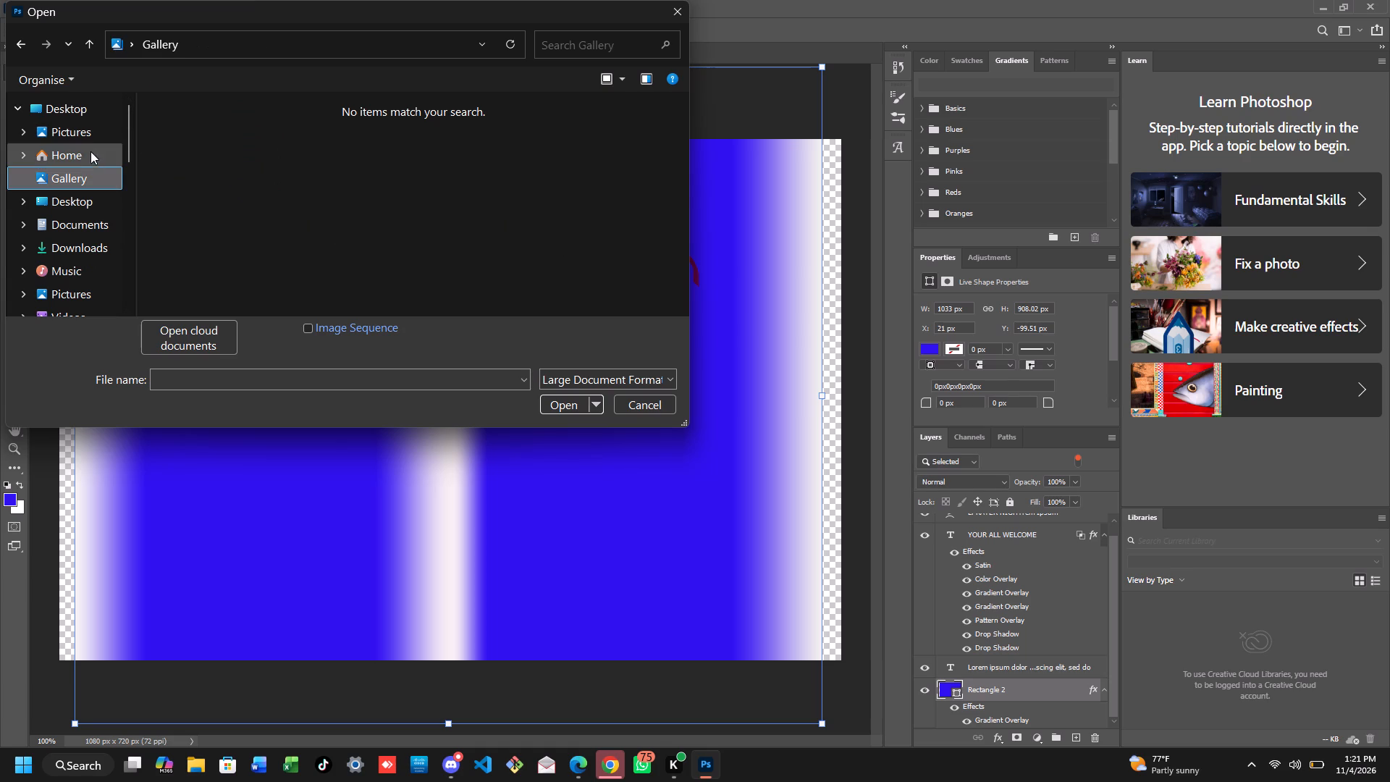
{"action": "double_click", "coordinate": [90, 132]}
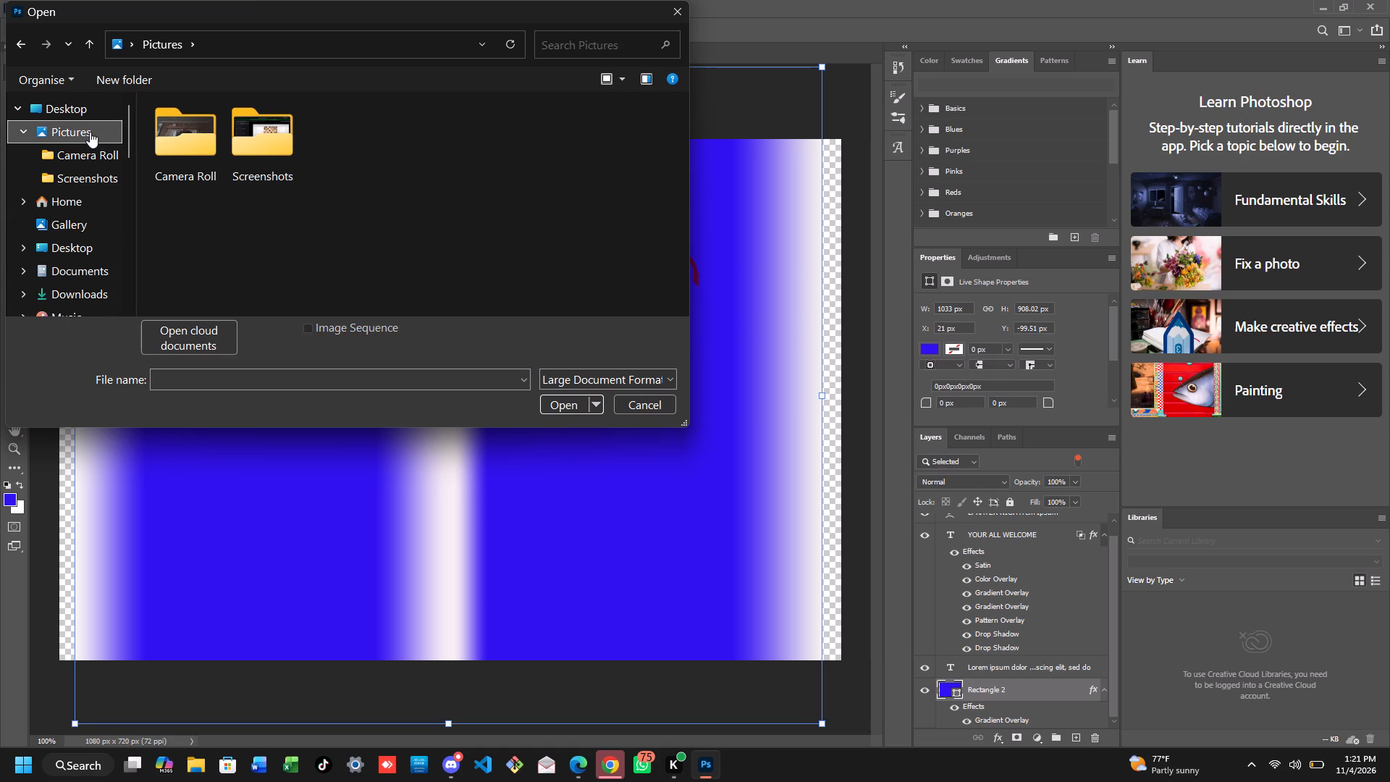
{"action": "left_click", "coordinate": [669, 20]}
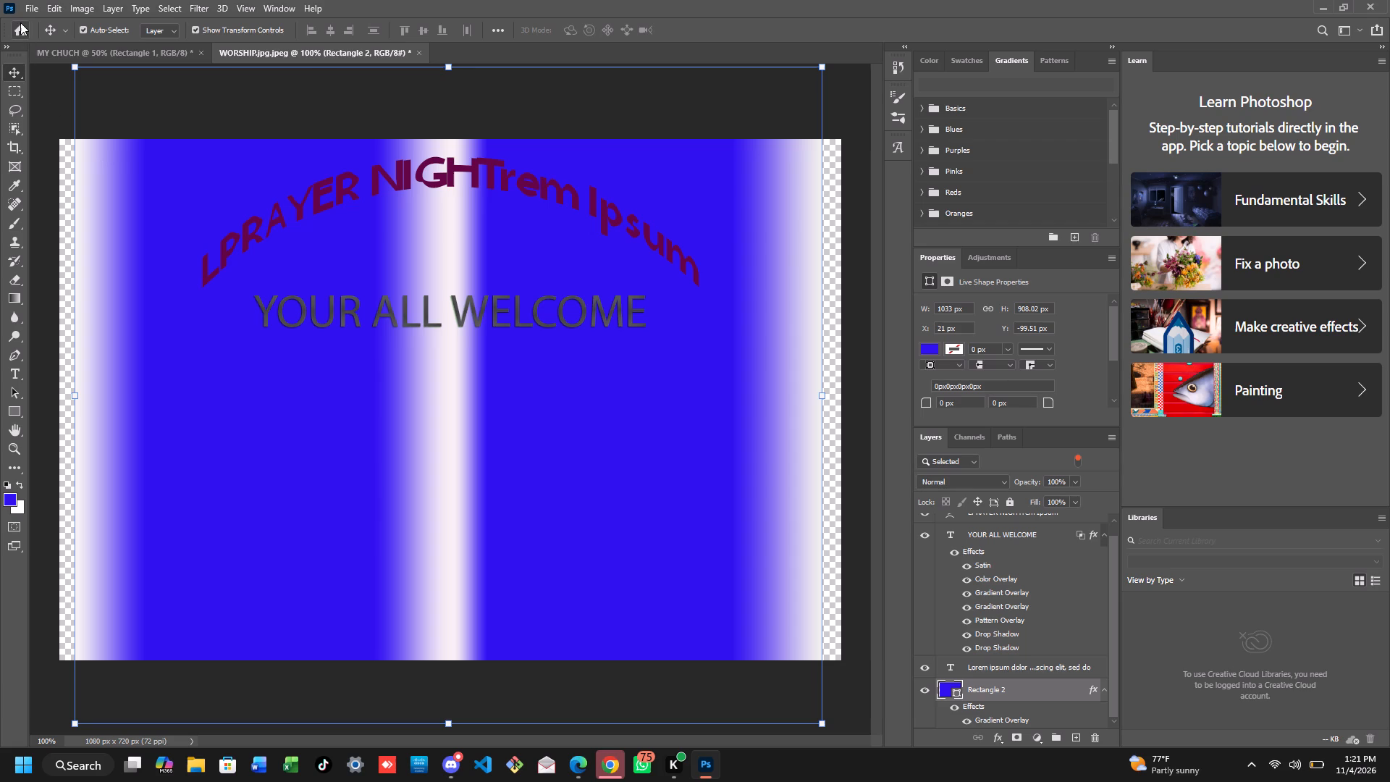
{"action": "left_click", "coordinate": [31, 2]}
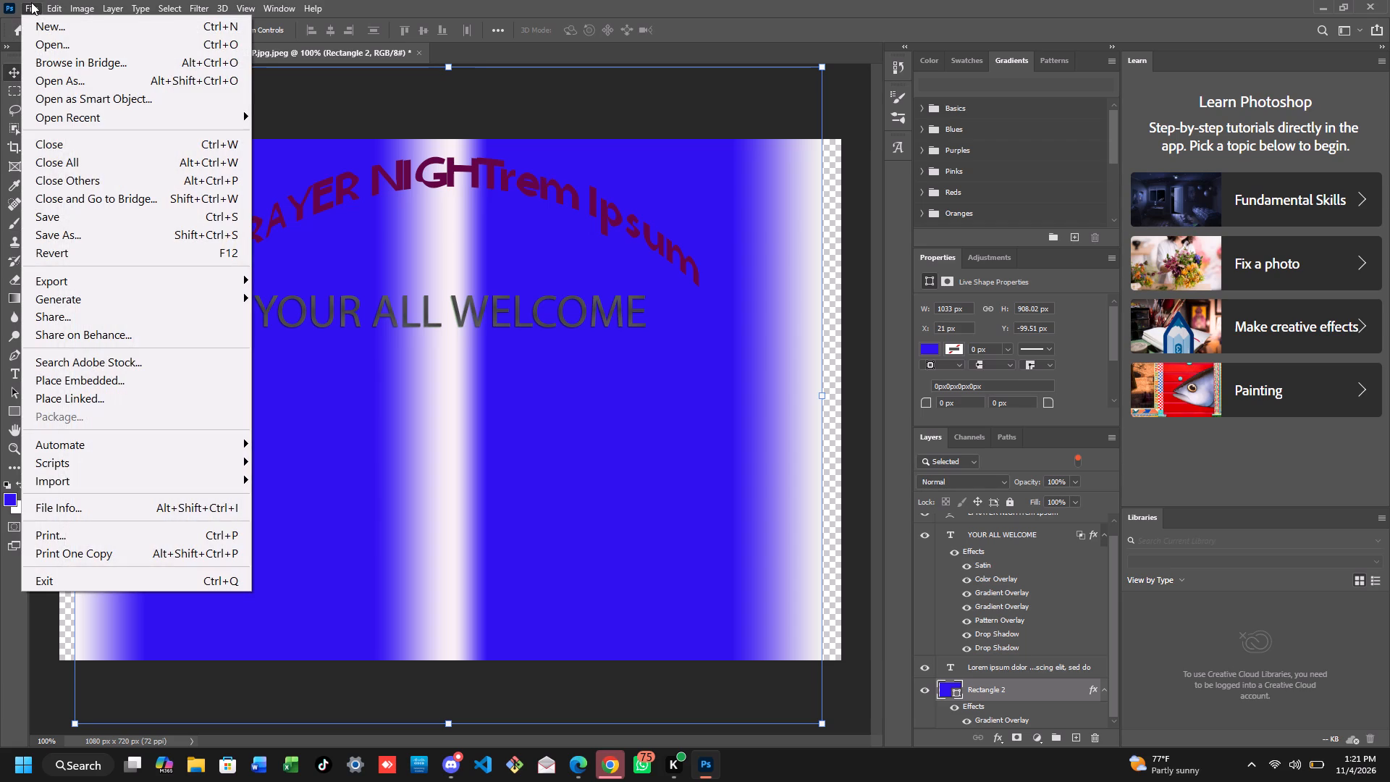
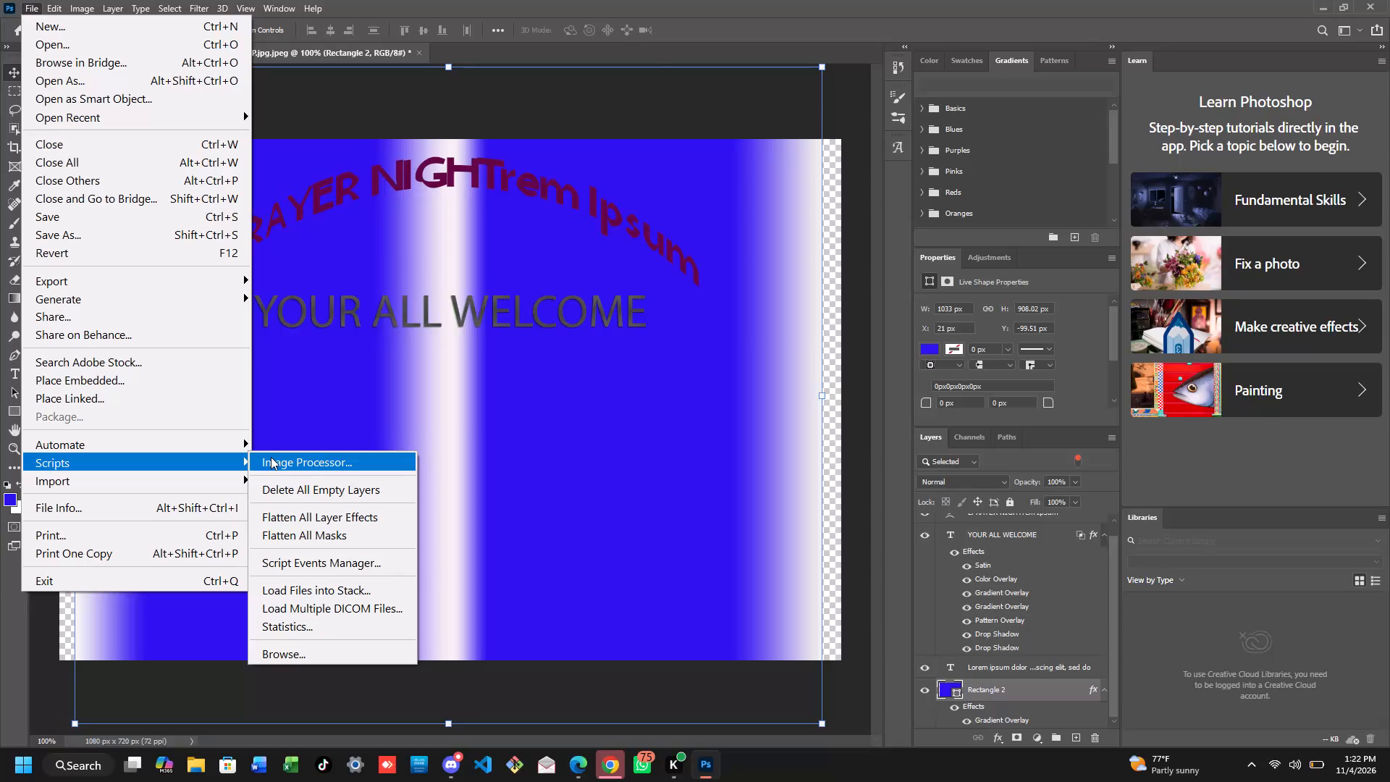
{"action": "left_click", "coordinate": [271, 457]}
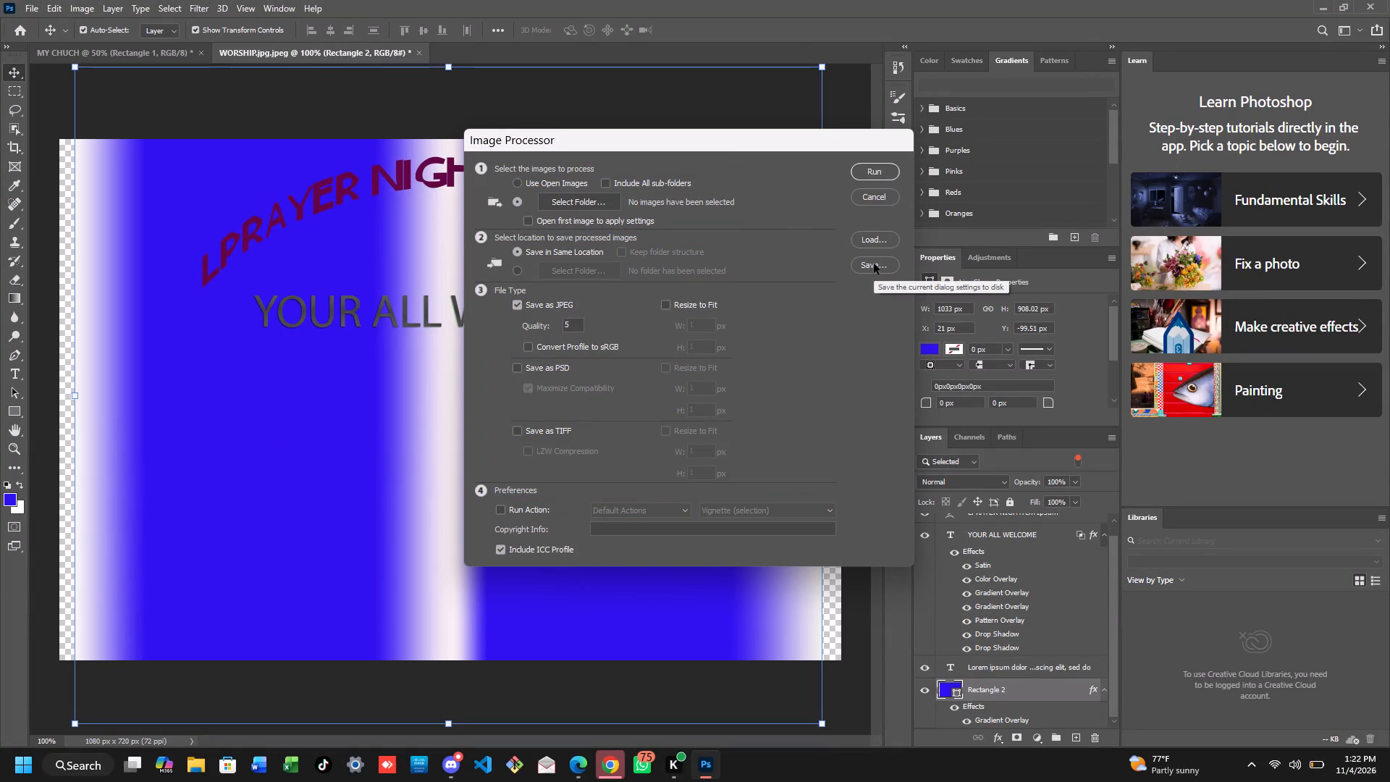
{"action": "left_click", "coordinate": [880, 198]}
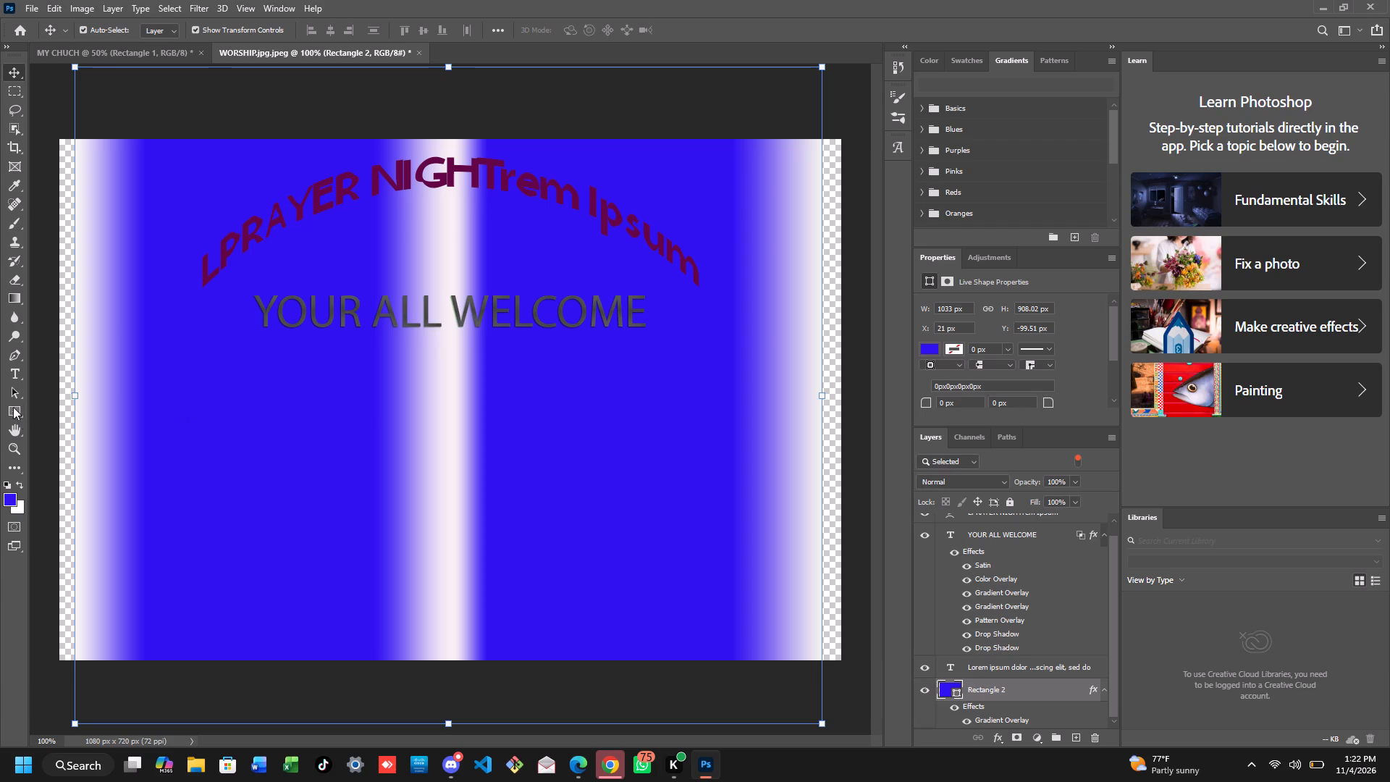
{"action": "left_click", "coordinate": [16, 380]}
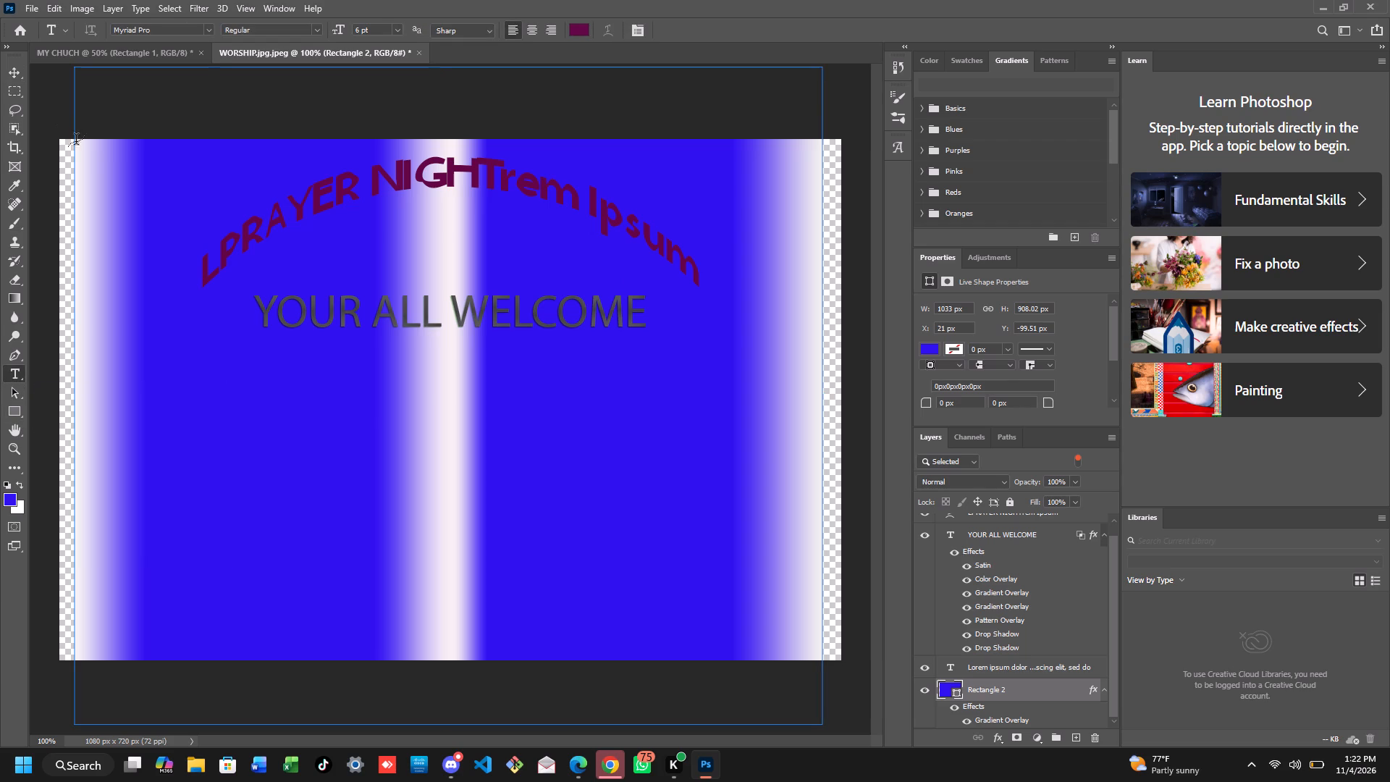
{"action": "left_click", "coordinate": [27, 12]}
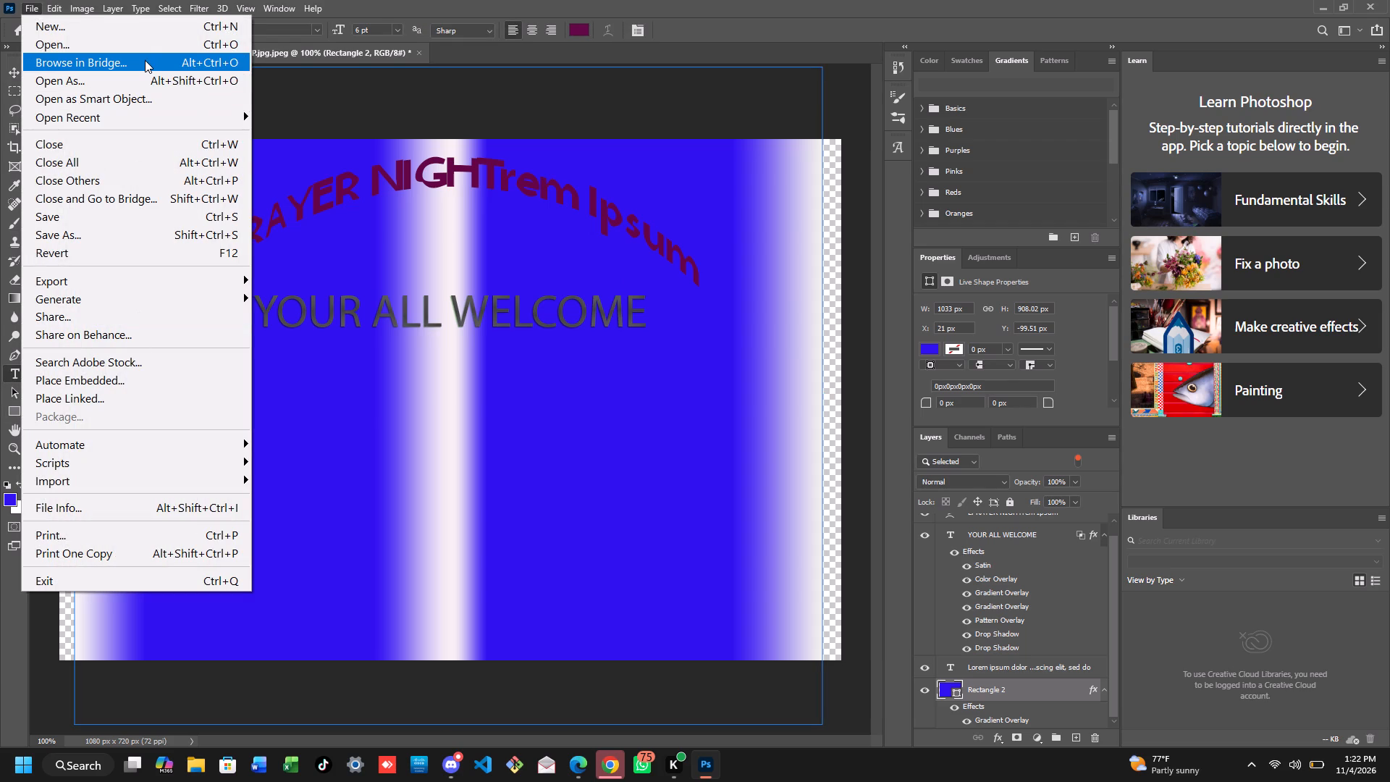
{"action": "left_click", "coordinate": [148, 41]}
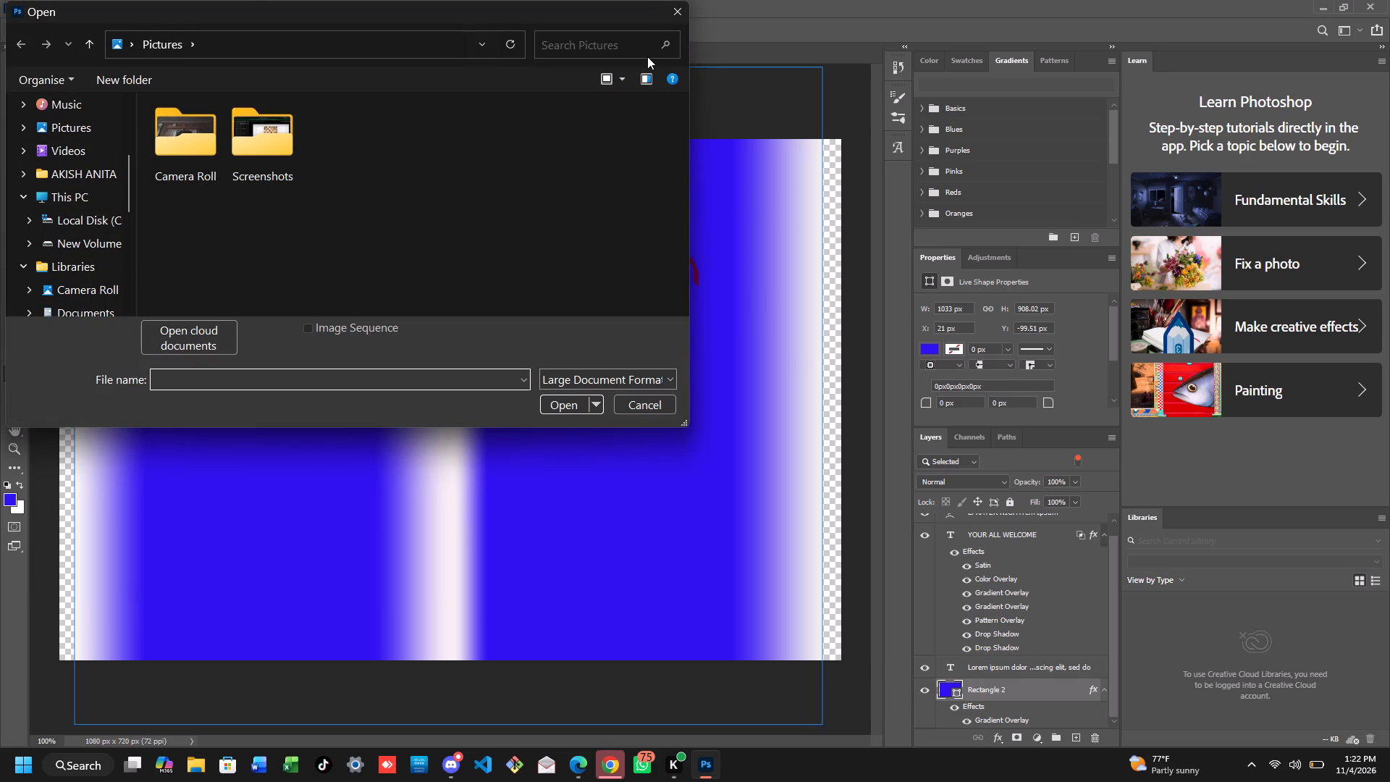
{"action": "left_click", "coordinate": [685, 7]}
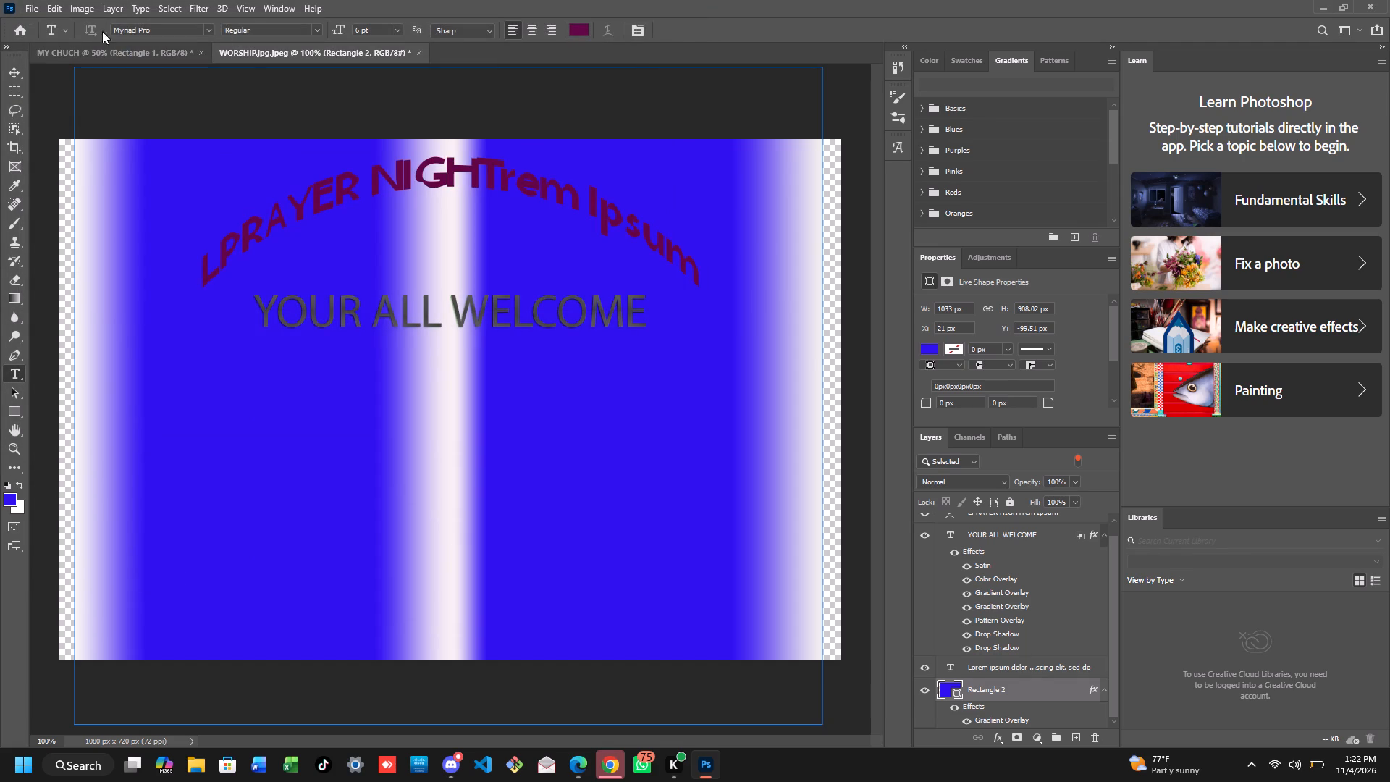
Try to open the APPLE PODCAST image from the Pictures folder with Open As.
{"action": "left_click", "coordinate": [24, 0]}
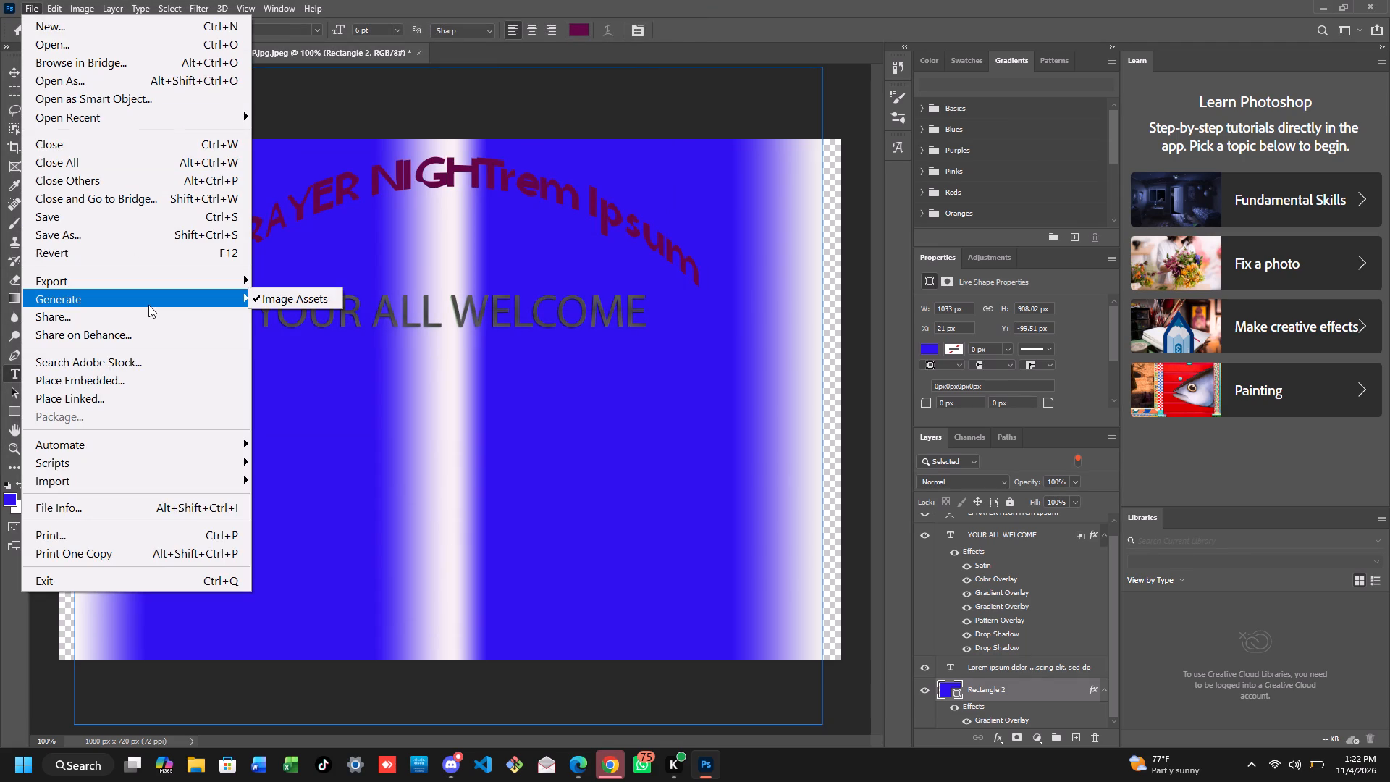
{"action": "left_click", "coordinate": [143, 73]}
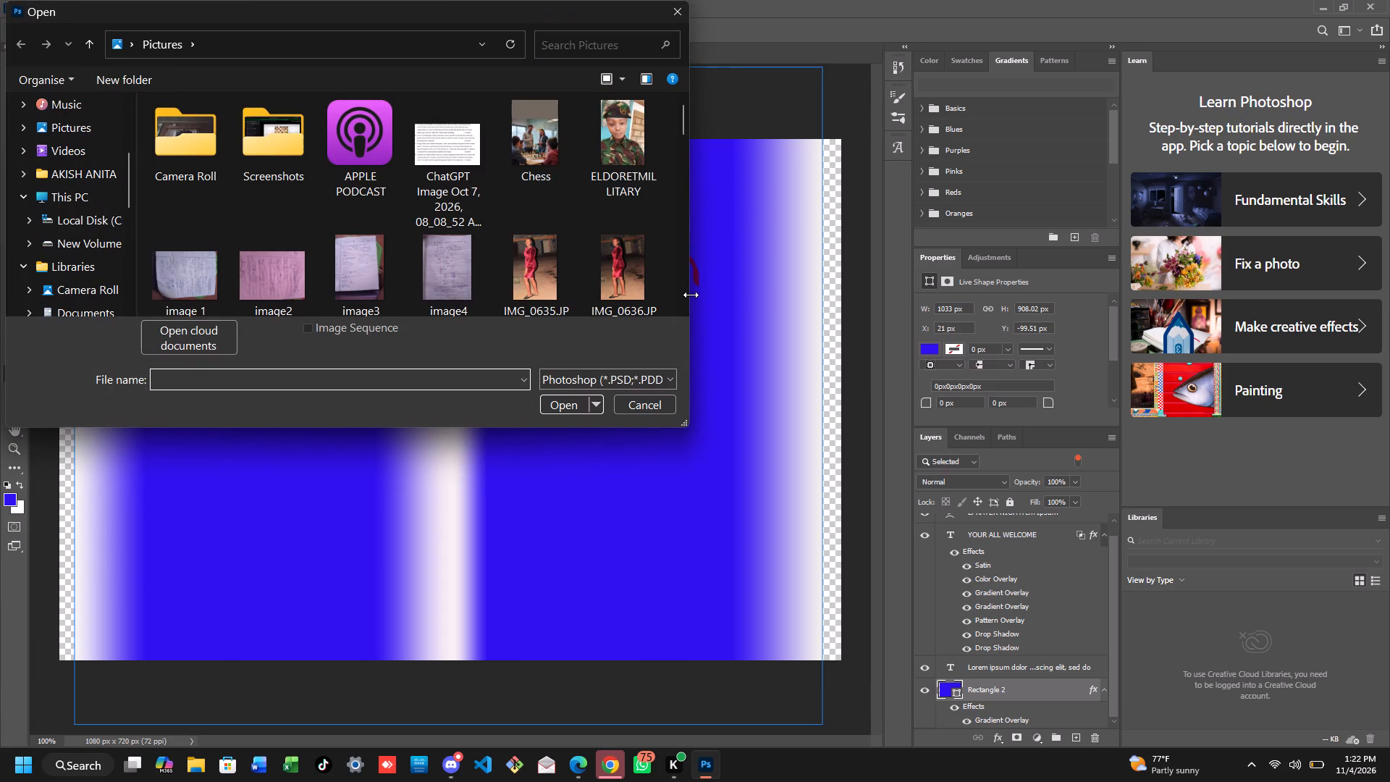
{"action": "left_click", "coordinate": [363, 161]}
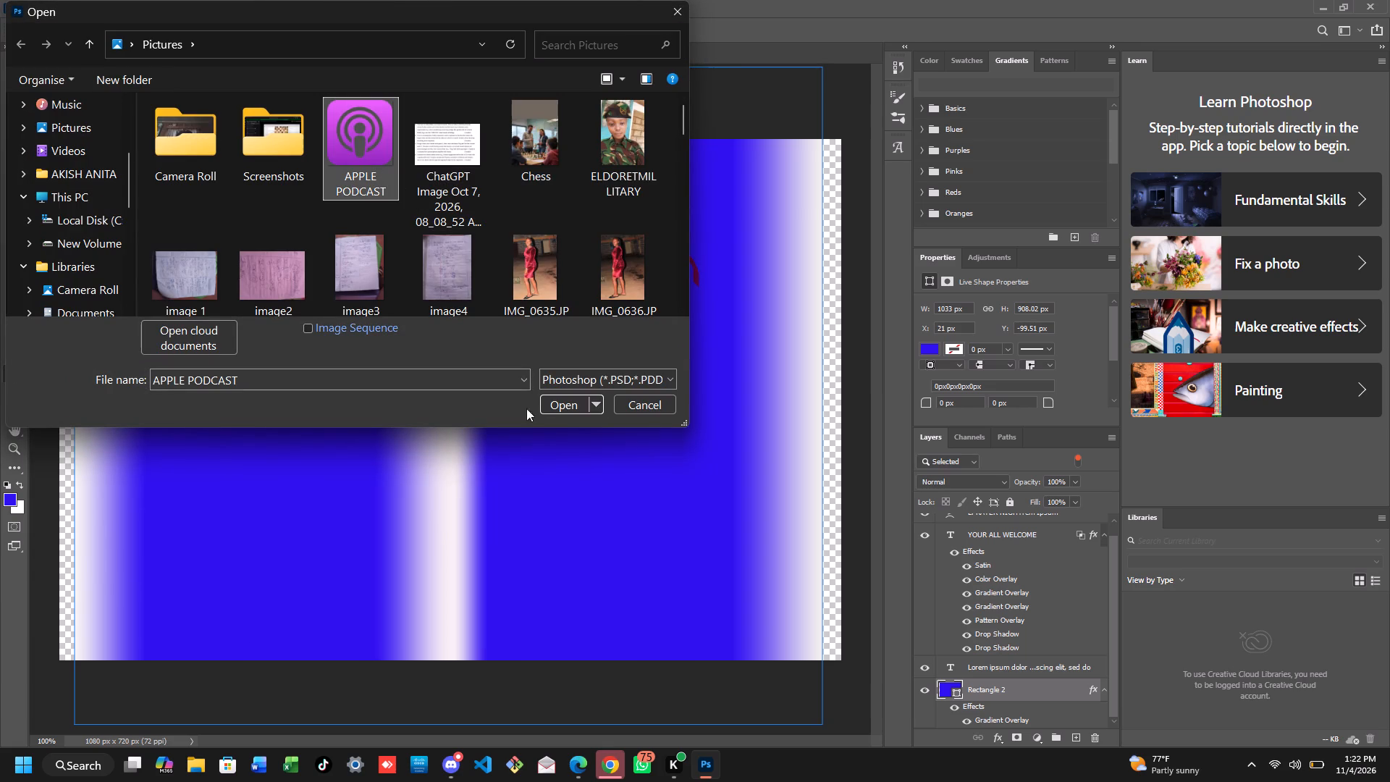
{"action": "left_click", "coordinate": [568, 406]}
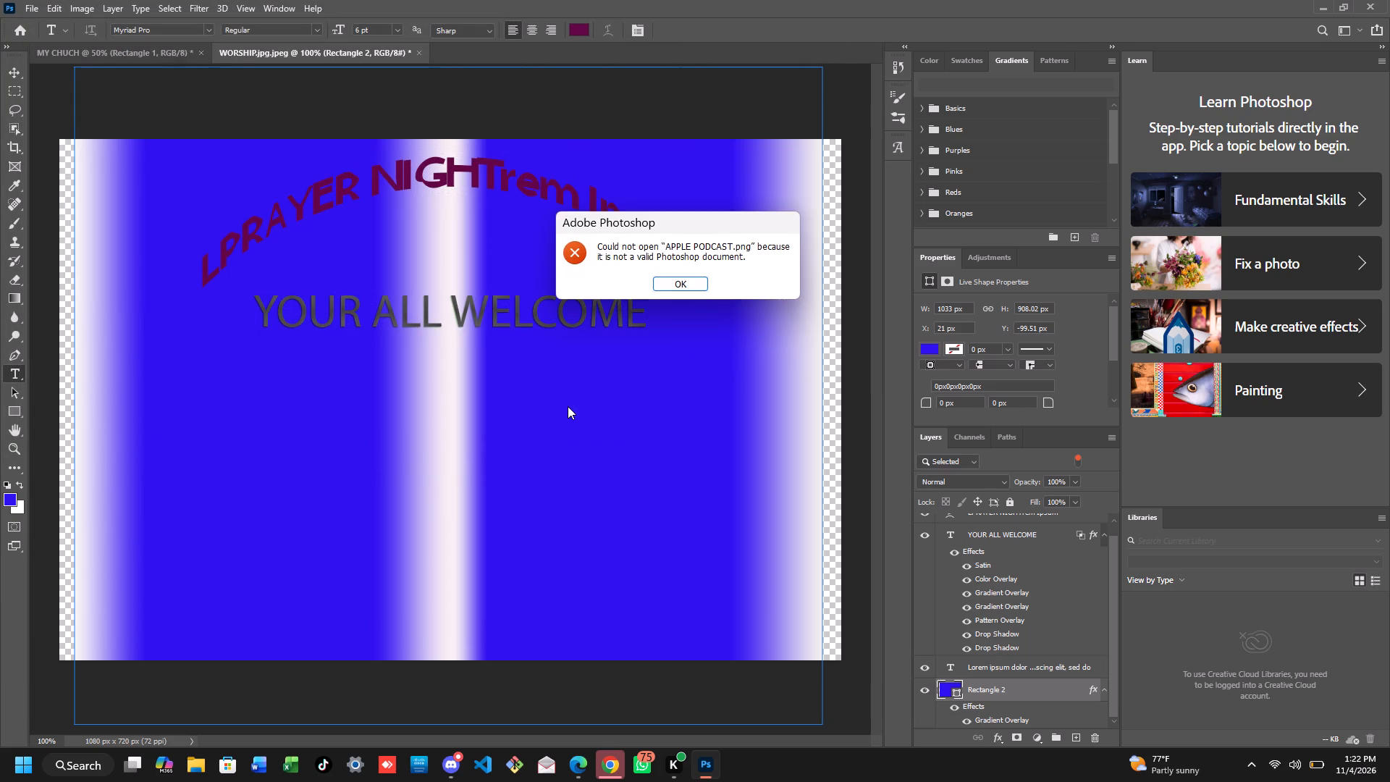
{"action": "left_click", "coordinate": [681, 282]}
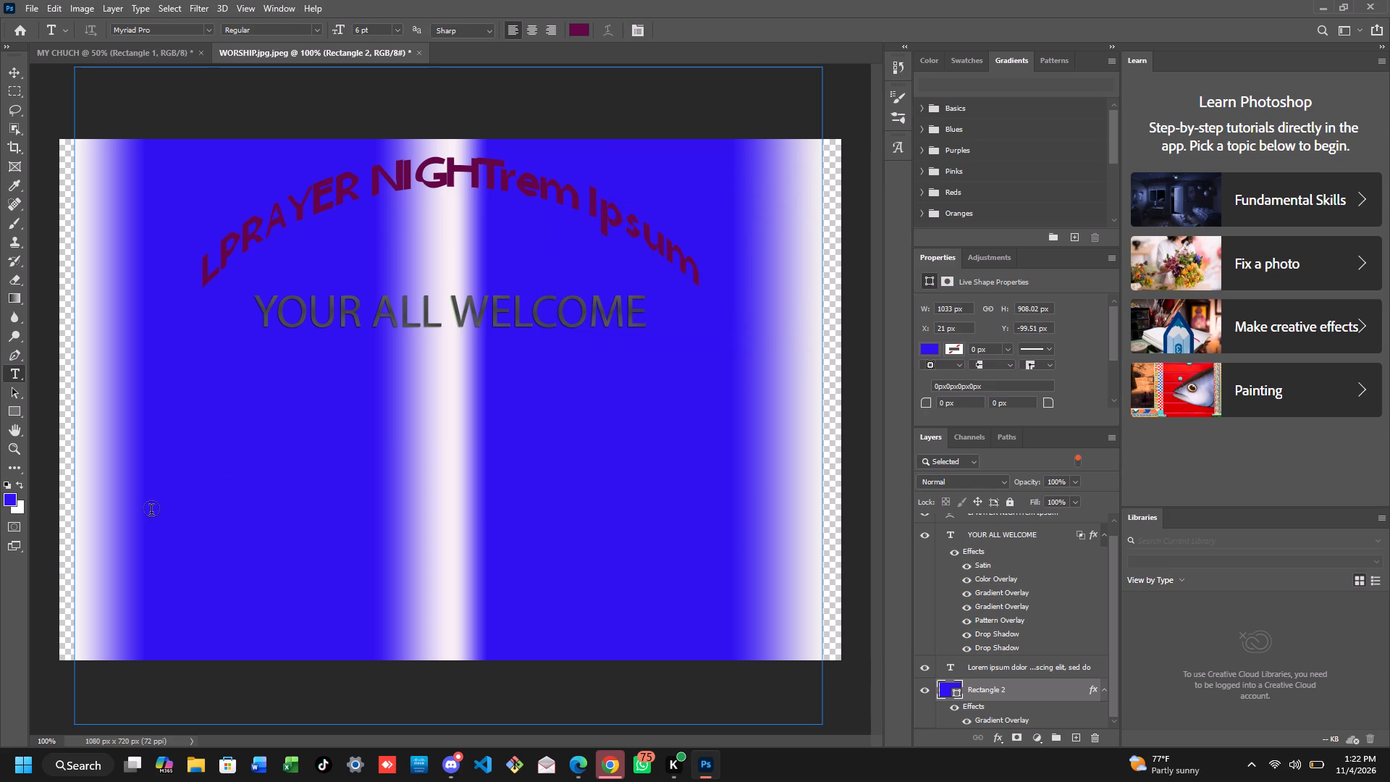
Start a new 6 pt text line on the blue background, below and left of YOUR ALL WELCOME, and clear its placeholder text.
{"action": "left_click_drag", "start_coordinate": [136, 448], "coordinate": [158, 450]}
{"action": "left_click", "coordinate": [158, 450]}
{"action": "left_click", "coordinate": [158, 450]}
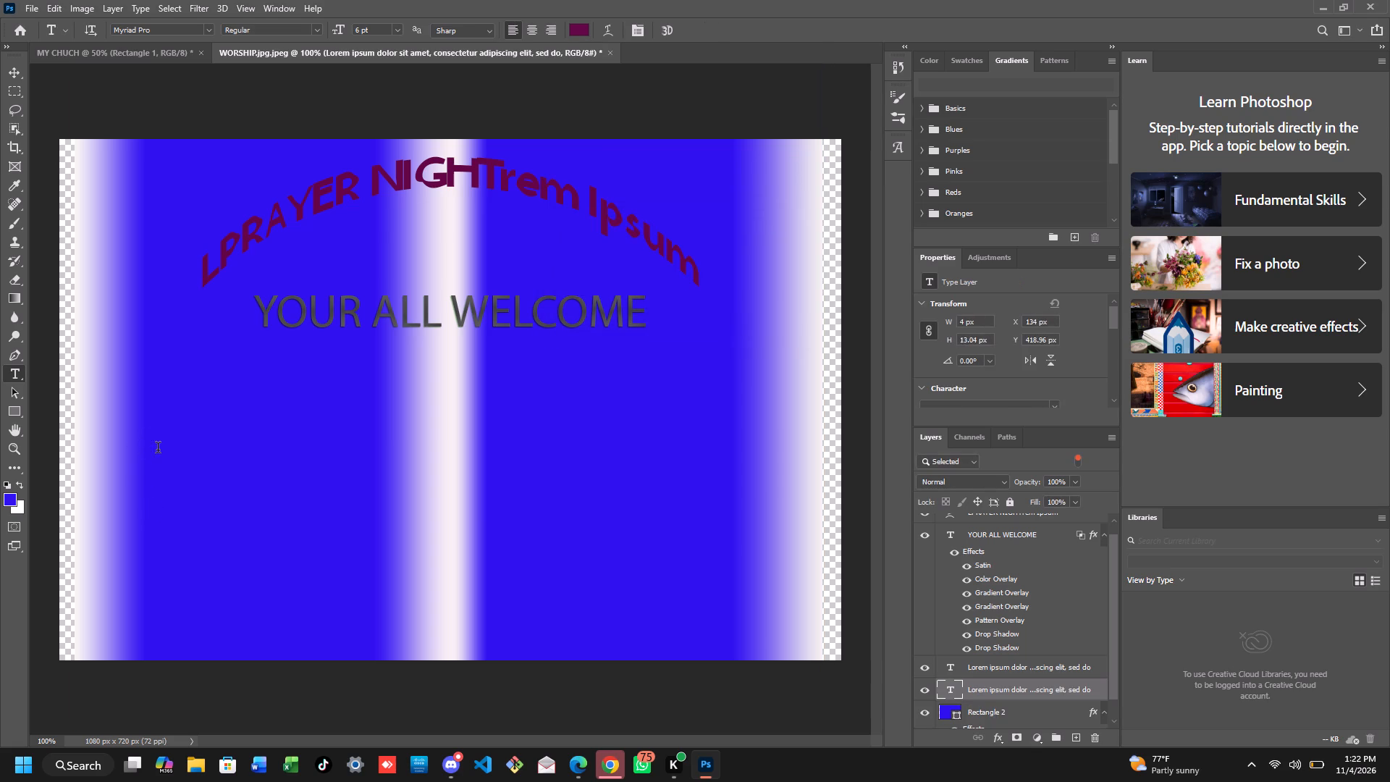
{"action": "left_click", "coordinate": [158, 450]}
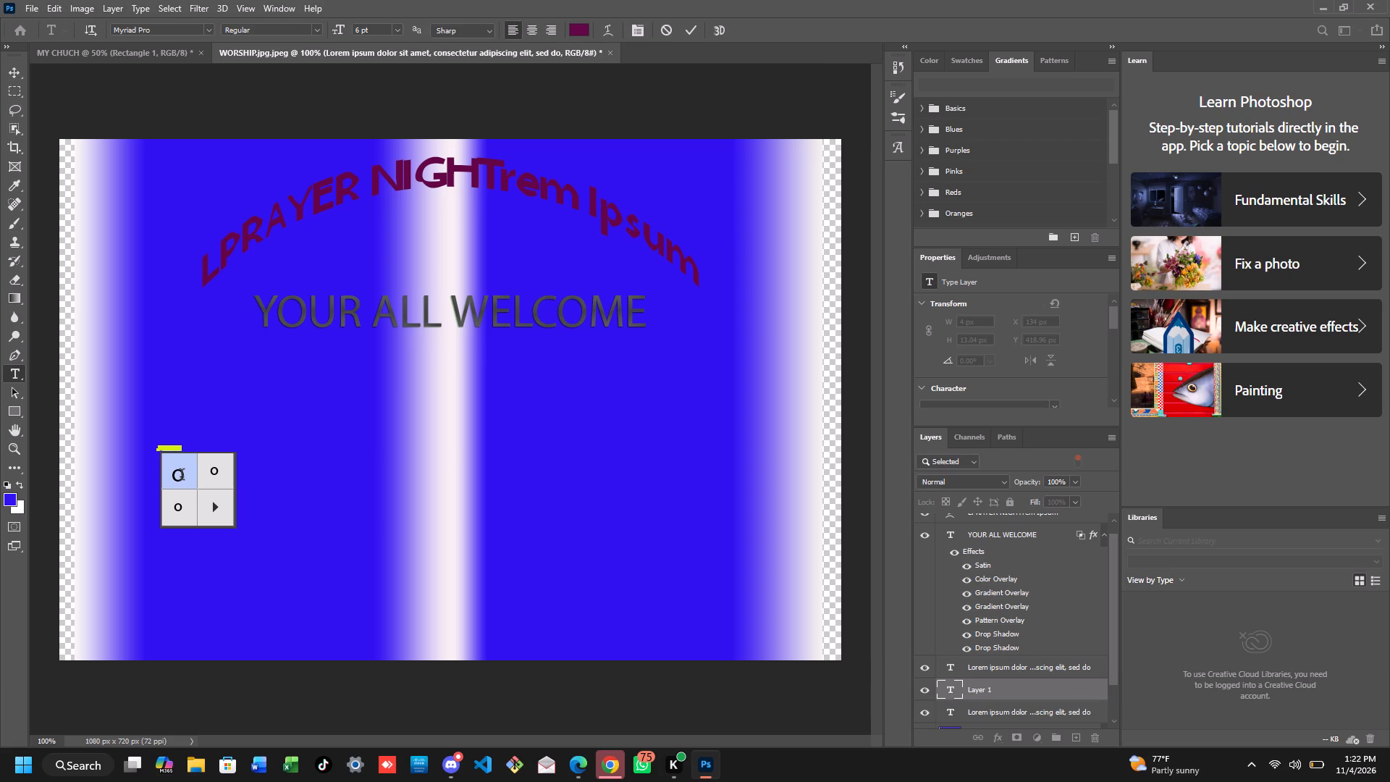
{"action": "left_click", "coordinate": [182, 476]}
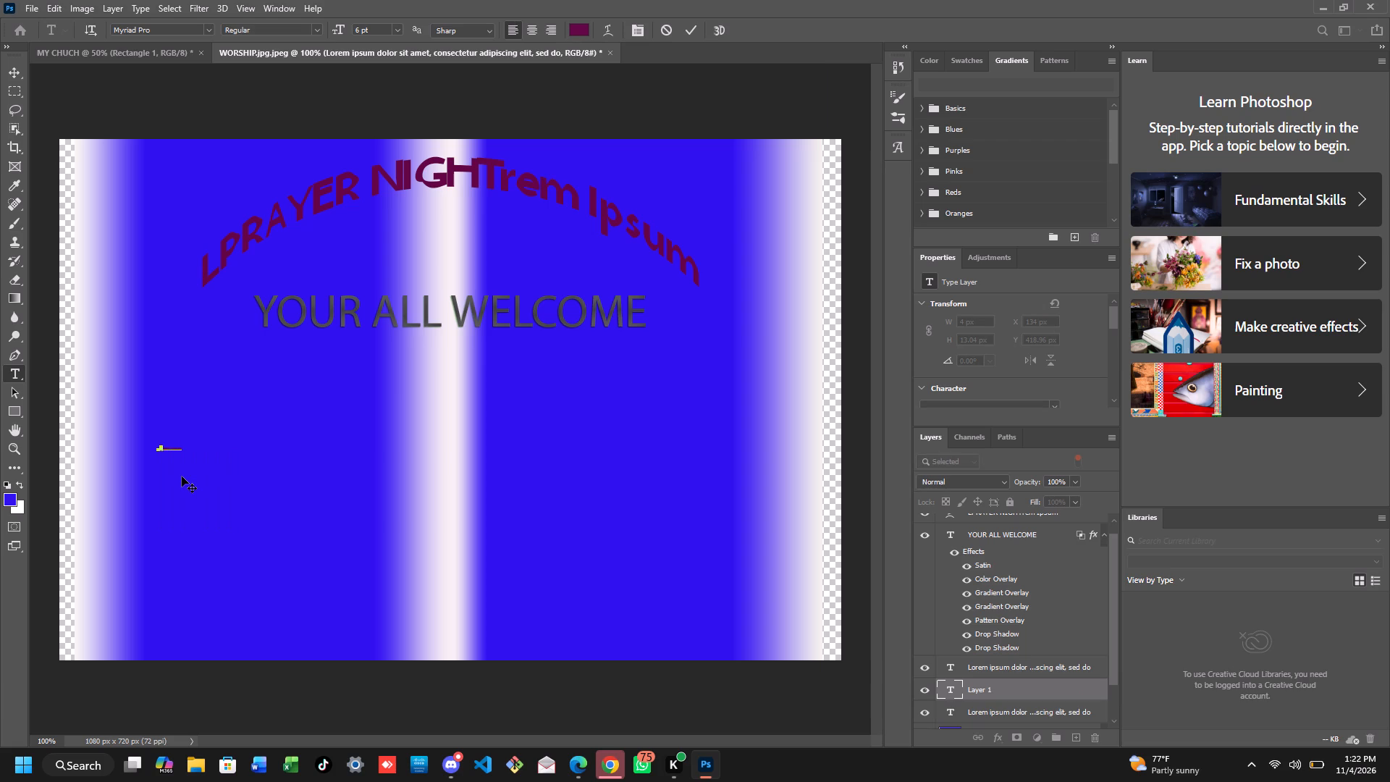
{"action": "type", "text": "ARRI"}
{"action": "key", "text": "BackSpace"}
{"action": "key", "text": "BackSpace"}
{"action": "key", "text": "BackSpace"}
{"action": "key", "text": "BackSpace"}
{"action": "key", "text": "BackSpace"}
{"action": "key", "text": "BackSpace"}
{"action": "key", "text": "BackSpace"}
{"action": "key", "text": "BackSpace"}
{"action": "key", "text": "BackSpace"}
{"action": "key", "text": "BackSpace"}
{"action": "key", "text": "BackSpace"}
{"action": "left_click", "coordinate": [172, 447]}
{"action": "key", "text": "BackSpace"}
{"action": "key", "text": "BackSpace"}
{"action": "key", "text": "BackSpace"}
{"action": "key", "text": "BackSpace"}
{"action": "key", "text": "BackSpace"}
{"action": "key", "text": "BackSpace"}
{"action": "key", "text": "BackSpace"}
{"action": "key", "text": "BackSpace"}
{"action": "key", "text": "BackSpace"}
{"action": "key", "text": "BackSpace"}
{"action": "key", "text": "BackSpace"}
{"action": "key", "text": "BackSpace"}
{"action": "key", "text": "BackSpace"}
{"action": "key", "text": "BackSpace"}
{"action": "key", "text": "BackSpace"}
{"action": "key", "text": "BackSpace"}
{"action": "key", "text": "BackSpace"}
{"action": "key", "text": "BackSpace"}
{"action": "key", "text": "BackSpace"}
{"action": "key", "text": "BackSpace"}
{"action": "key", "text": "BackSpace"}
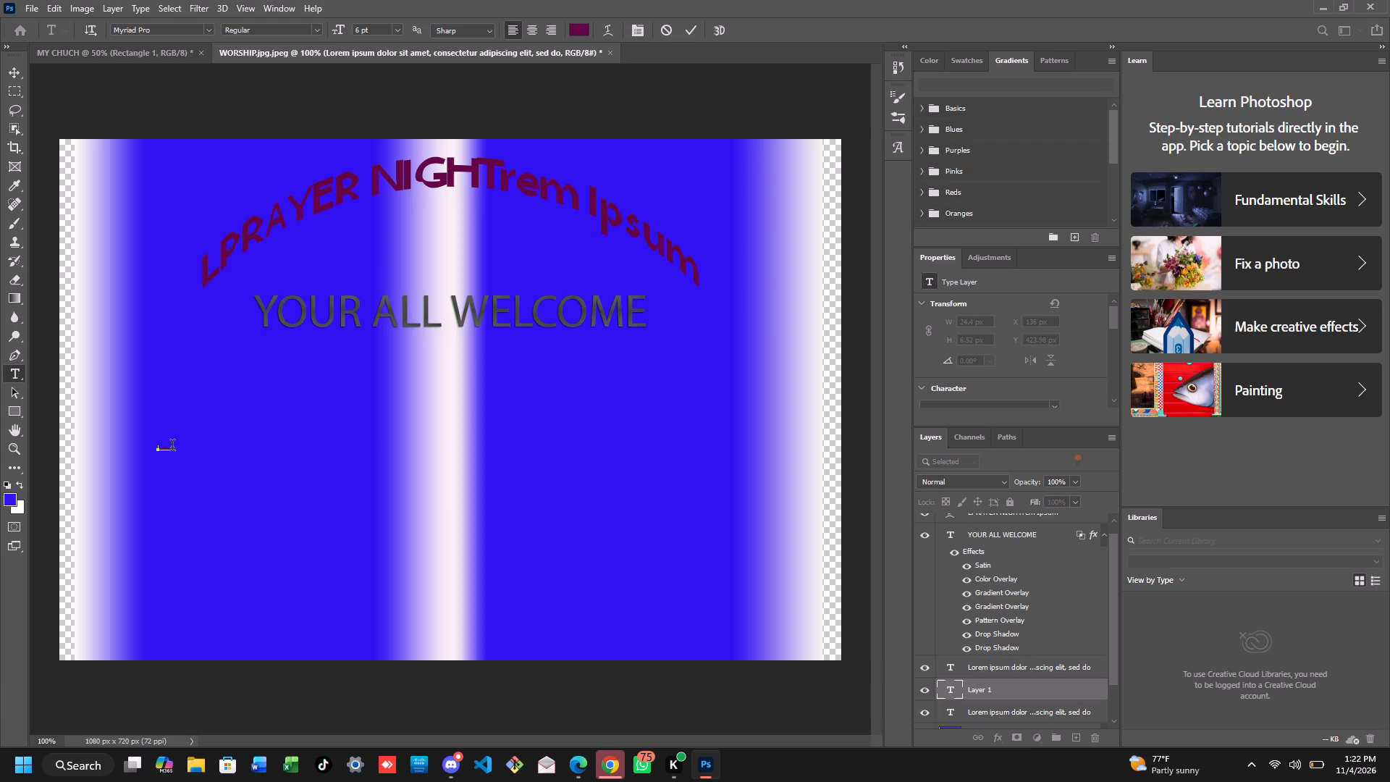
{"action": "key", "text": "BackSpace"}
{"action": "key", "text": "BackSpace"}
{"action": "key", "text": "BackSpace"}
{"action": "key", "text": "BackSpace"}
{"action": "left_click", "coordinate": [172, 447]}
{"action": "key", "text": "BackSpace"}
{"action": "key", "text": "BackSpace"}
{"action": "key", "text": "BackSpace"}
{"action": "key", "text": "BackSpace"}
{"action": "key", "text": "BackSpace"}
{"action": "key", "text": "BackSpace"}
Enter ARRIVAL TIME IS in the new text layer, with 8;30-10;00 on a second line.
{"action": "type", "text": "ARRIVAL TIME IS"}
{"action": "key", "text": "space"}
{"action": "key", "text": "Return"}
{"action": "key", "text": "8"}
{"action": "type", "text": ";30"}
{"action": "key", "text": "minus"}
{"action": "type", "text": "10"}
{"action": "type", "text": ";00"}
{"action": "left_click", "coordinate": [20, 68]}
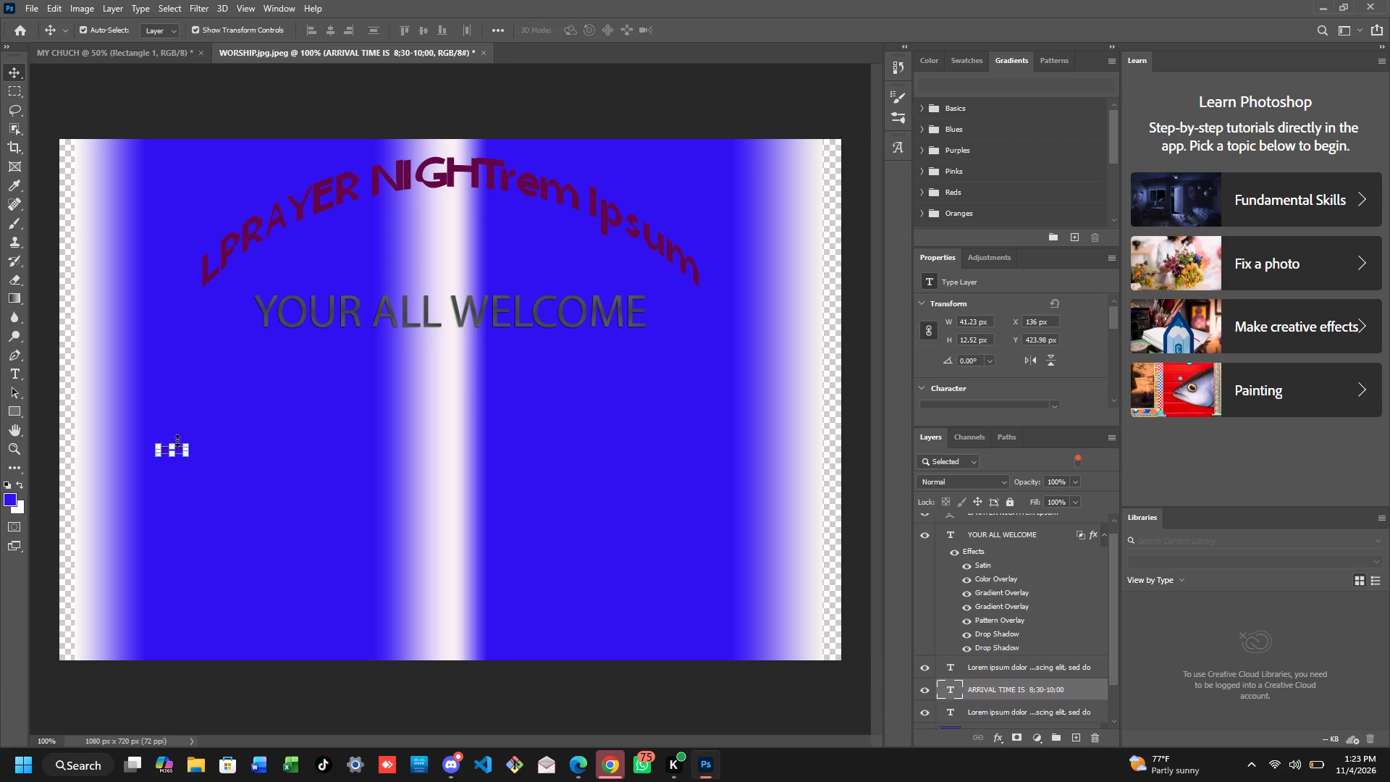
Scale the arrival time text to about 511% and place it below and left of YOUR ALL WELCOME, near X 208 px, Y 393 px.
{"action": "left_click_drag", "start_coordinate": [176, 442], "coordinate": [188, 397]}
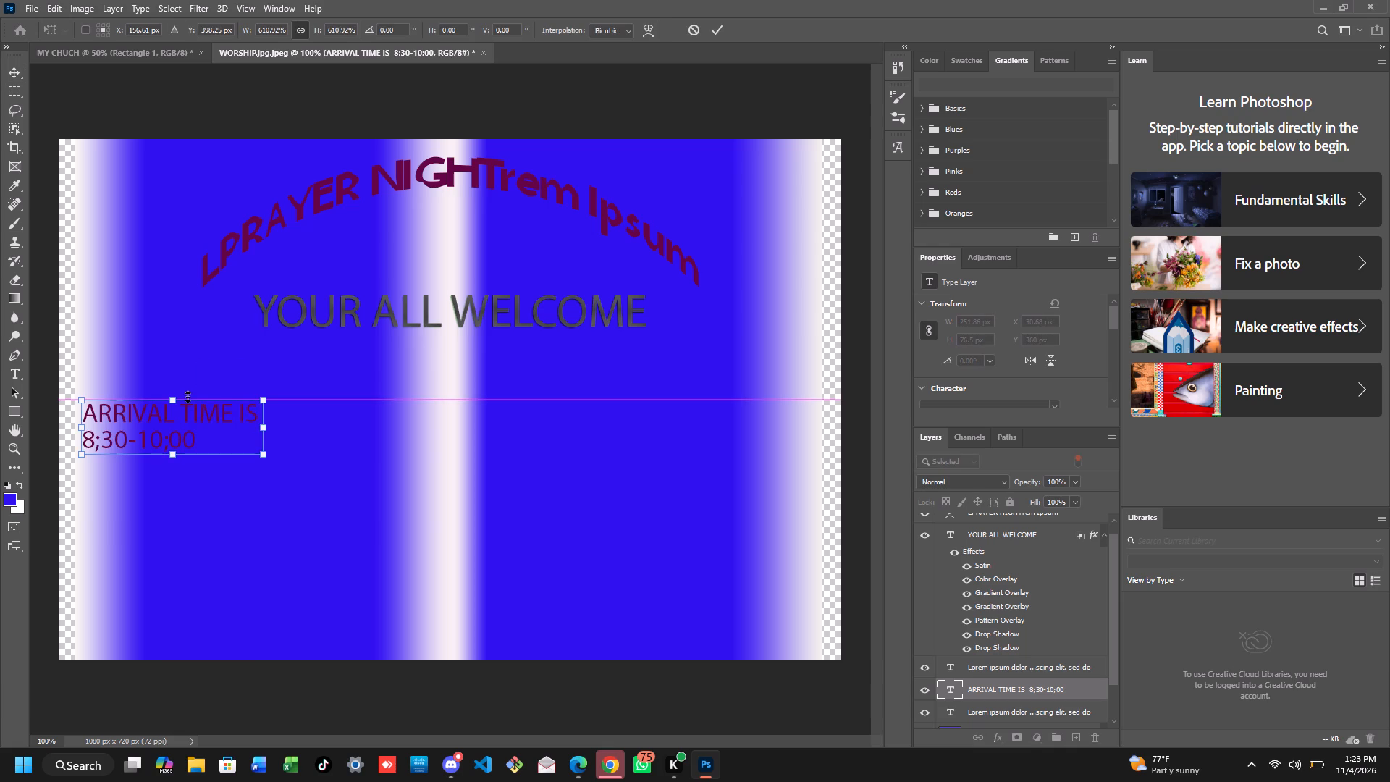
{"action": "left_click_drag", "start_coordinate": [215, 424], "coordinate": [313, 489]}
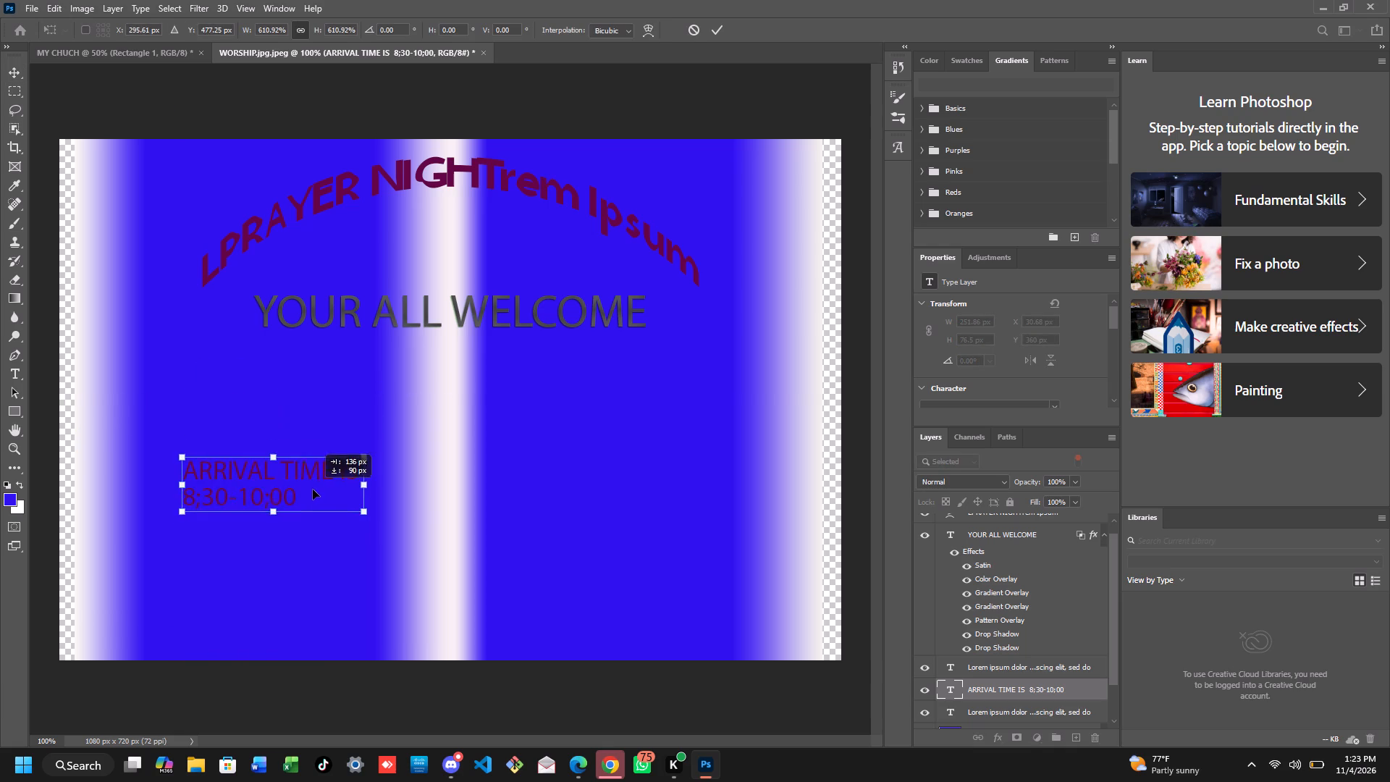
{"action": "left_click_drag", "start_coordinate": [313, 489], "coordinate": [267, 416]}
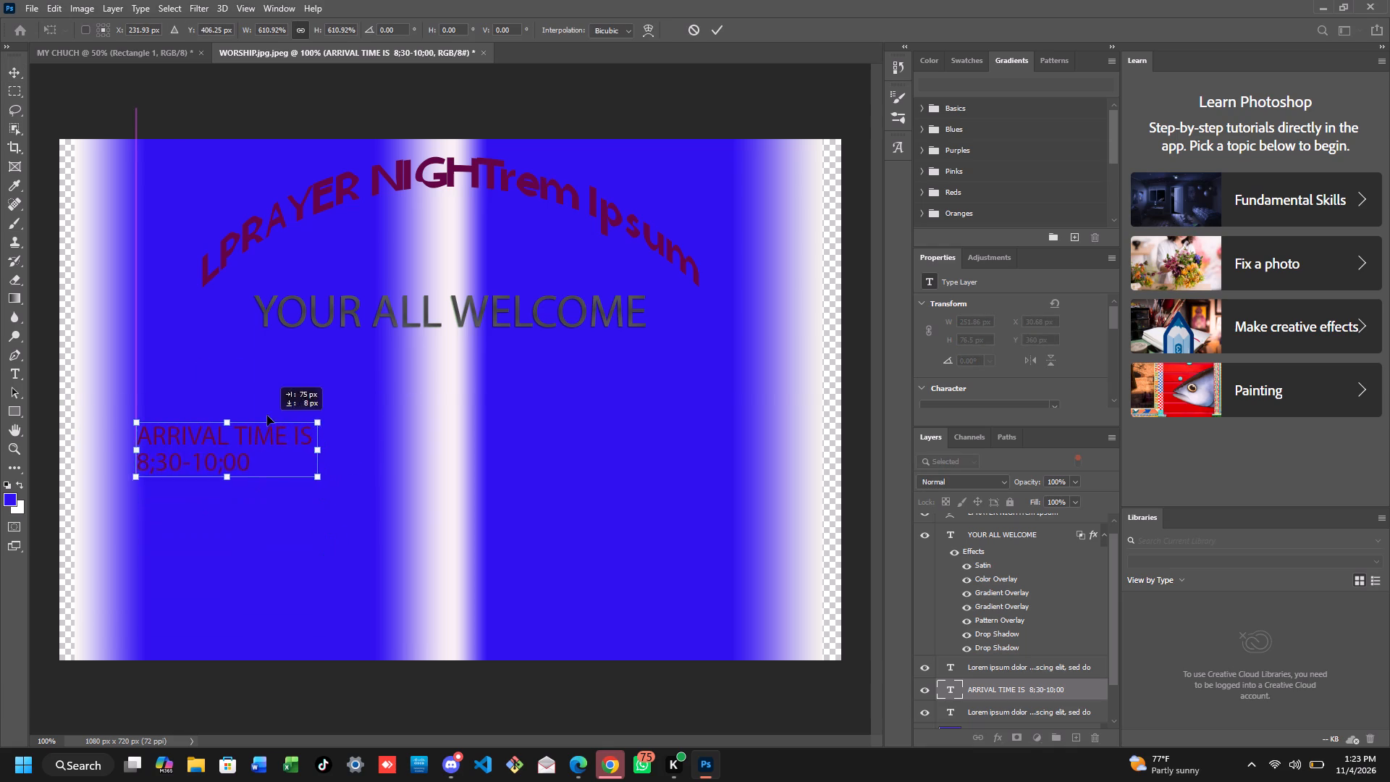
{"action": "left_click_drag", "start_coordinate": [267, 416], "coordinate": [264, 419]}
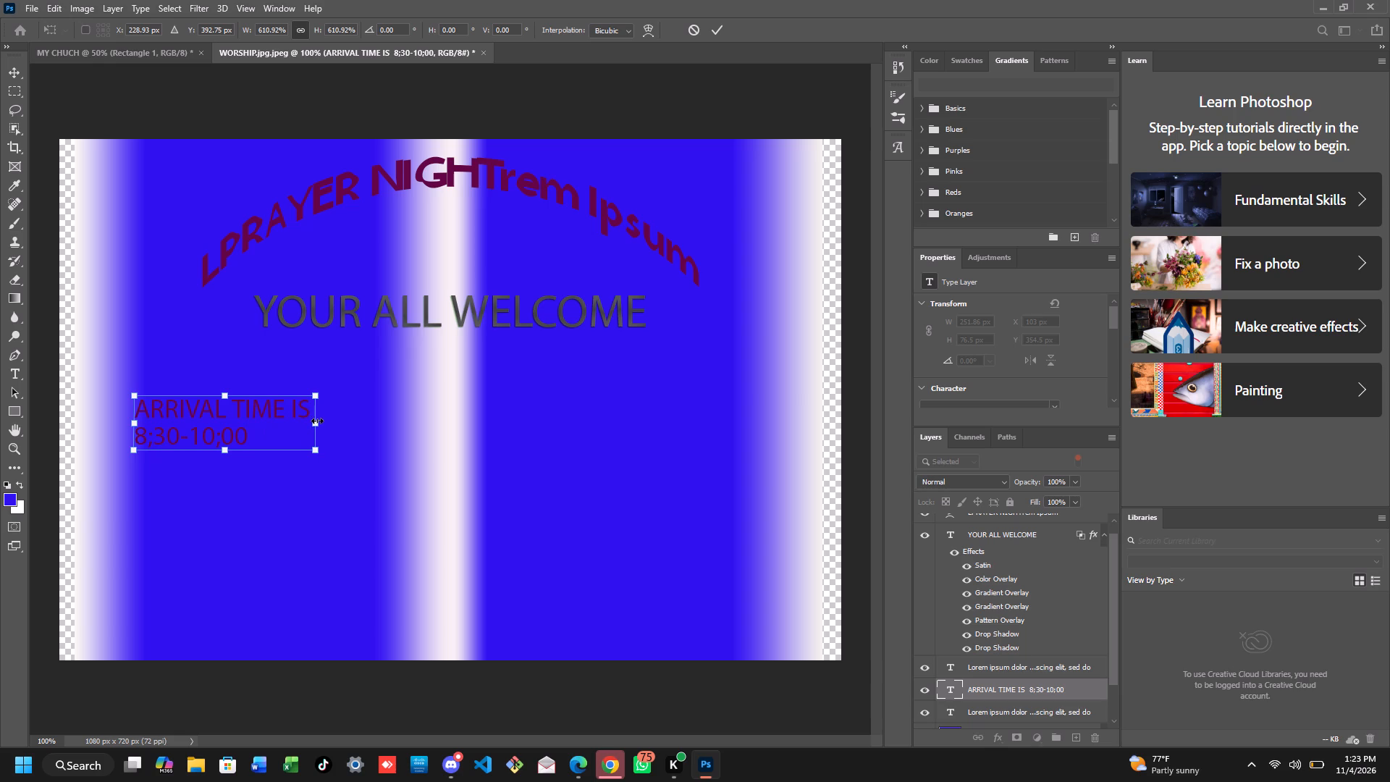
{"action": "left_click_drag", "start_coordinate": [317, 421], "coordinate": [363, 414]}
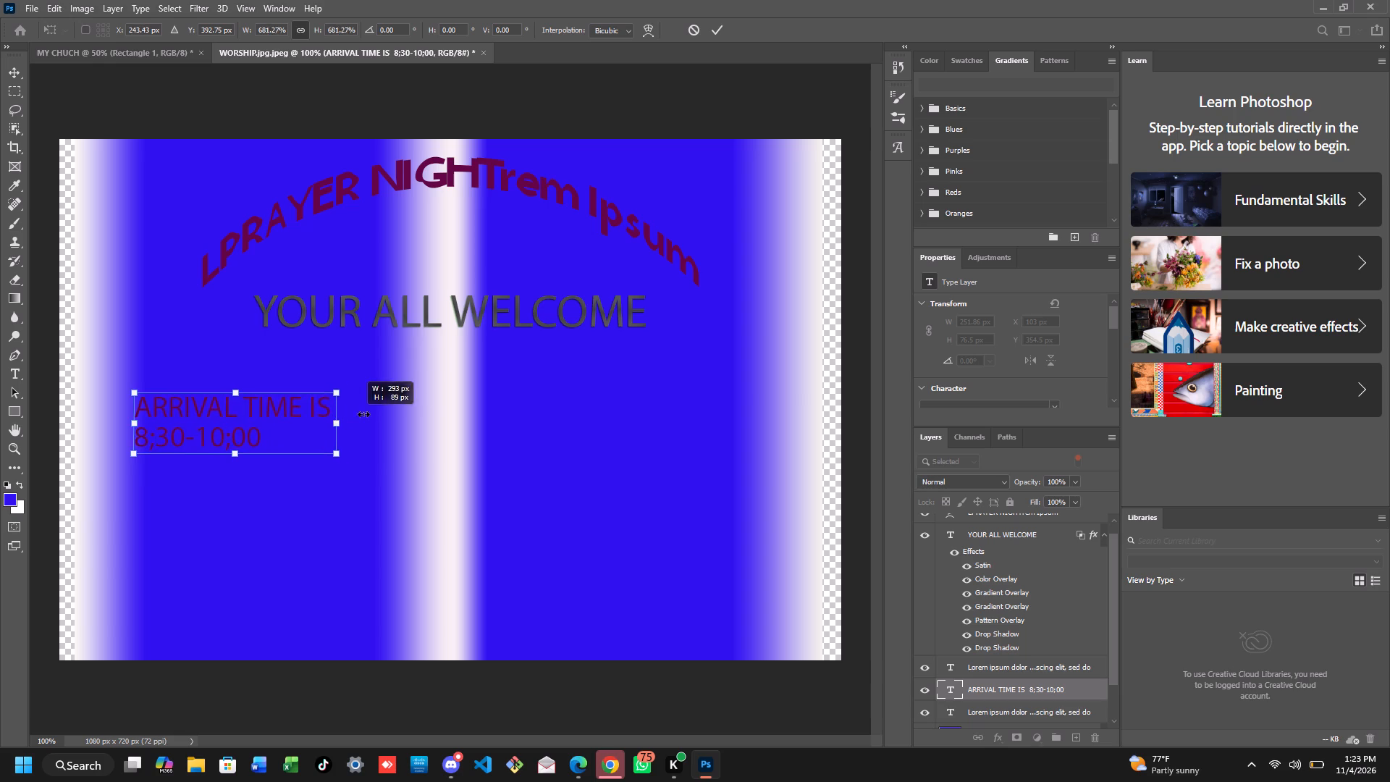
{"action": "left_click_drag", "start_coordinate": [363, 414], "coordinate": [286, 418]}
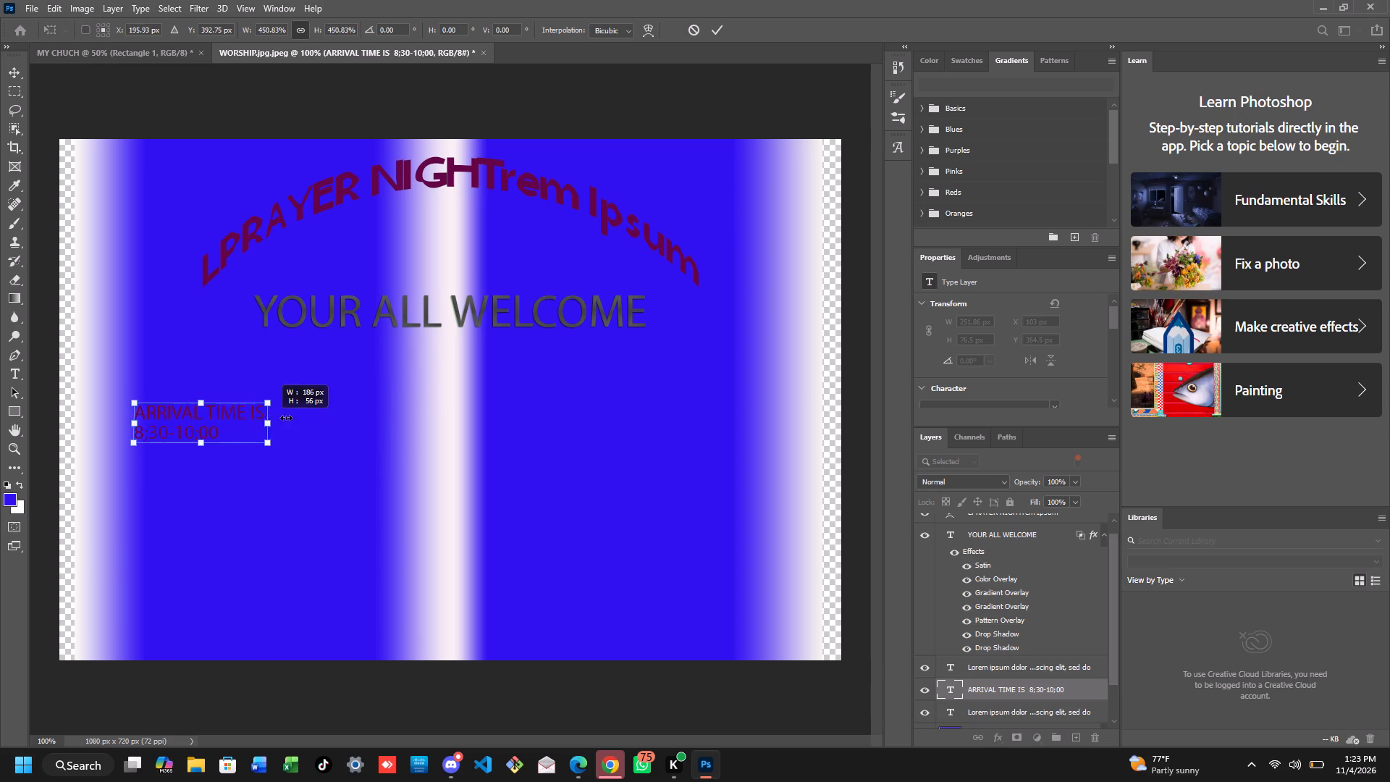
{"action": "left_click_drag", "start_coordinate": [286, 418], "coordinate": [287, 418]}
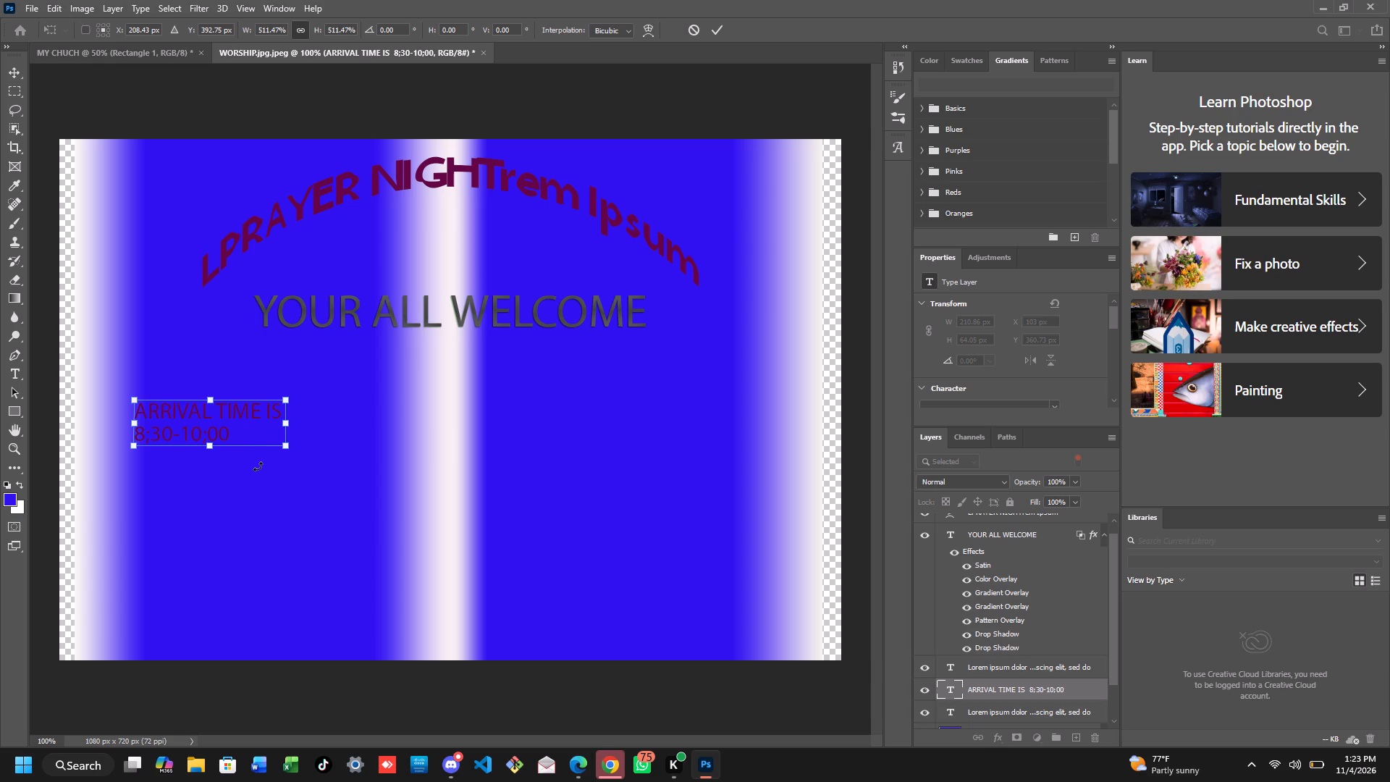
Warp the arrival time text with the Squeeze style at 50% bend, after trying Shell Lower and Wave.
{"action": "right_click", "coordinate": [266, 432]}
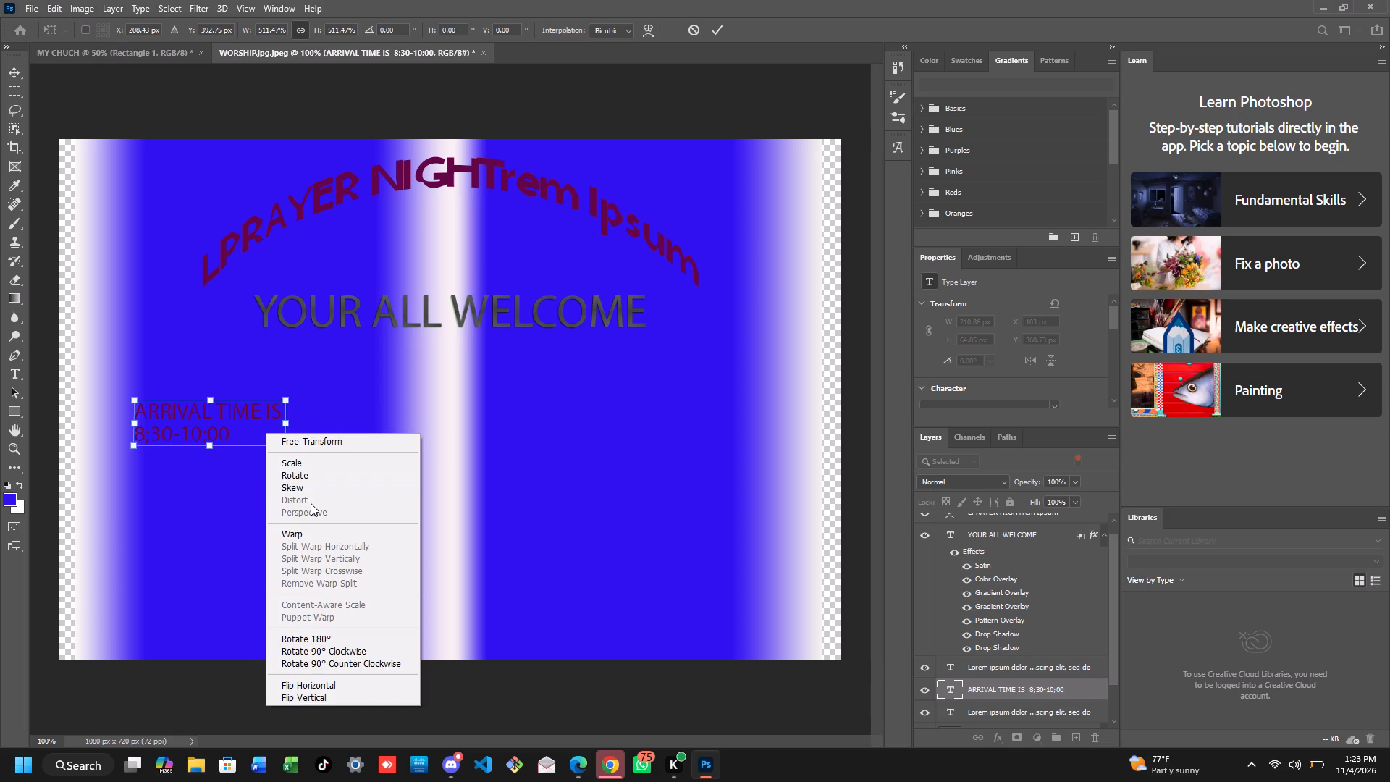
{"action": "left_click", "coordinate": [302, 537]}
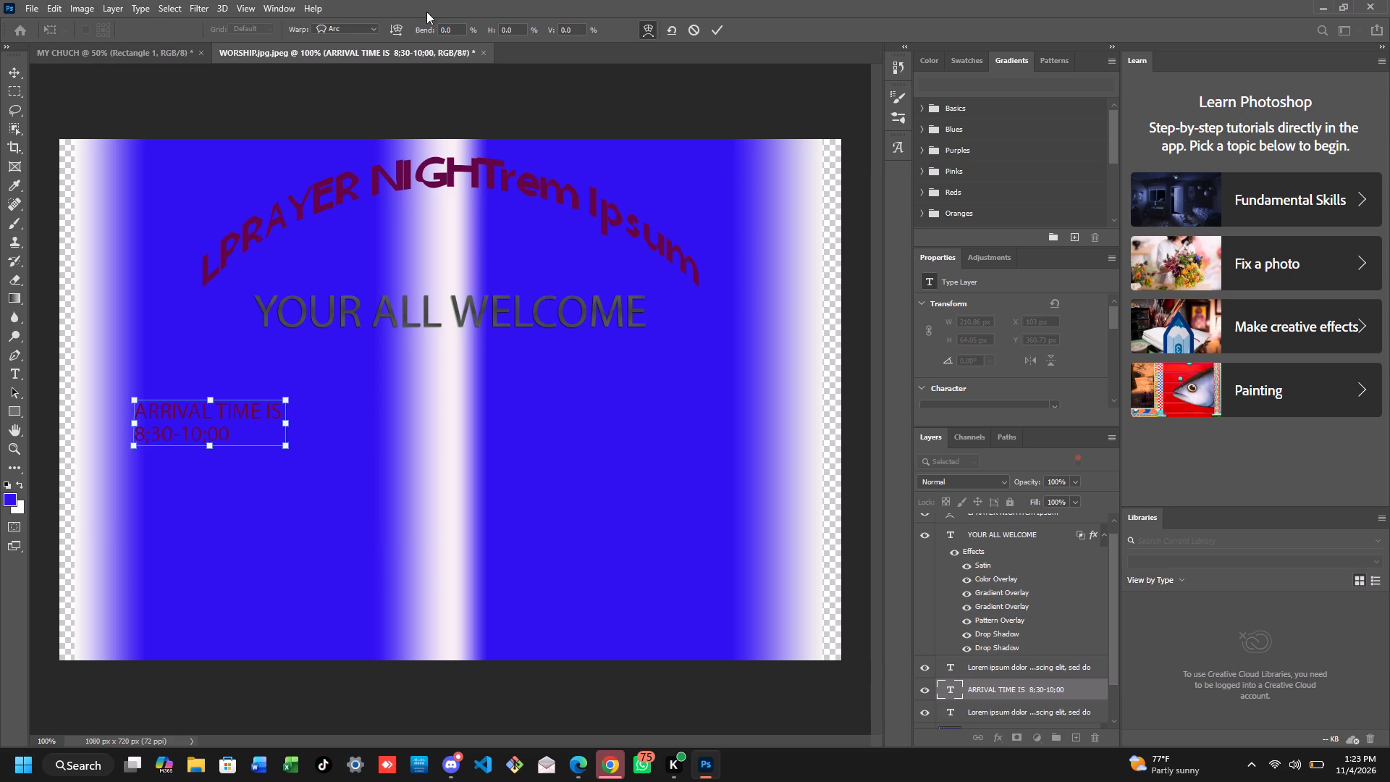
{"action": "left_click", "coordinate": [374, 28]}
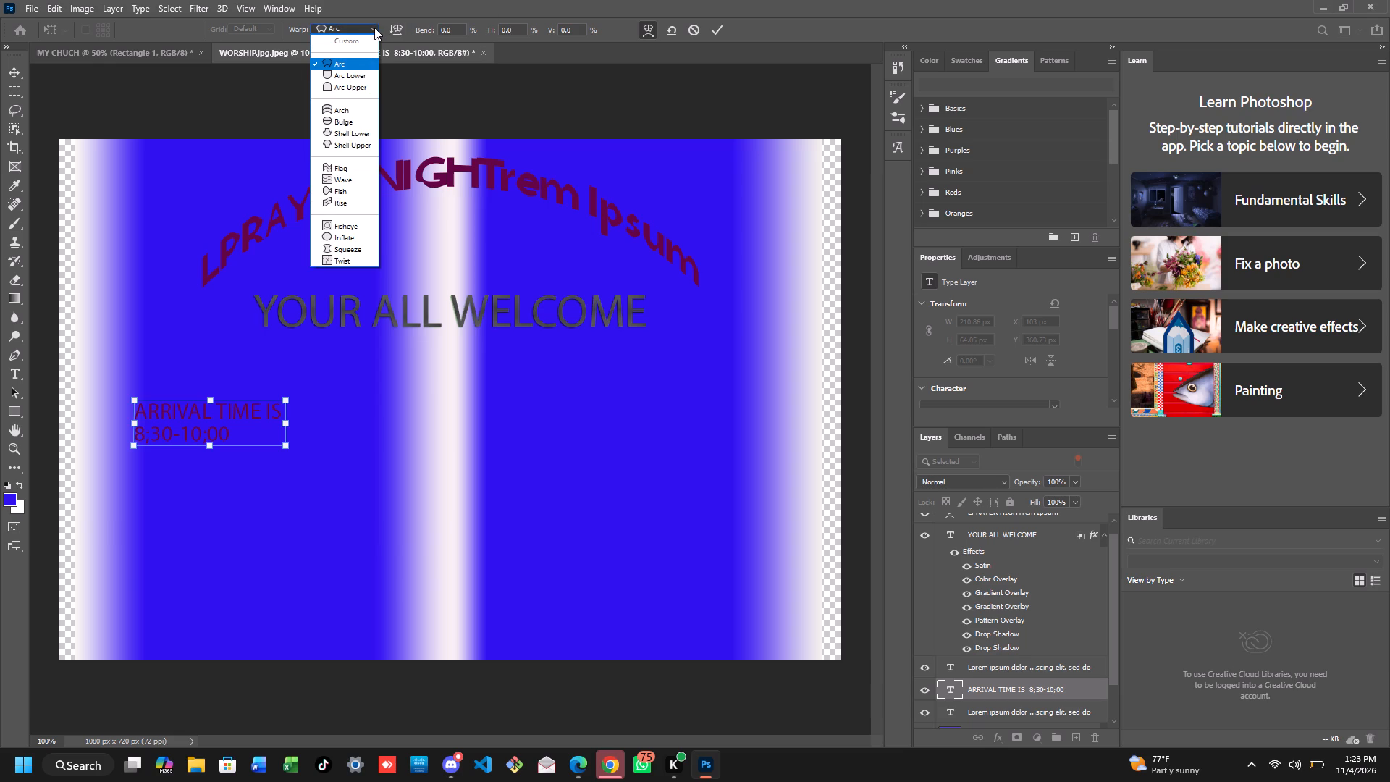
{"action": "left_click", "coordinate": [359, 135]}
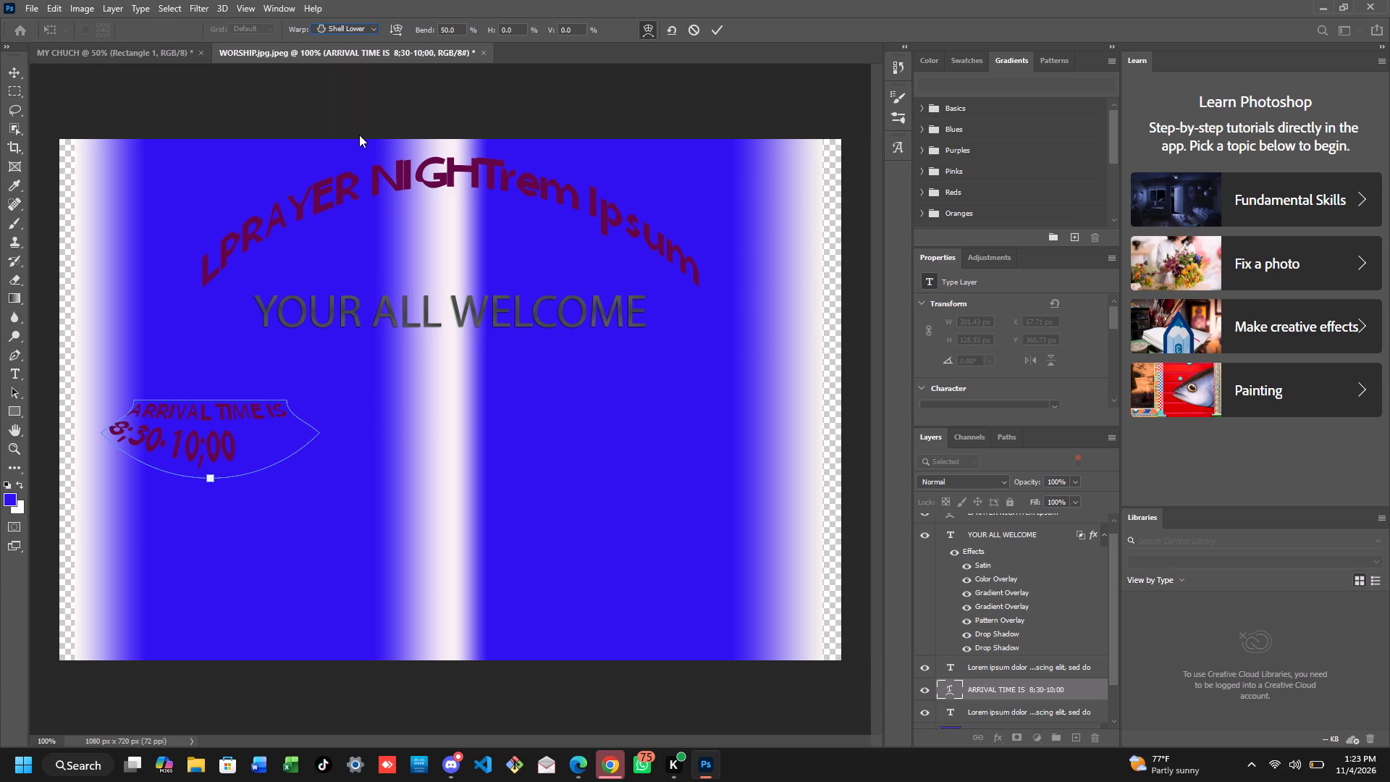
{"action": "left_click", "coordinate": [371, 30]}
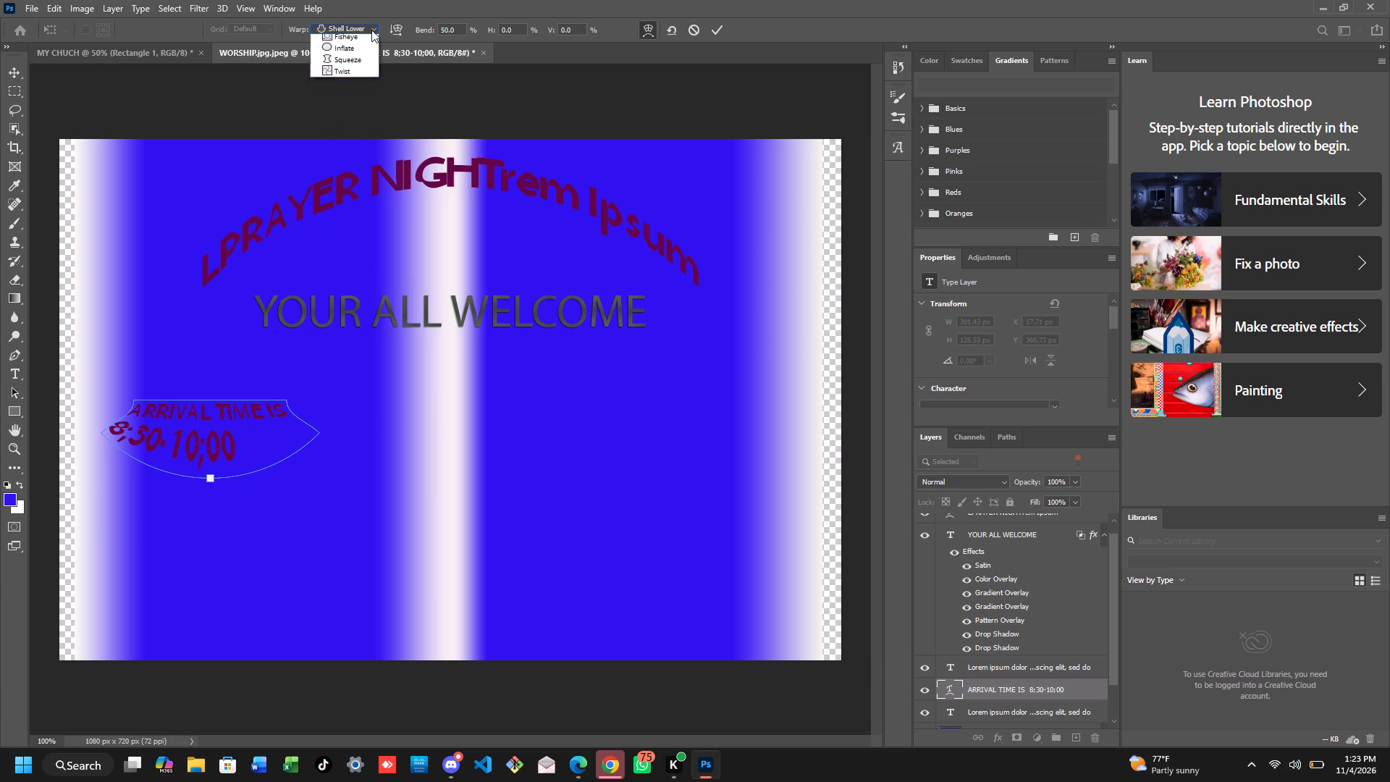
{"action": "left_click", "coordinate": [350, 180]}
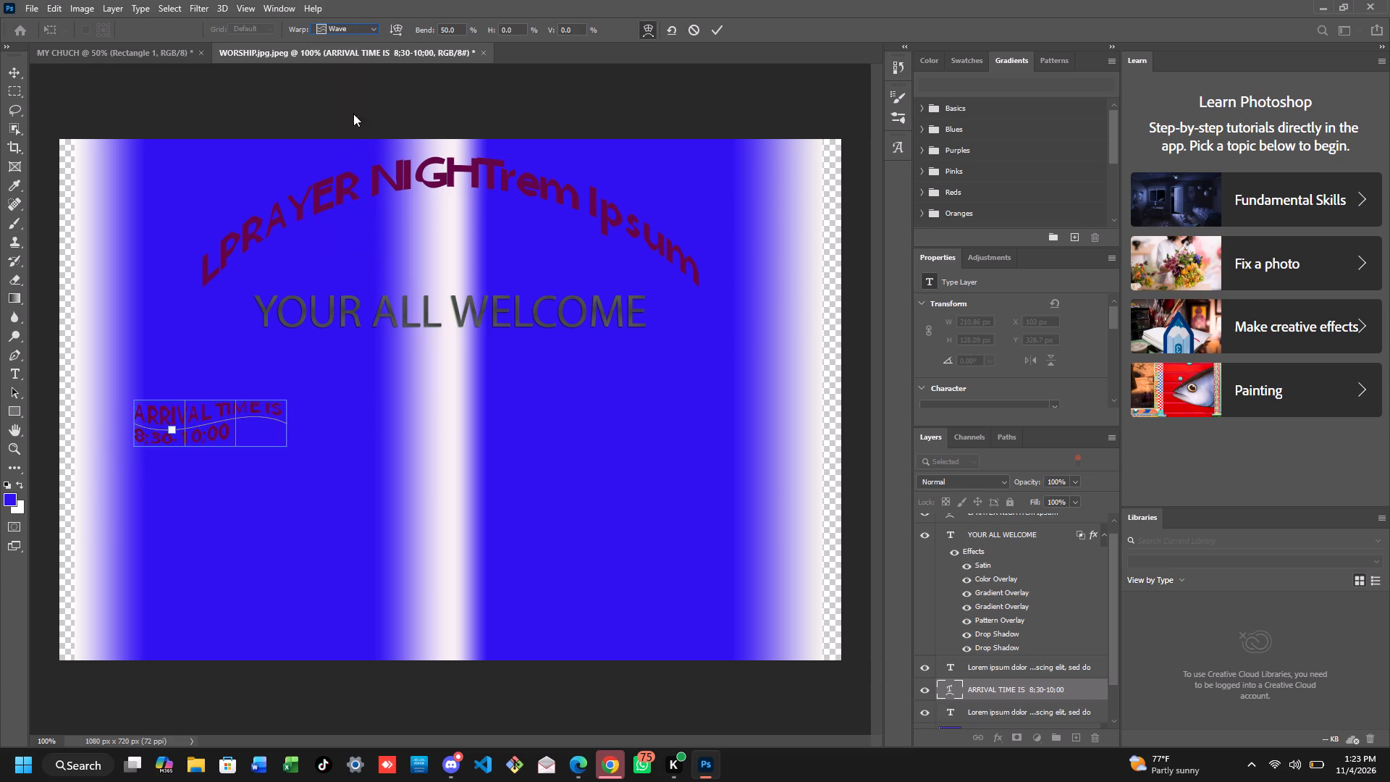
{"action": "left_click", "coordinate": [374, 24]}
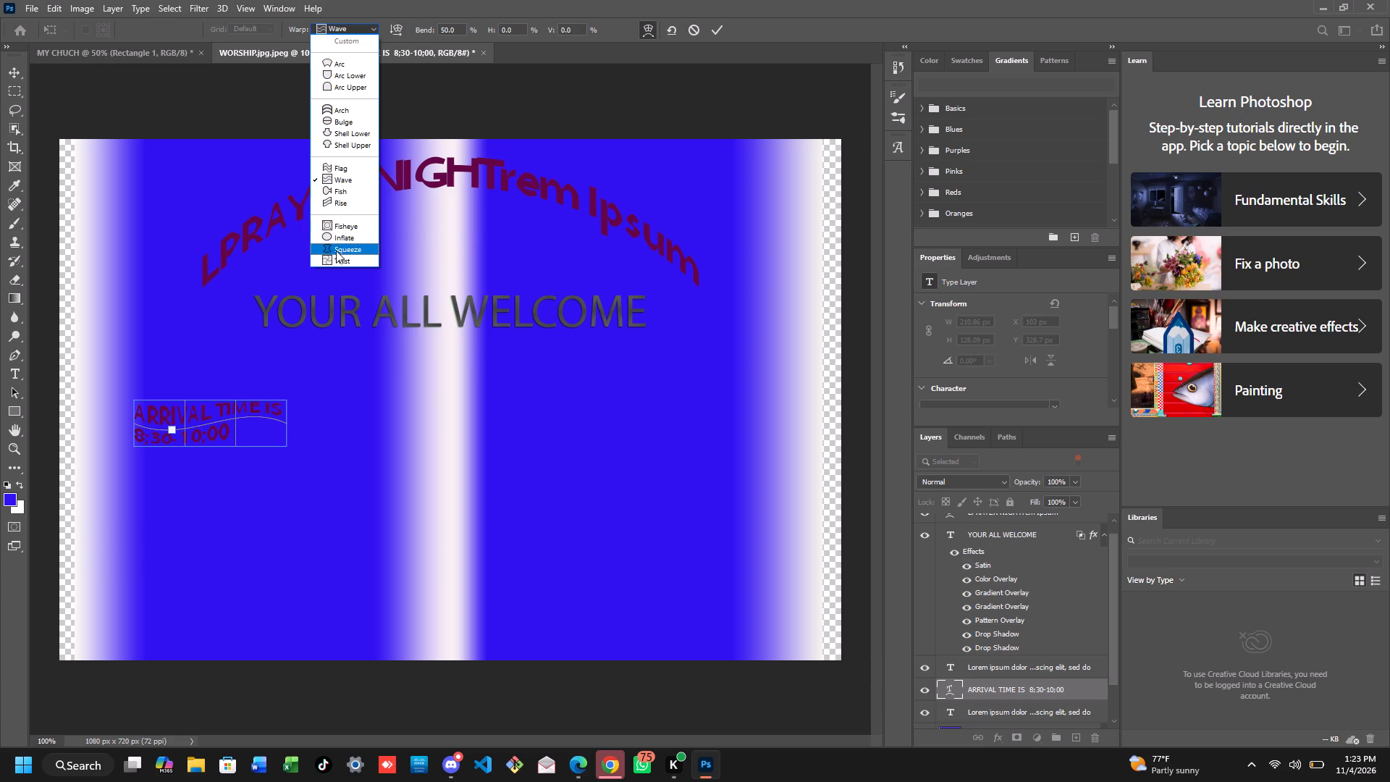
{"action": "left_click", "coordinate": [336, 253]}
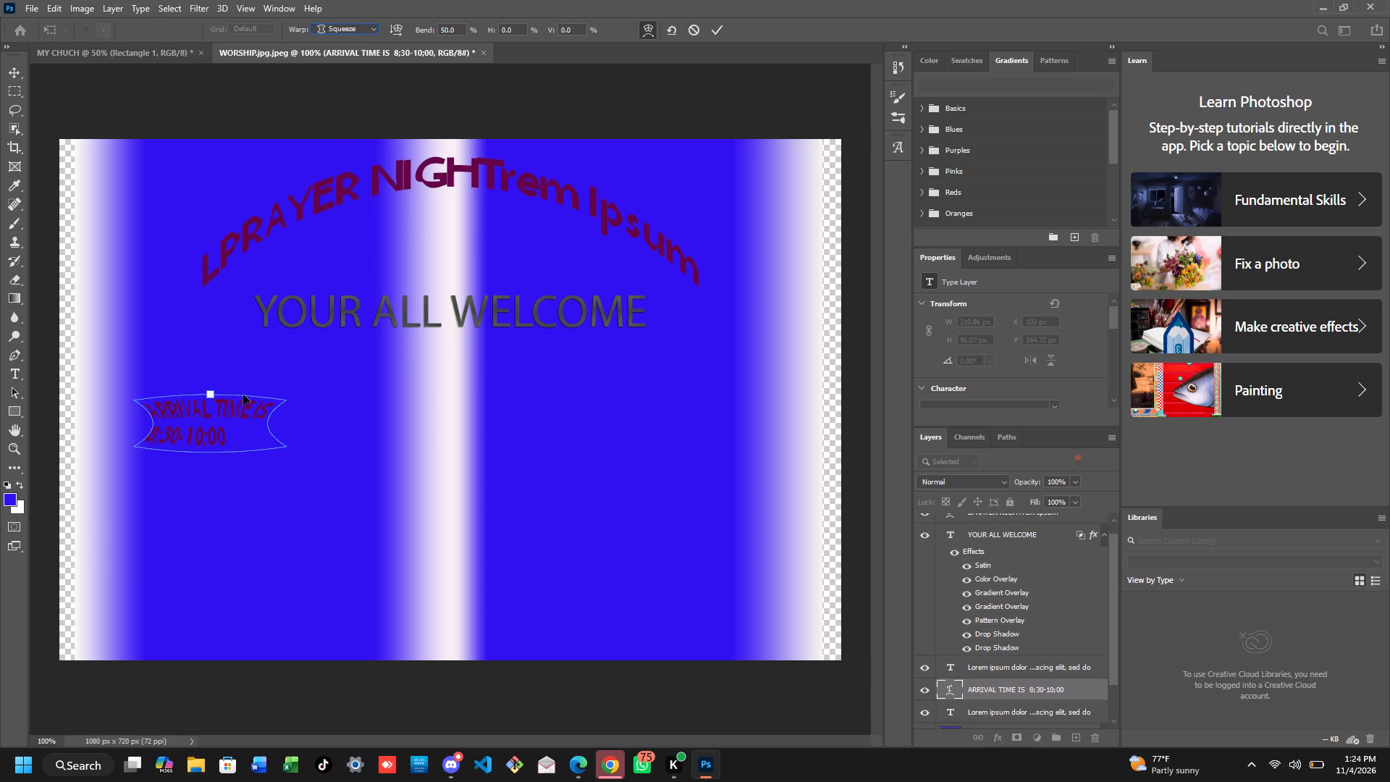
{"action": "left_click", "coordinate": [18, 70]}
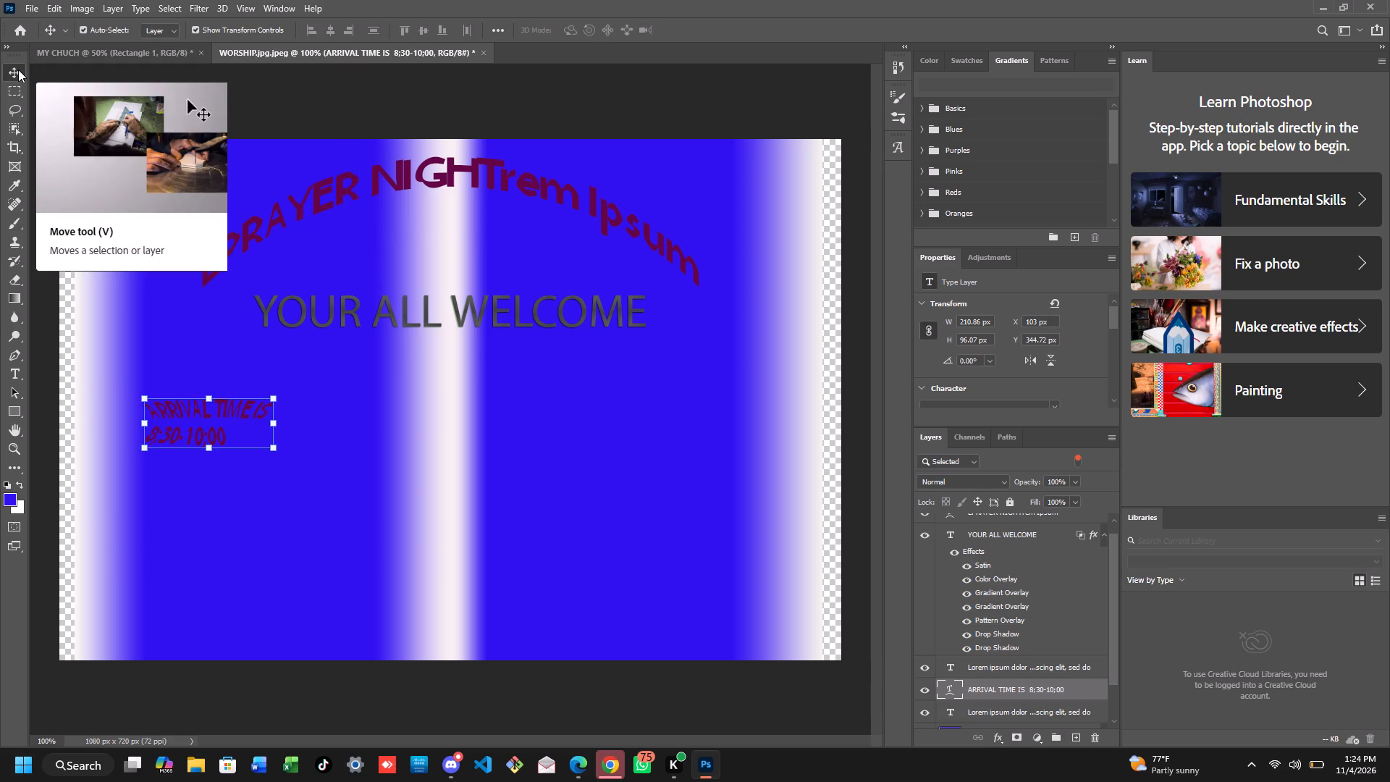
Move the warped arrival time text down near the lower-left corner of the design, at about X 227 px, Y 571 px.
{"action": "left_click_drag", "start_coordinate": [276, 422], "coordinate": [342, 432]}
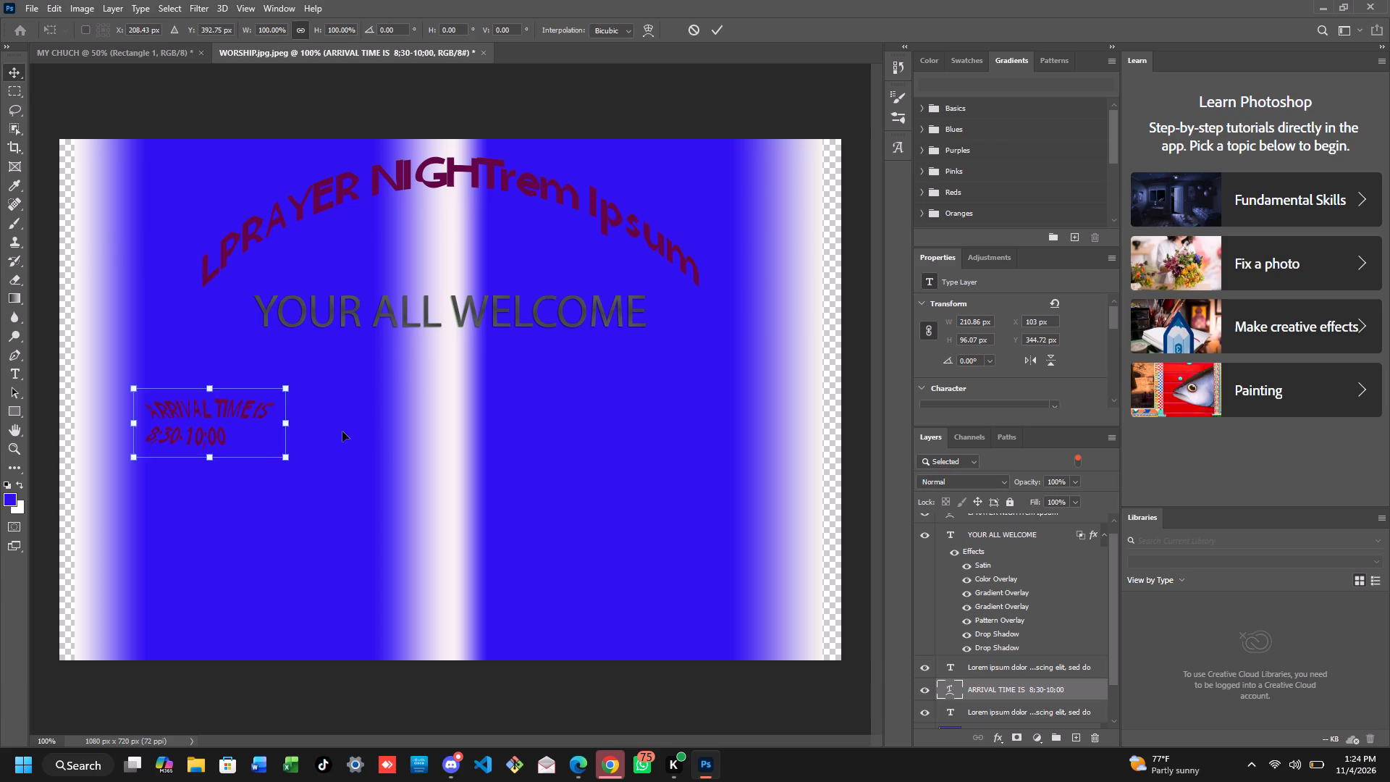
{"action": "left_click_drag", "start_coordinate": [342, 432], "coordinate": [355, 433]}
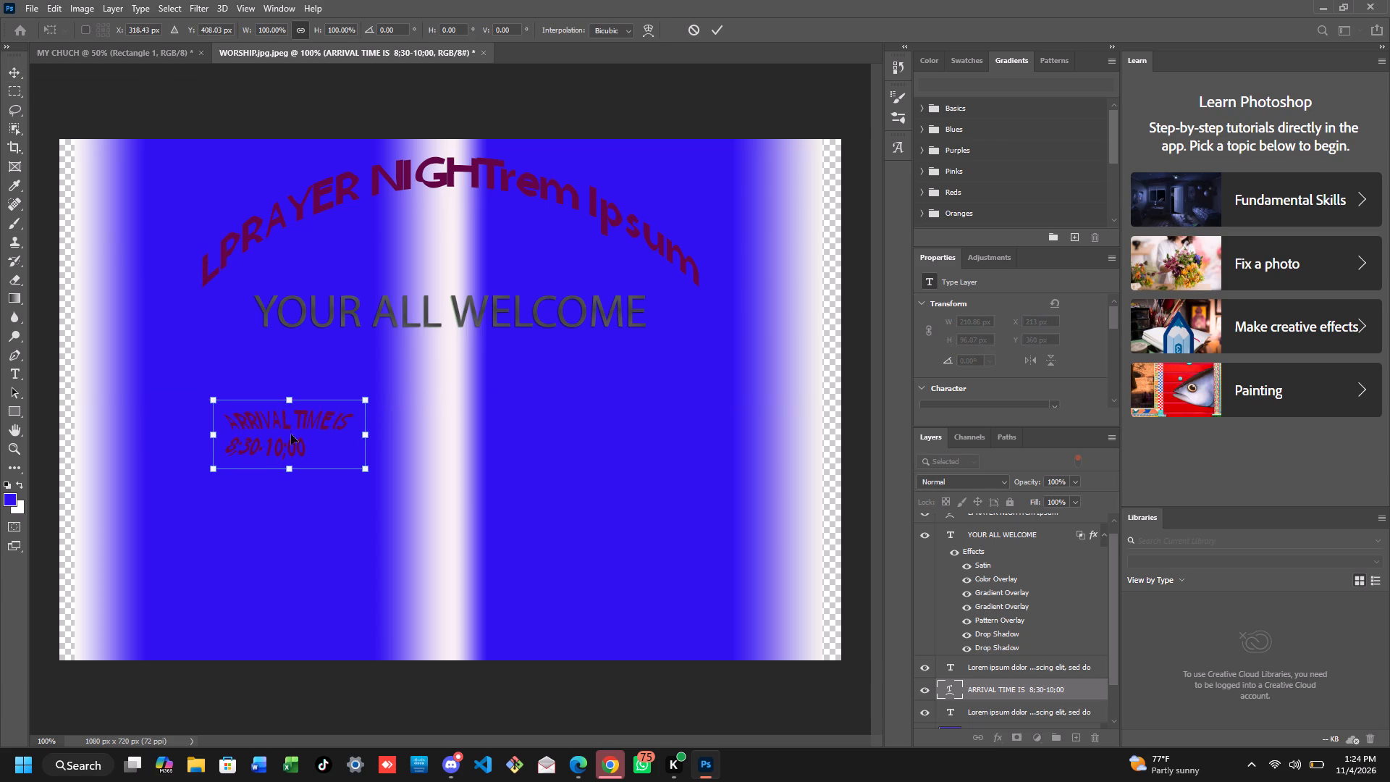
{"action": "left_click_drag", "start_coordinate": [281, 436], "coordinate": [215, 554]}
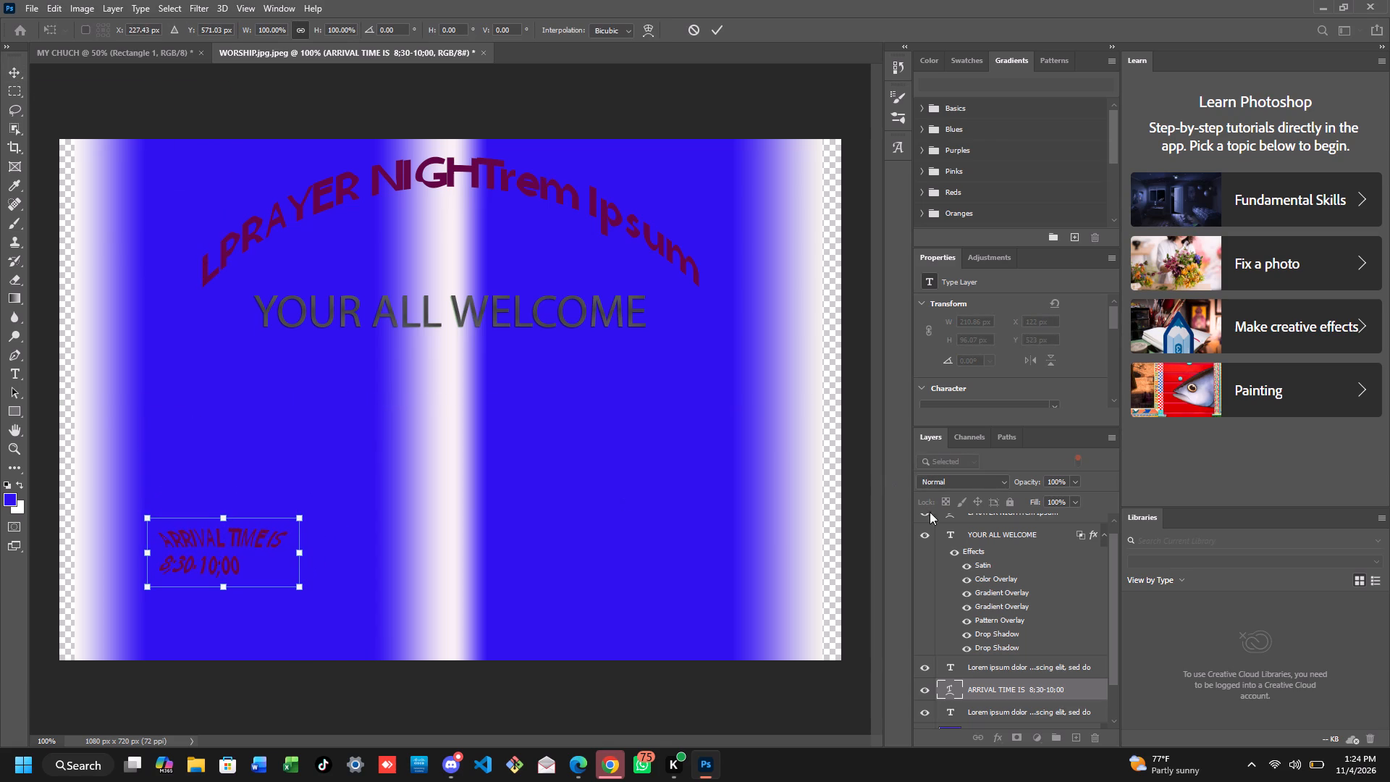
{"action": "right_click", "coordinate": [1027, 686]}
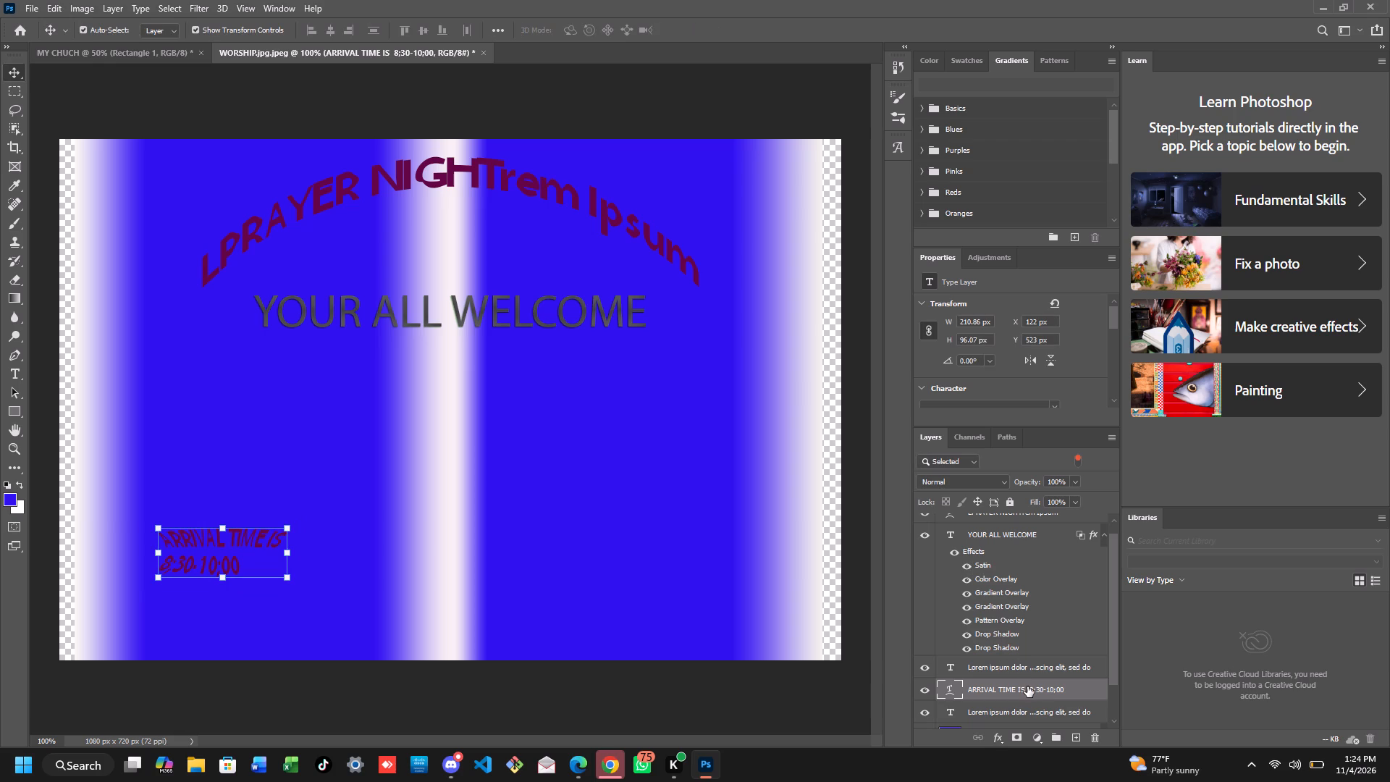
Apply a Pattern Overlay and two Drop Shadow effects to the ARRIVAL TIME IS text layer.
{"action": "right_click", "coordinate": [1027, 686]}
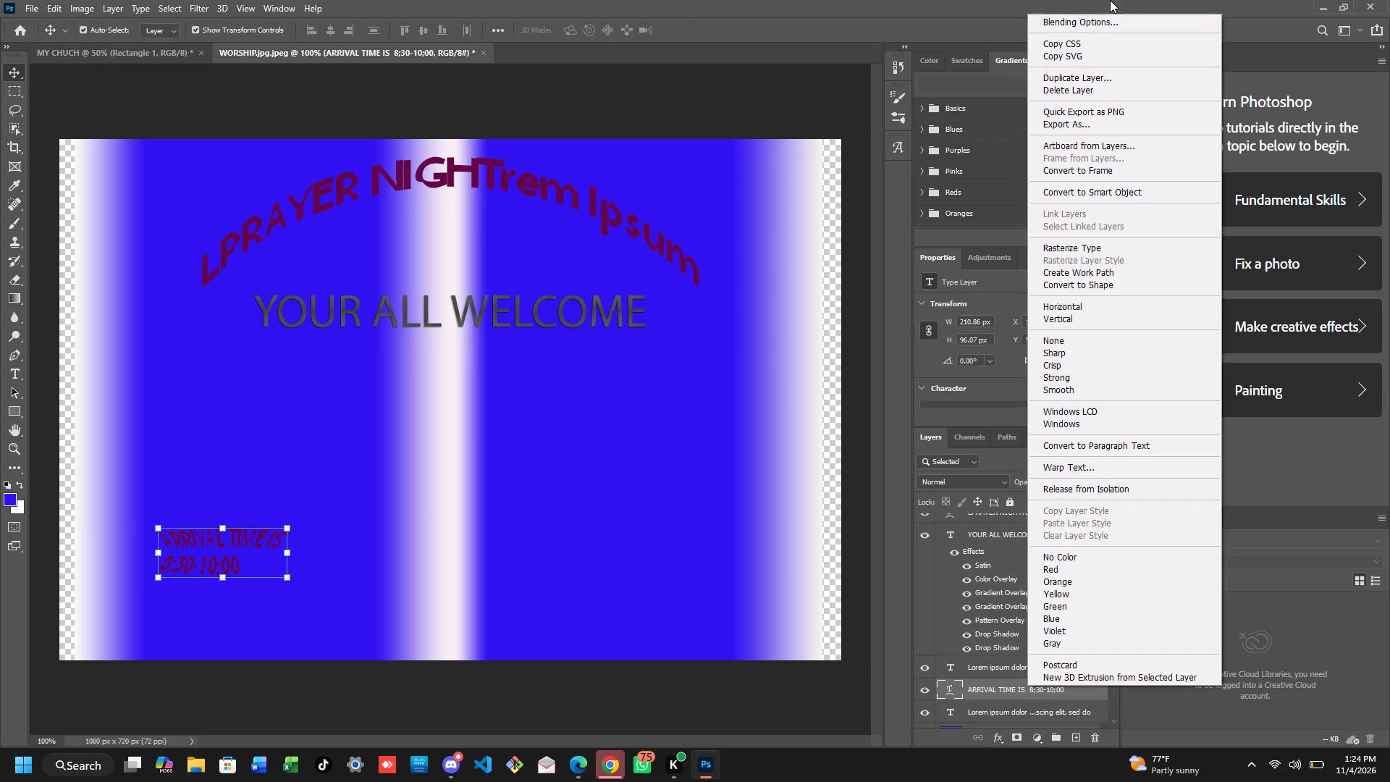
{"action": "left_click", "coordinate": [1092, 26]}
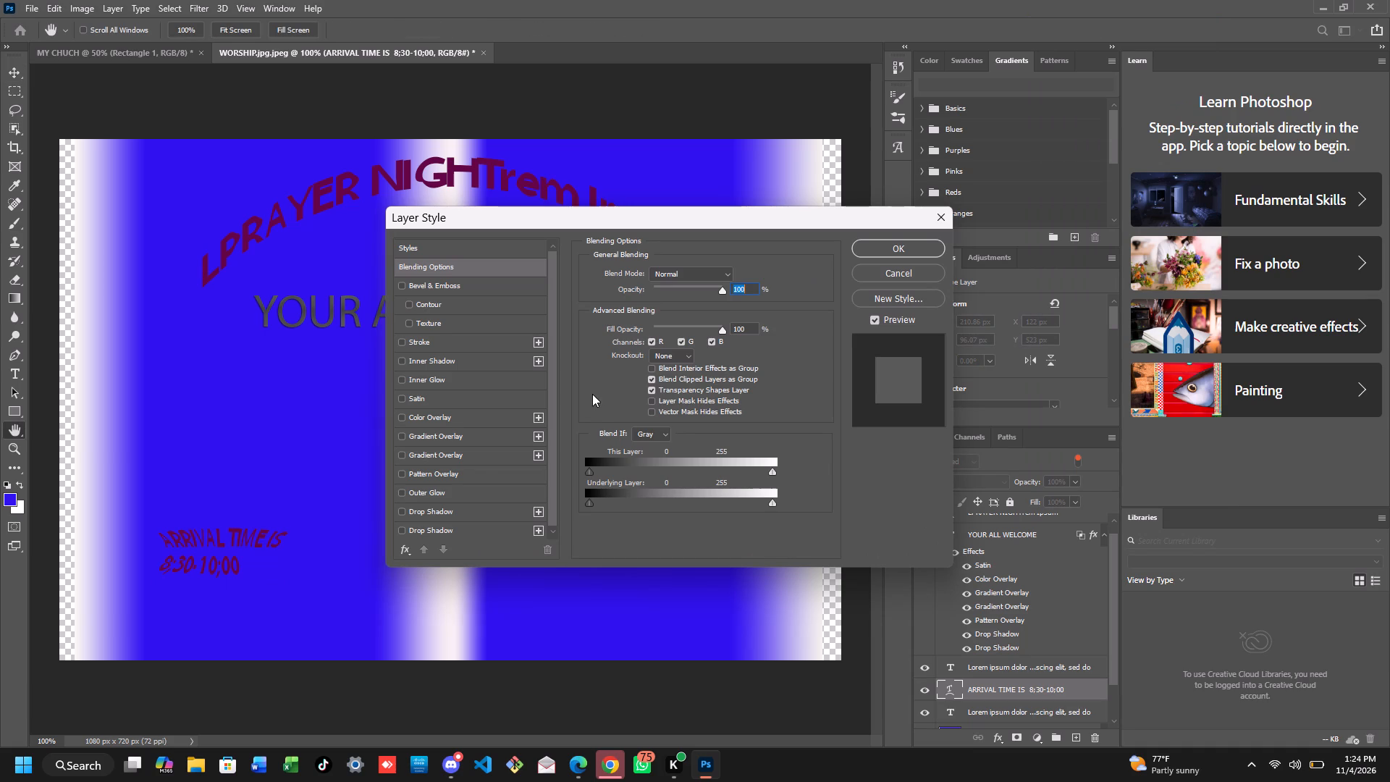
{"action": "left_click", "coordinate": [402, 476]}
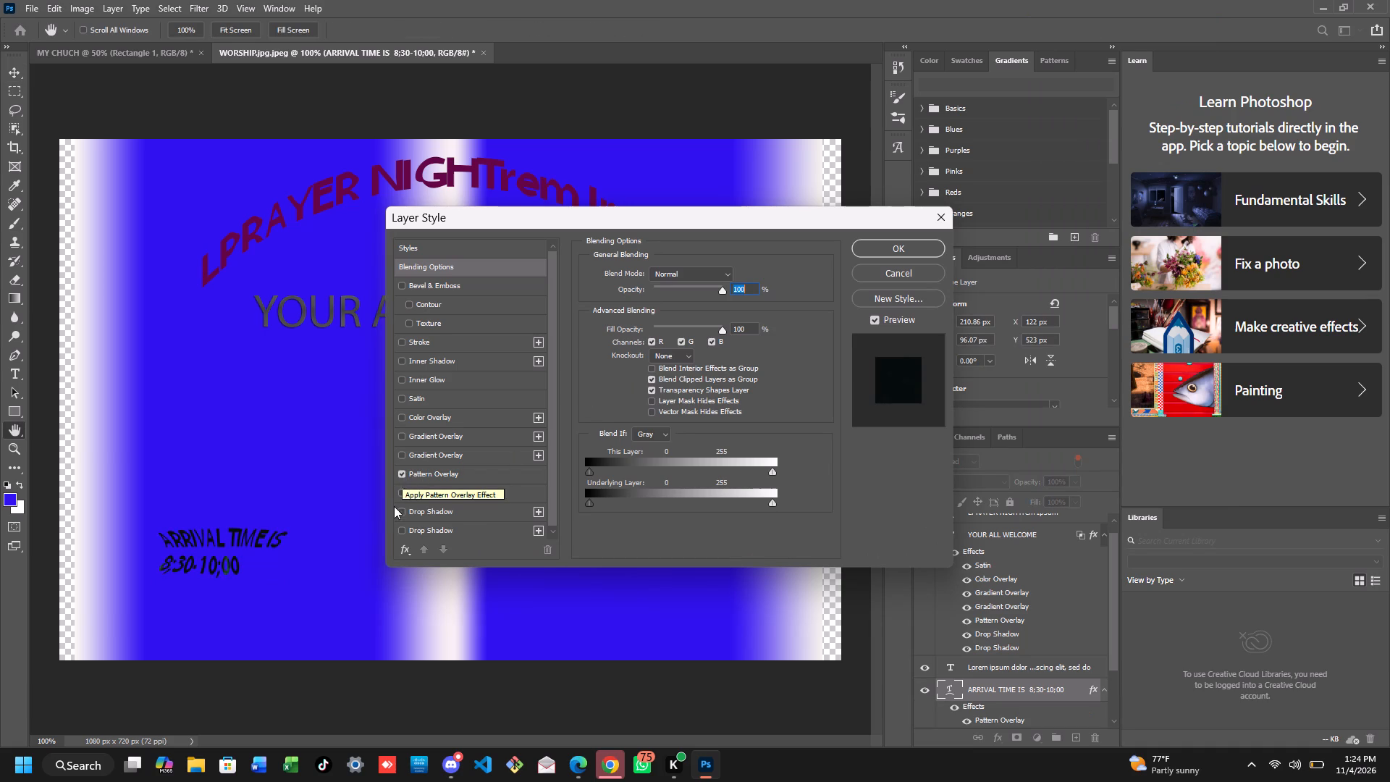
{"action": "left_click", "coordinate": [401, 510]}
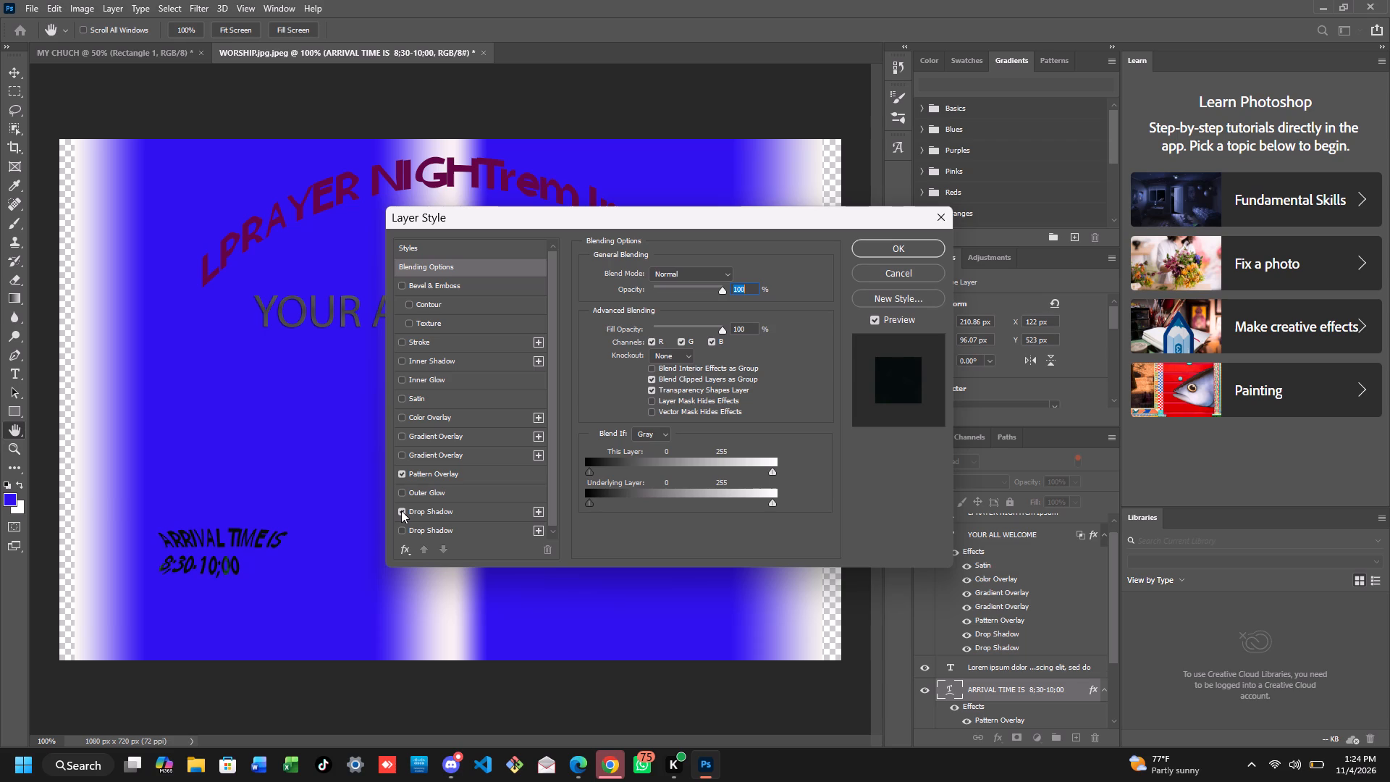
{"action": "left_click", "coordinate": [400, 529]}
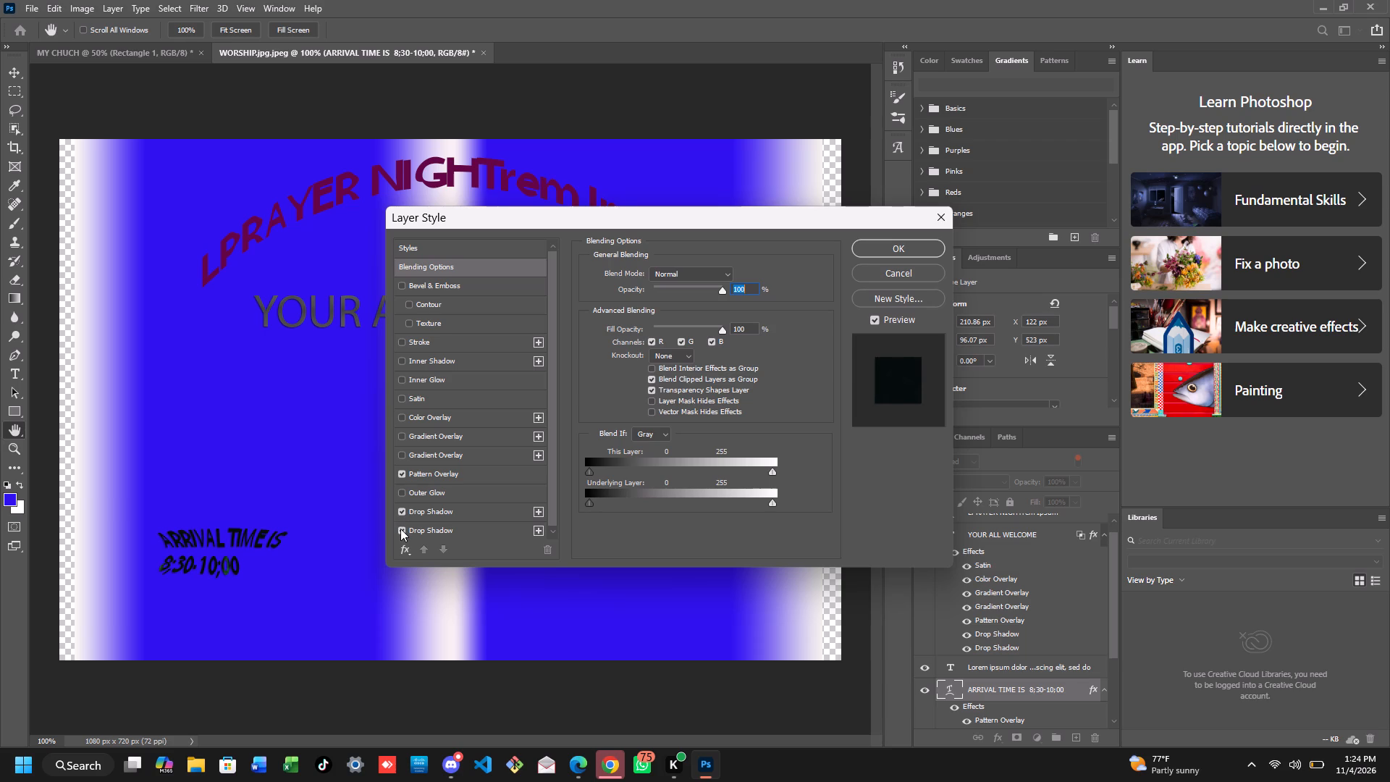
{"action": "scroll", "coordinate": [400, 529], "scroll_direction": "right", "scroll_amount": 1}
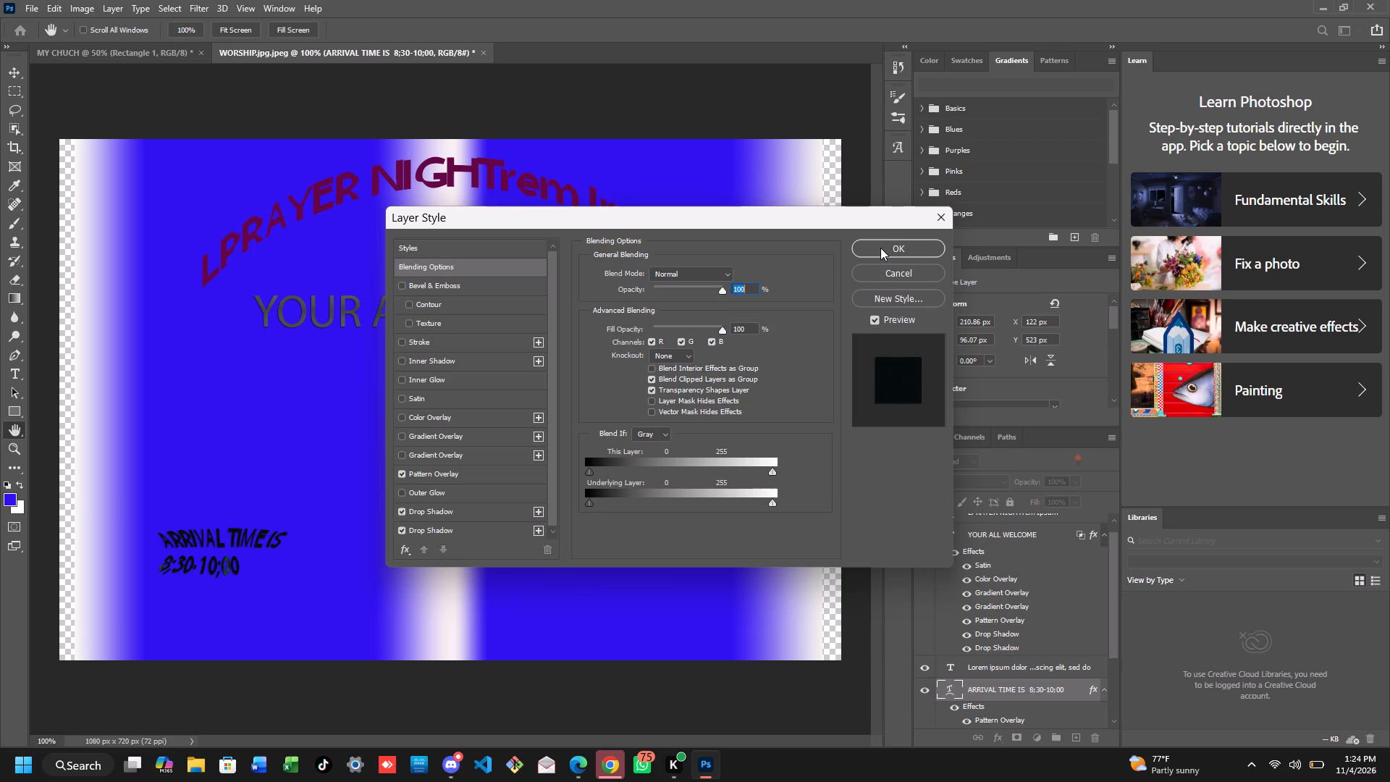
{"action": "scroll", "coordinate": [880, 248], "scroll_direction": "right", "scroll_amount": 1}
{"action": "left_click", "coordinate": [880, 248]}
{"action": "scroll", "coordinate": [875, 249], "scroll_direction": "left", "scroll_amount": 1}
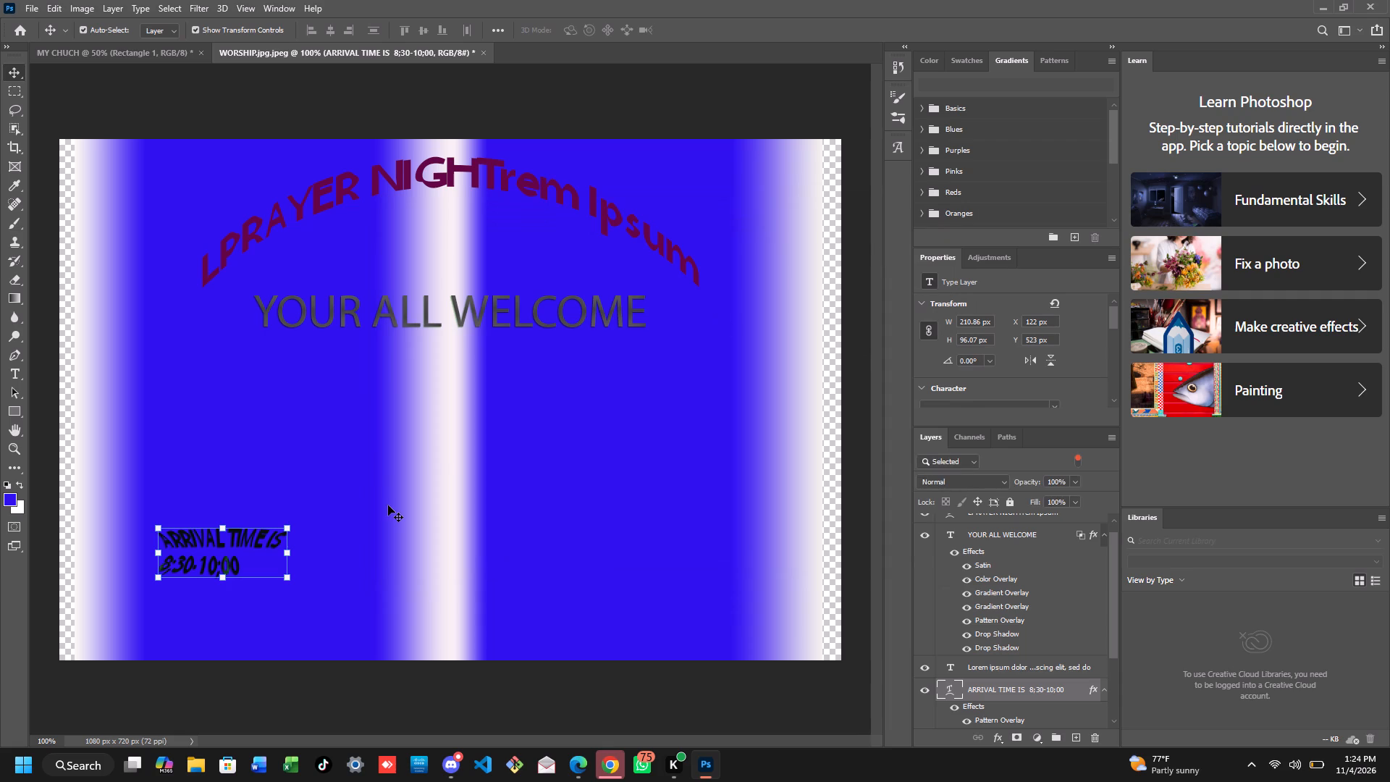
{"action": "scroll", "coordinate": [388, 505], "scroll_direction": "left", "scroll_amount": 1}
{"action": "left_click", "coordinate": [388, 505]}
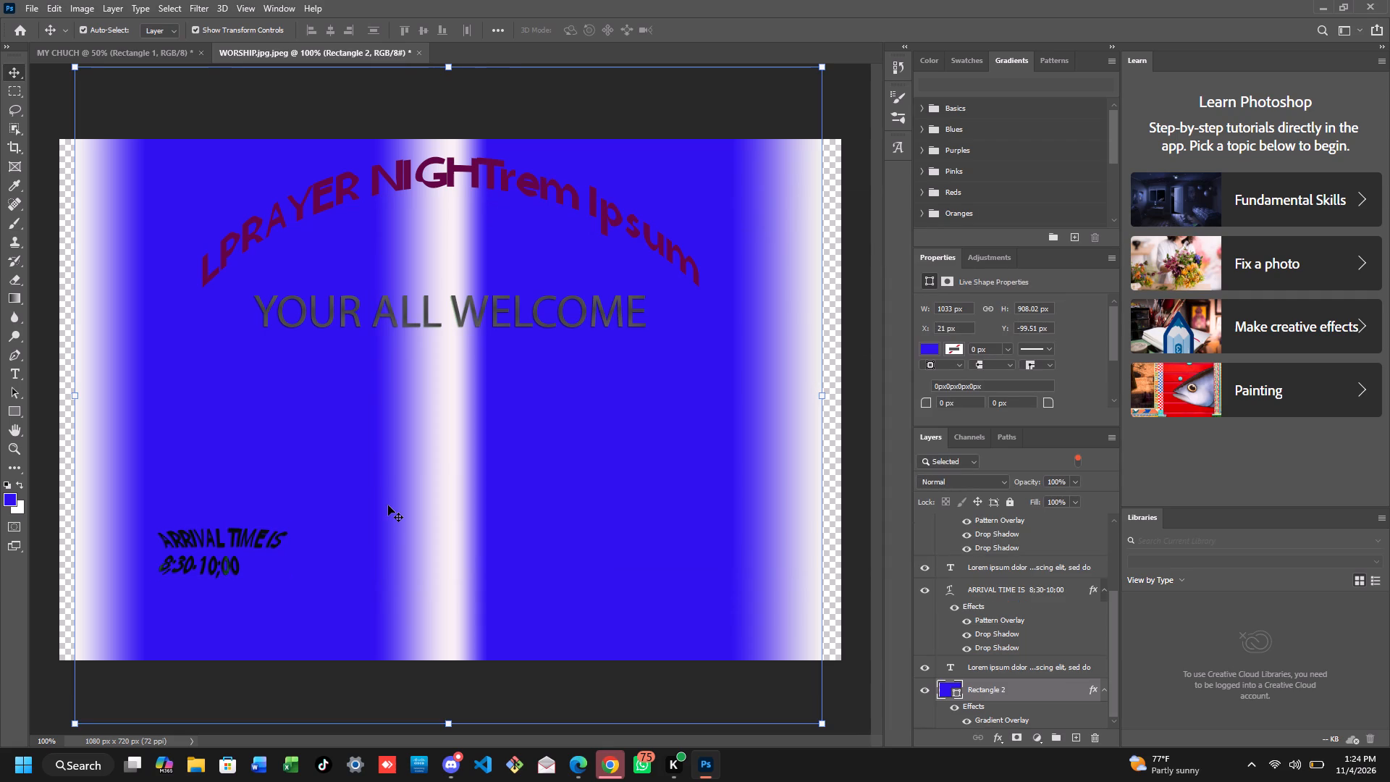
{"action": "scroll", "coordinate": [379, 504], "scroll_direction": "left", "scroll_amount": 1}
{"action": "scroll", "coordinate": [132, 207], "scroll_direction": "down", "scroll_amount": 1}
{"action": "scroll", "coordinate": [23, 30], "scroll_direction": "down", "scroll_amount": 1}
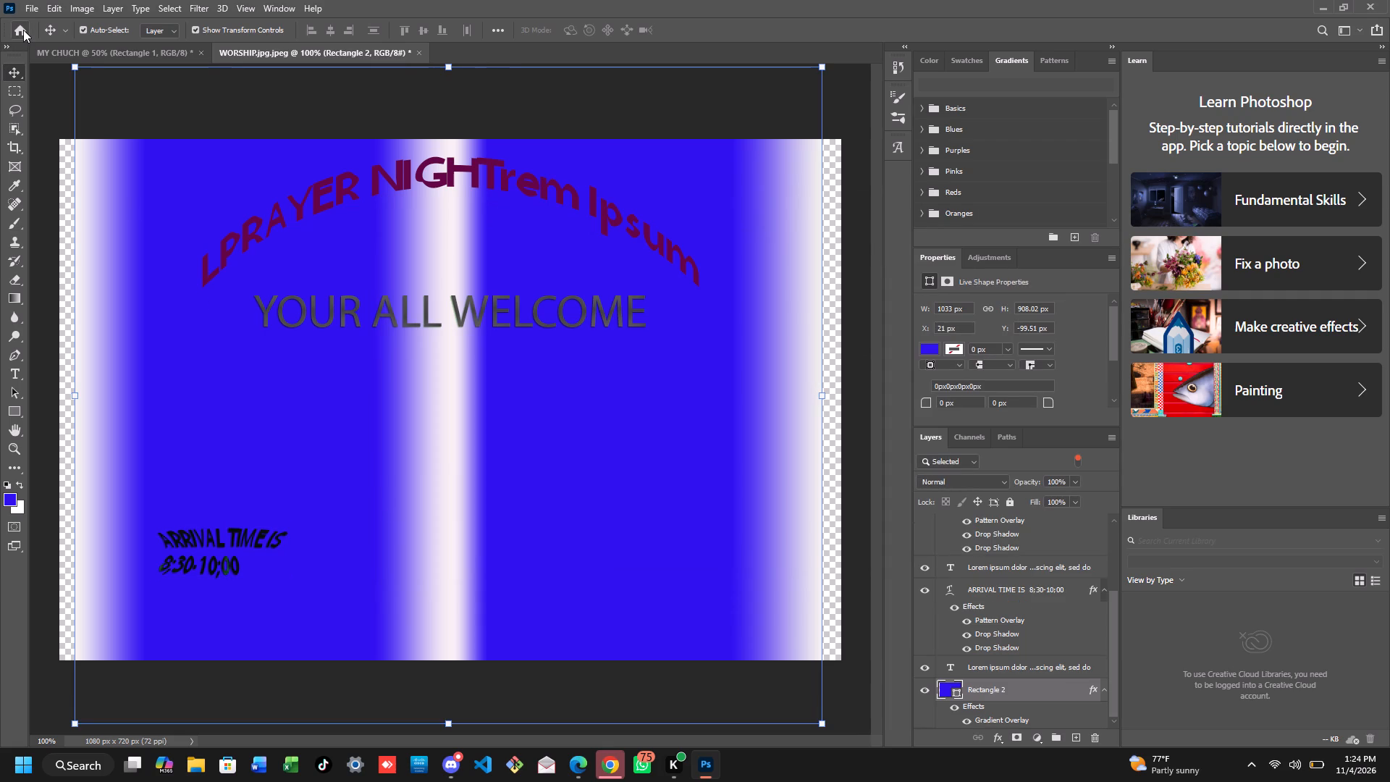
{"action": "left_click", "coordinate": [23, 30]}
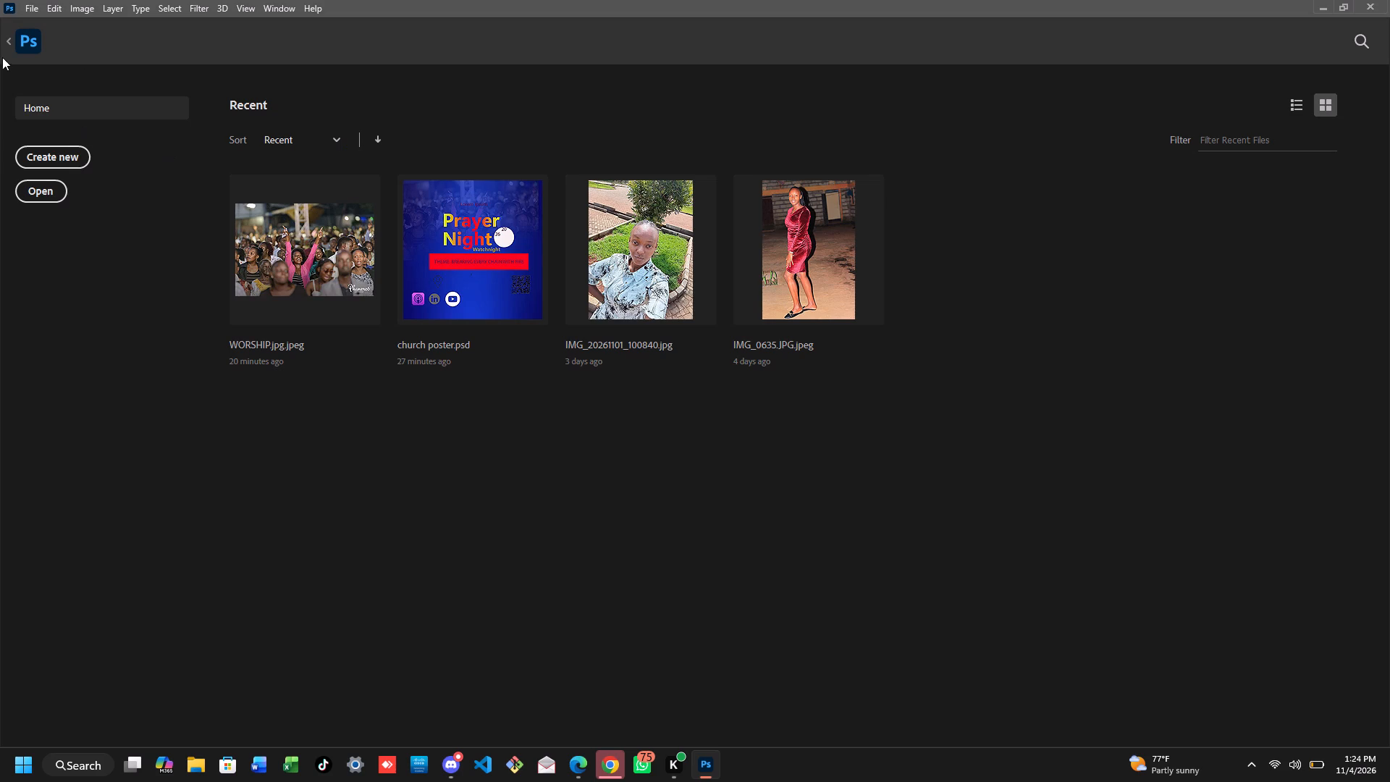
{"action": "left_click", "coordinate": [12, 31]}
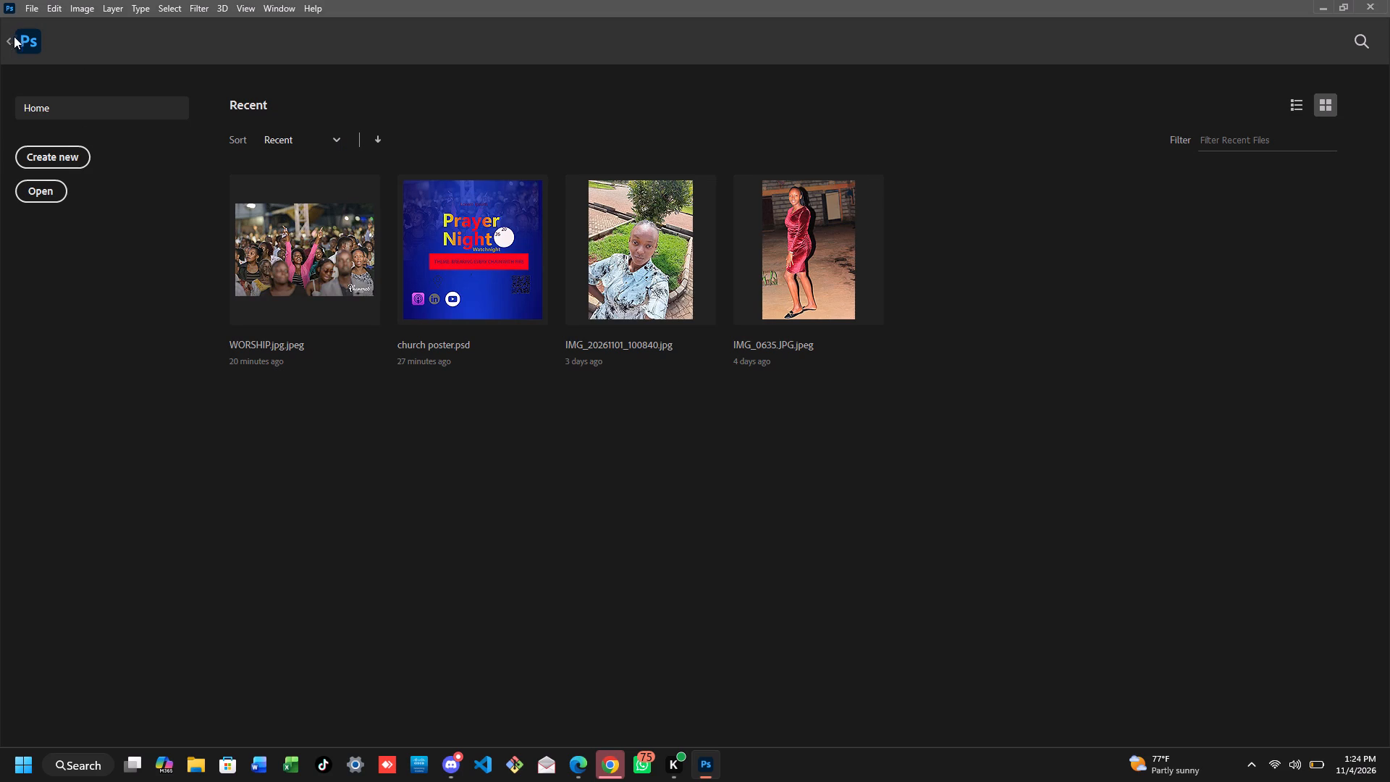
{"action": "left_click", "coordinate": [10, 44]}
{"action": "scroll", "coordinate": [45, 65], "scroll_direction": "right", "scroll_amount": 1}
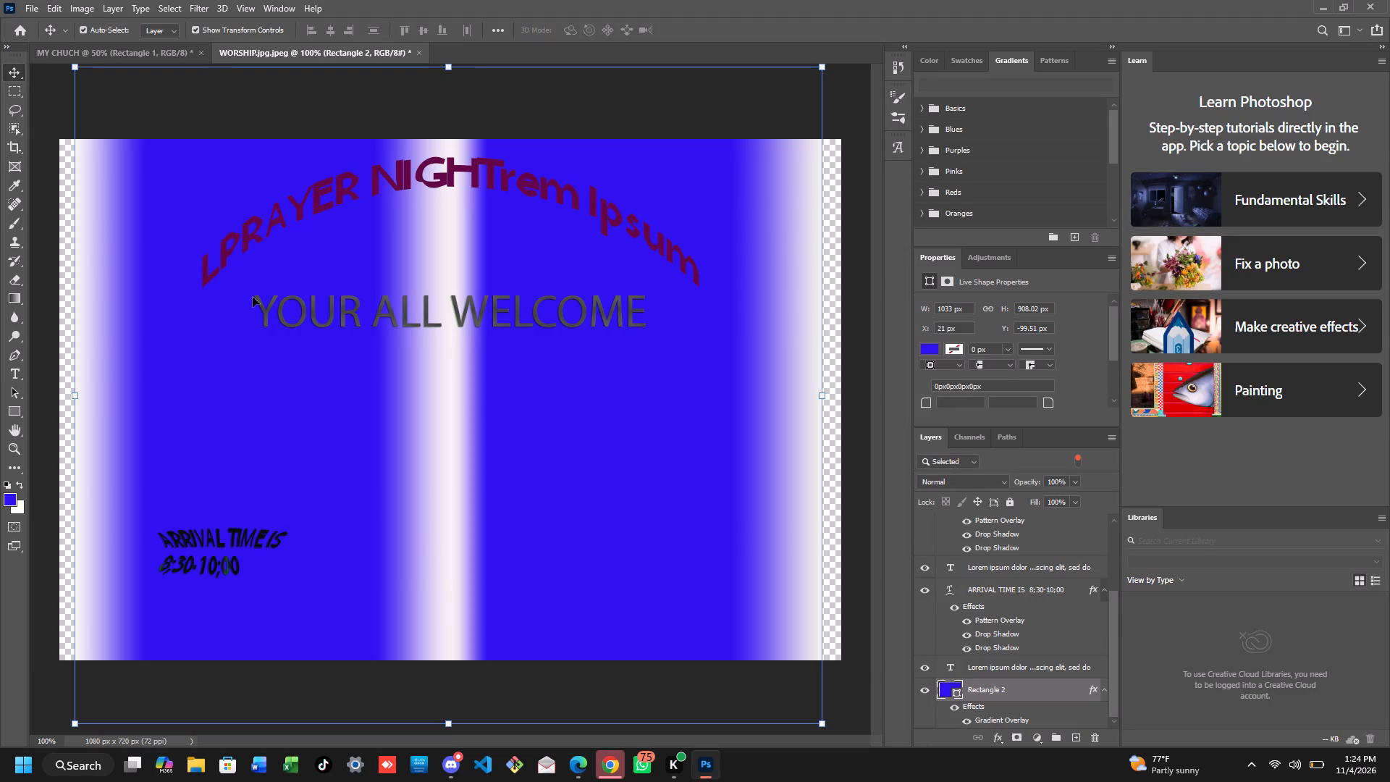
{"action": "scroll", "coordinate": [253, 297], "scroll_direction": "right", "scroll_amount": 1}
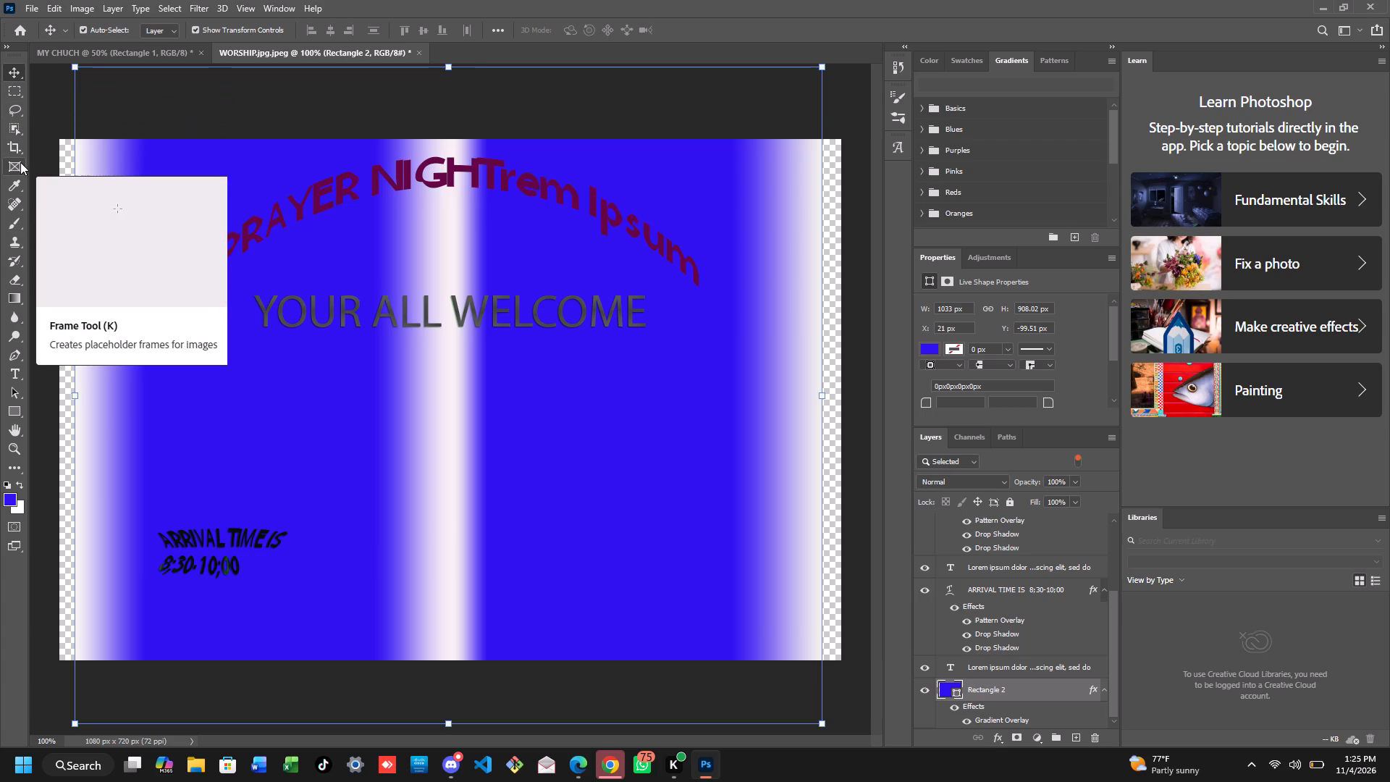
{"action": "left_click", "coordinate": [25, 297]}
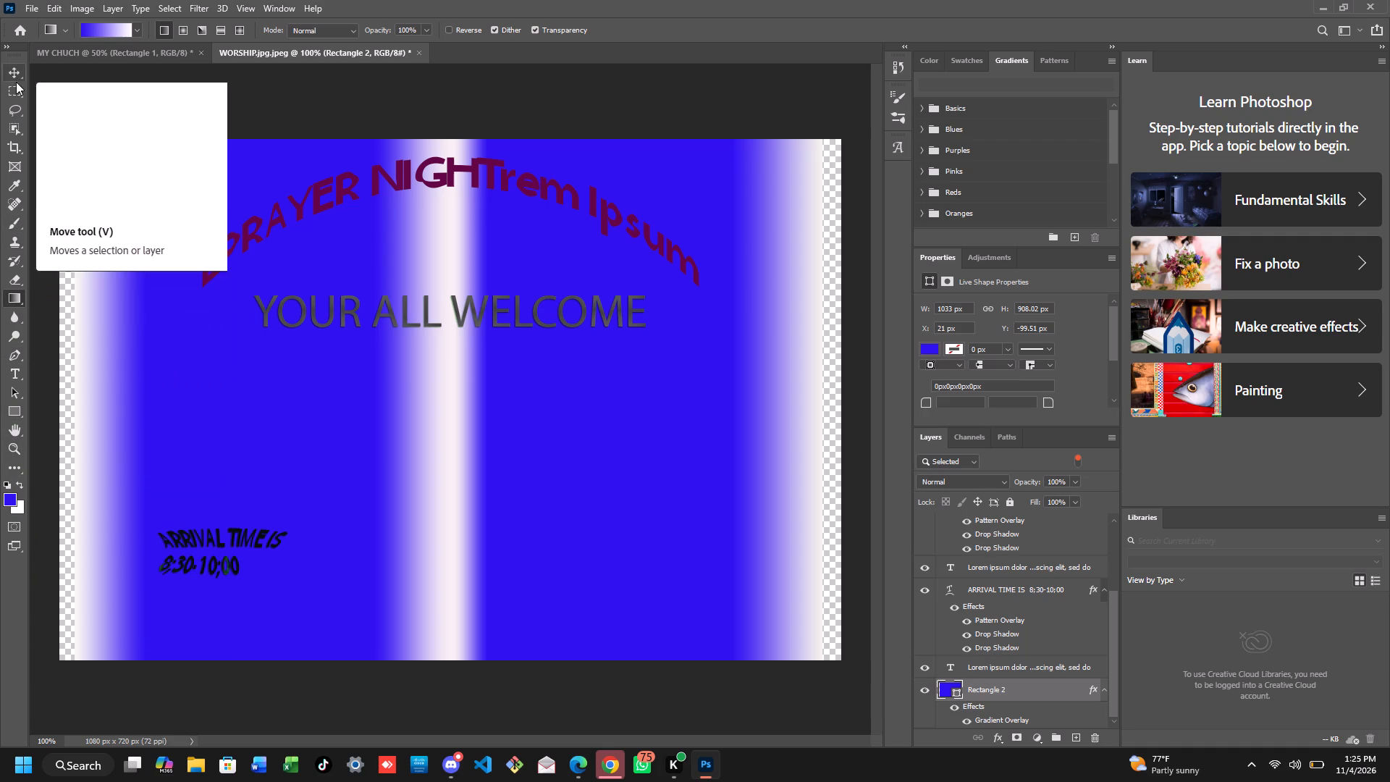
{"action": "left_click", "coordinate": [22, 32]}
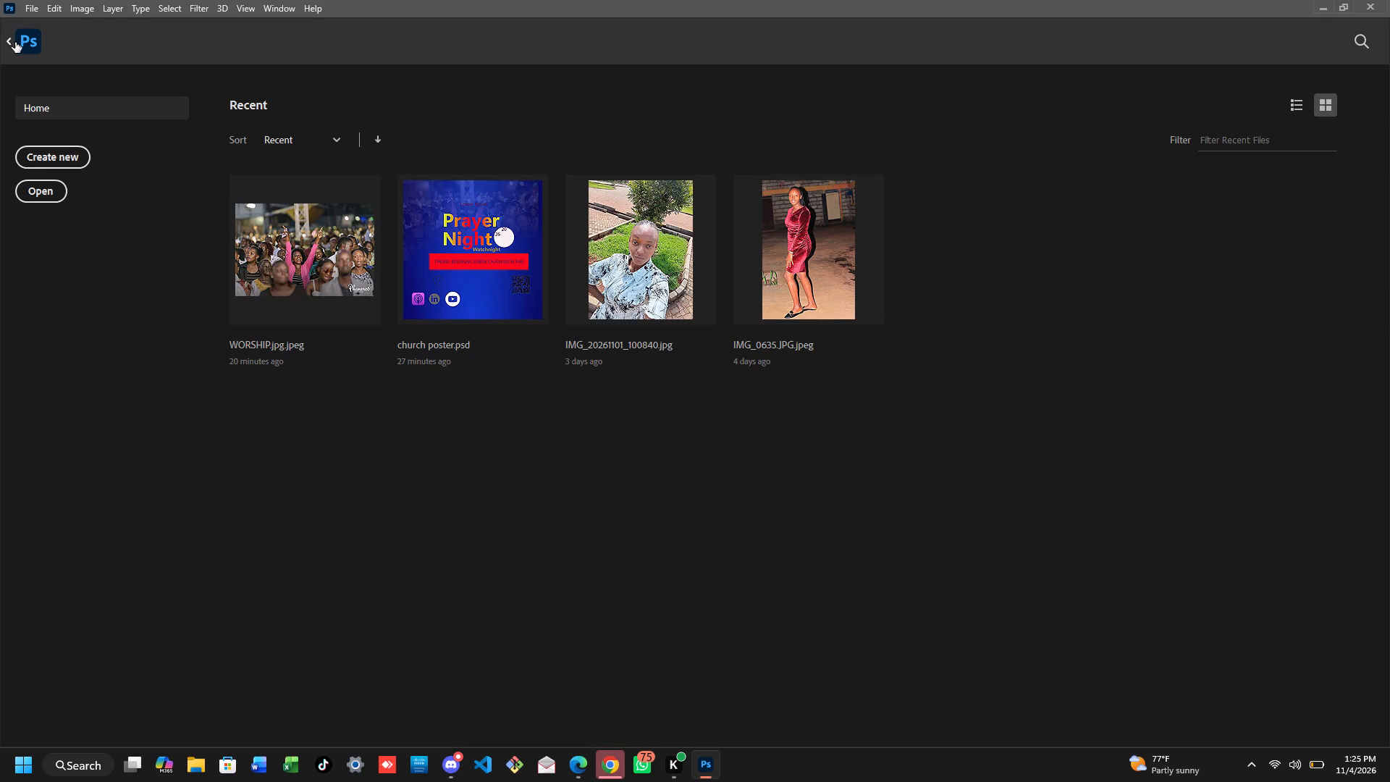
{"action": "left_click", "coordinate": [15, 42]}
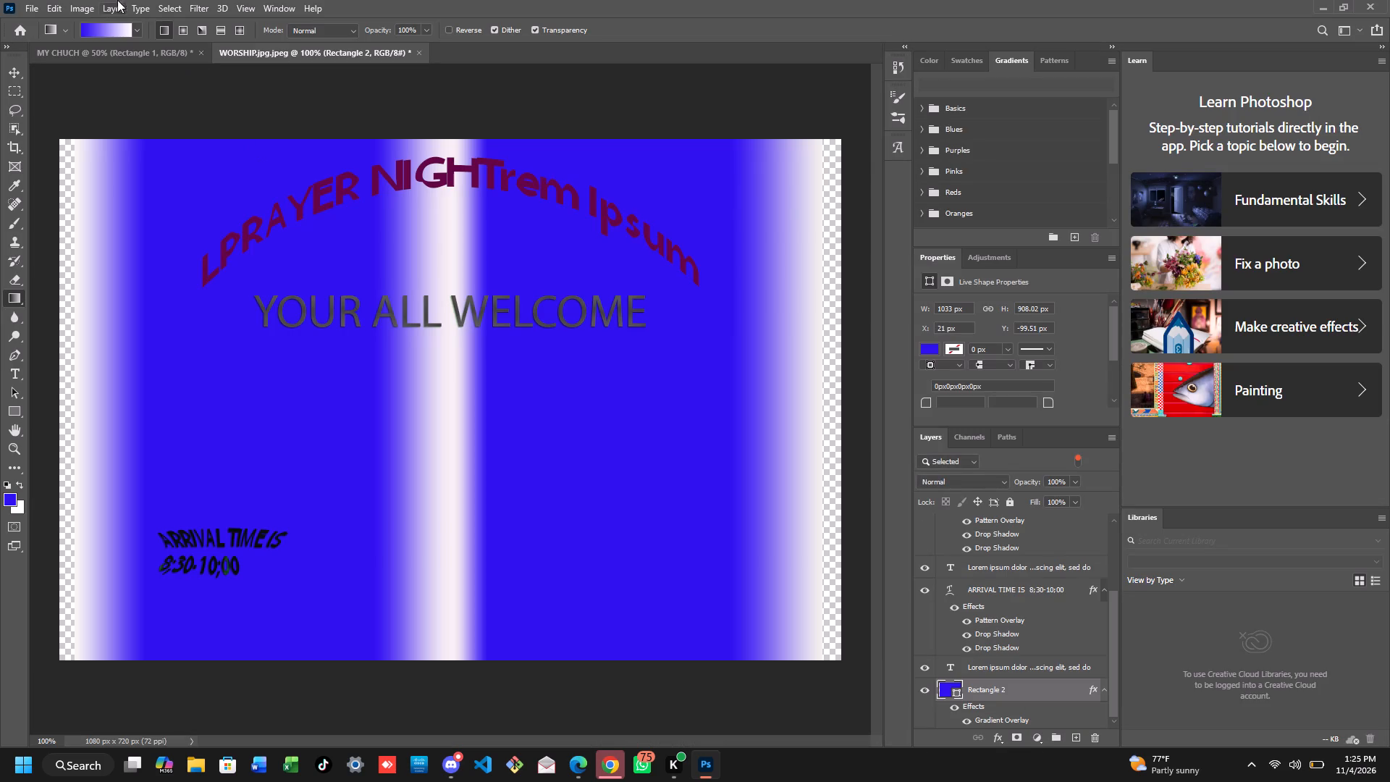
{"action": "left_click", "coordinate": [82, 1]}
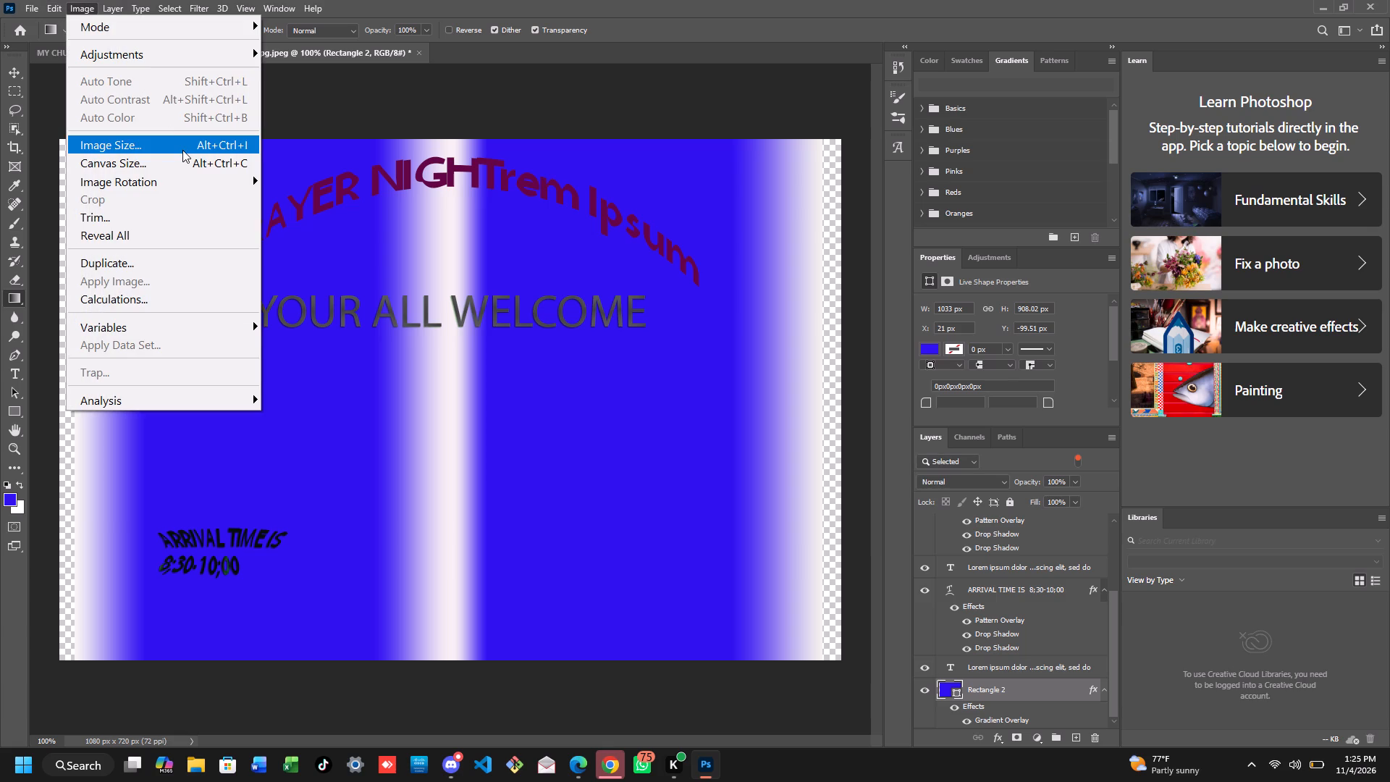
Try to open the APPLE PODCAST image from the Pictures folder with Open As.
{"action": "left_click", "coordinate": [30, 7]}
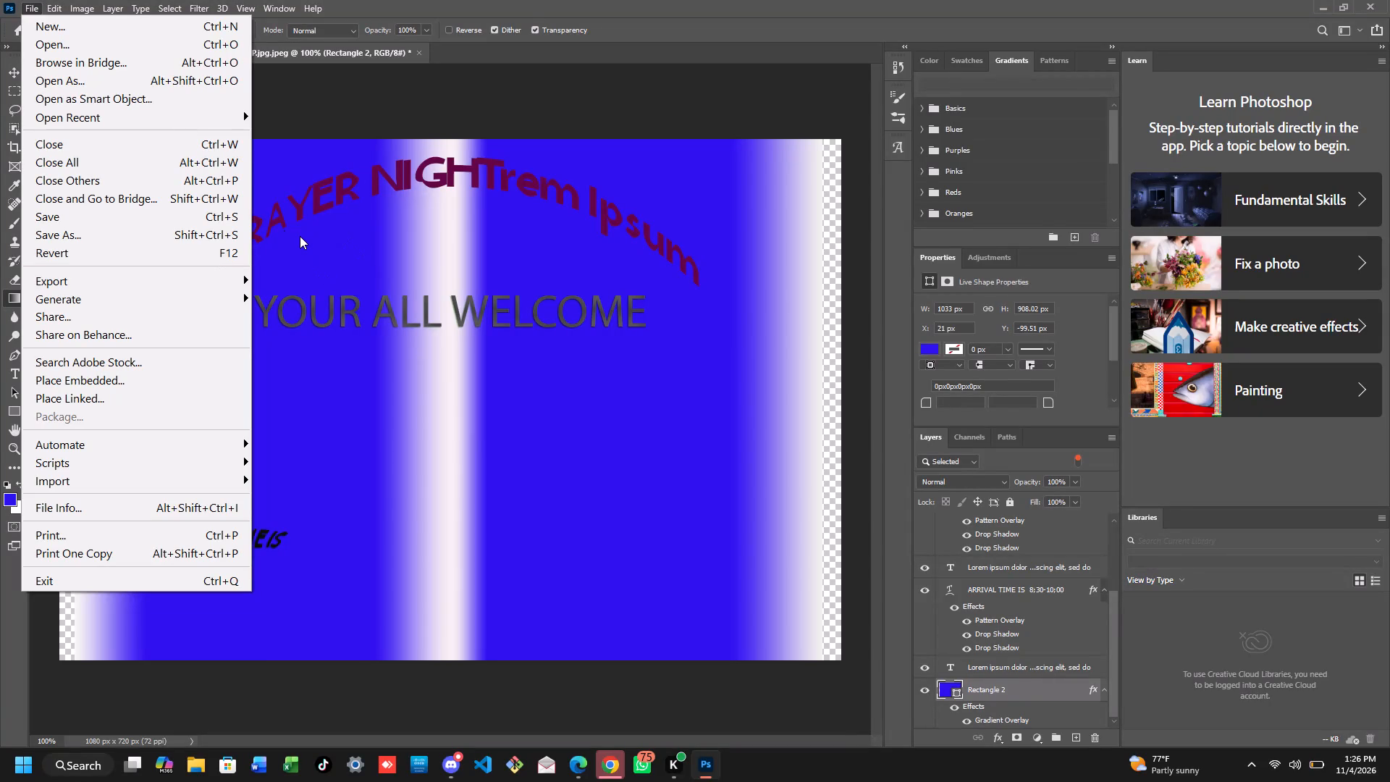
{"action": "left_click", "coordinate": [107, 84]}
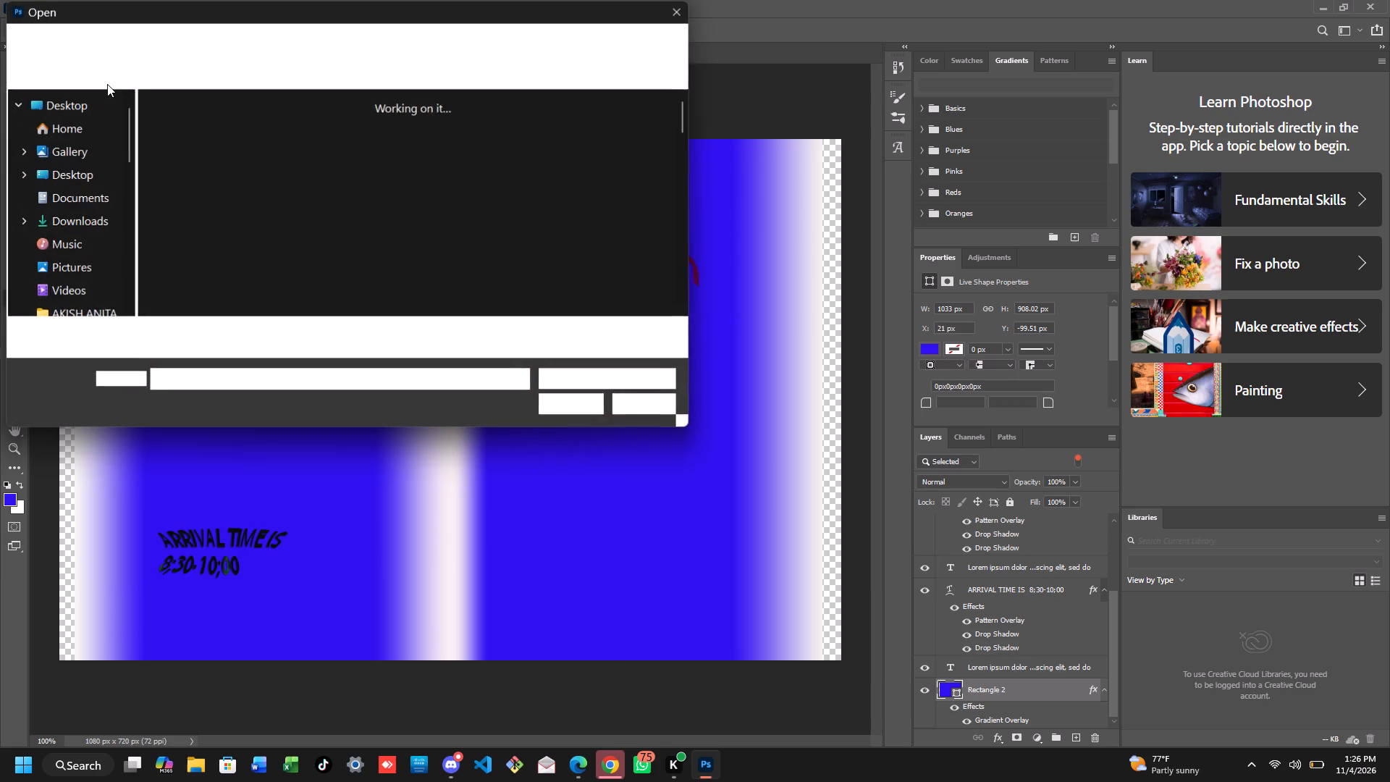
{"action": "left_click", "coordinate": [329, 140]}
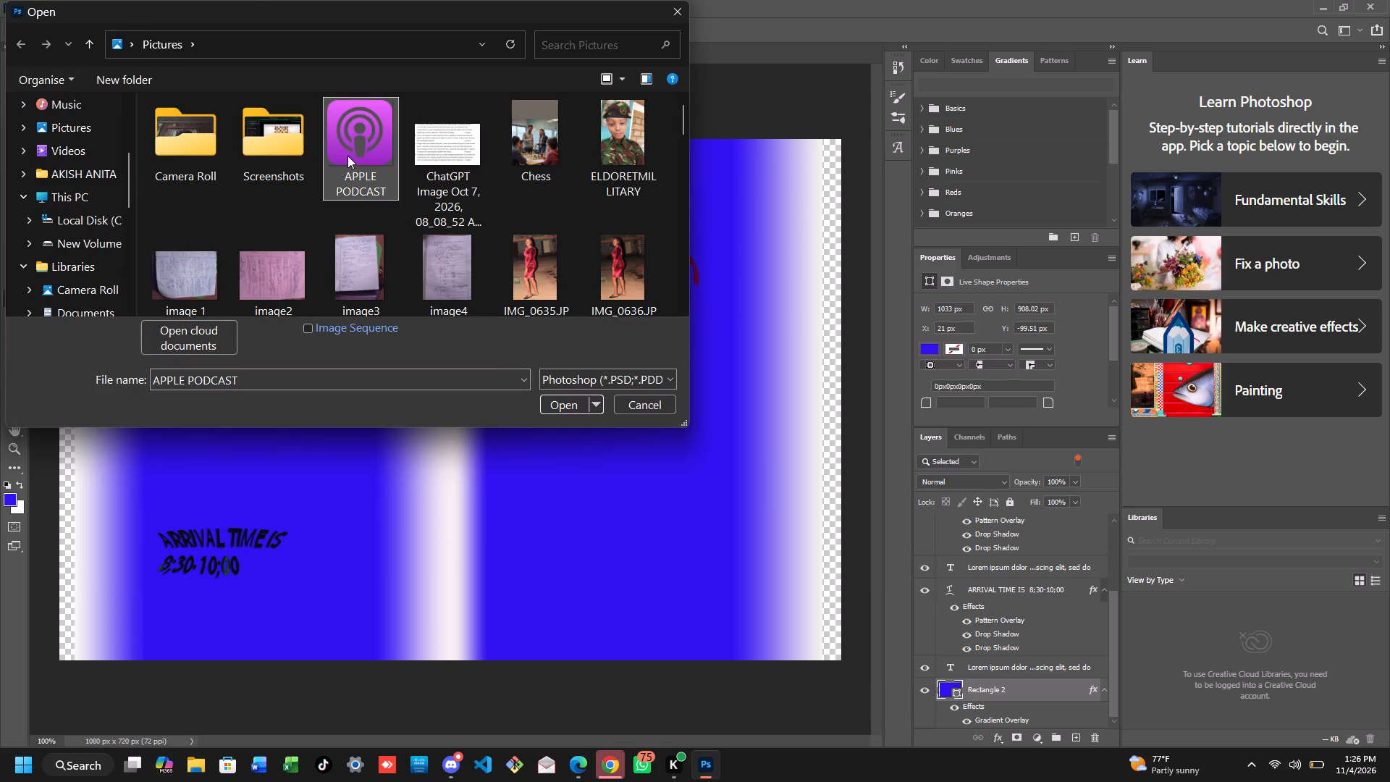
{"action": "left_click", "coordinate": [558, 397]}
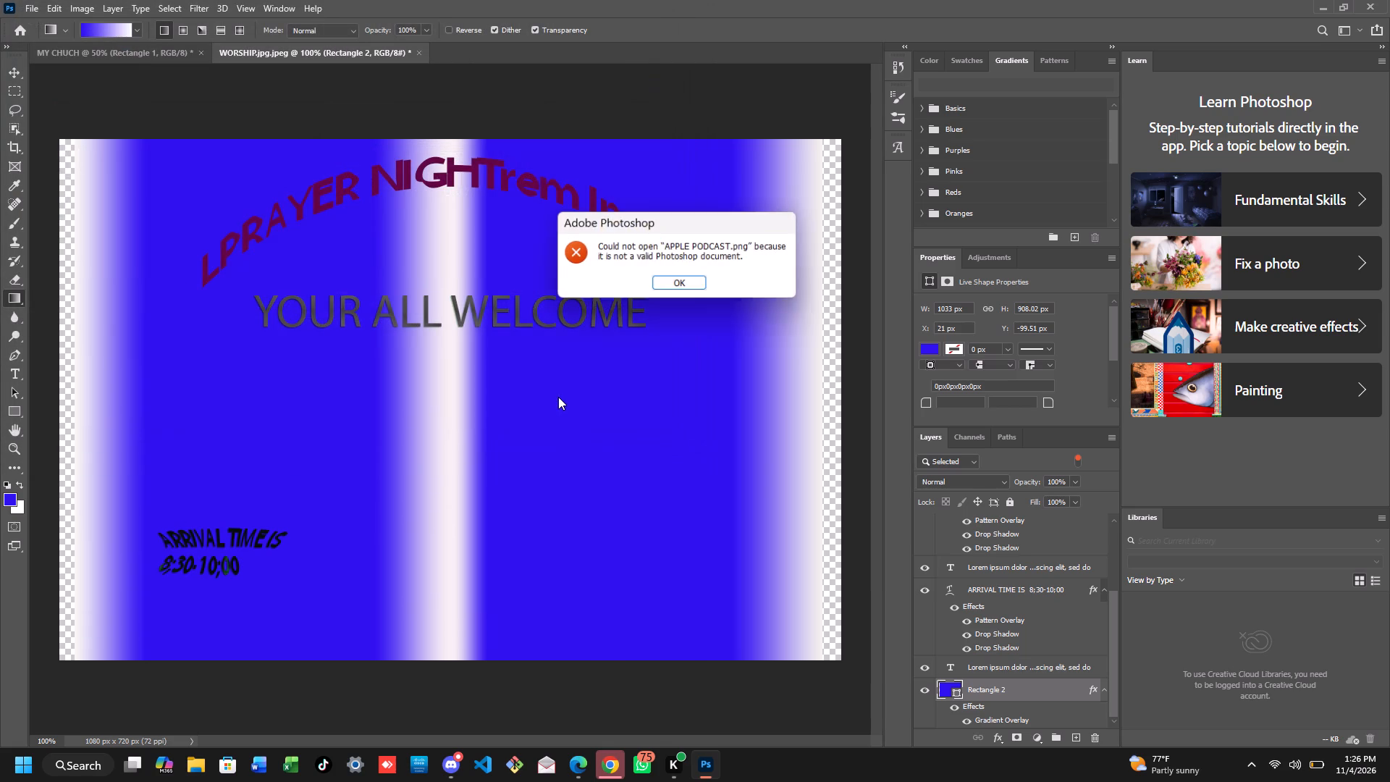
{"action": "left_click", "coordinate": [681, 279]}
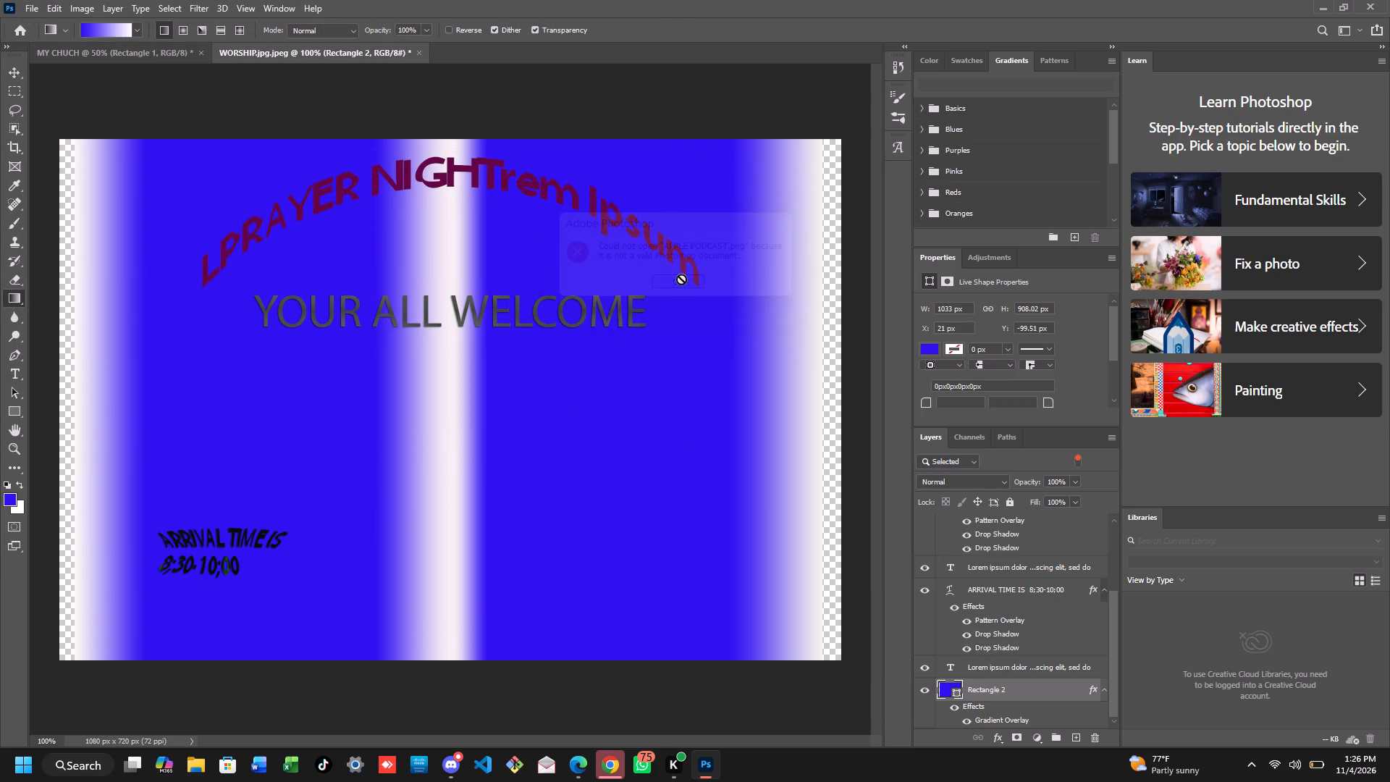
Place the APPLE PODCAST image from the Pictures folder into the design as an embedded object.
{"action": "left_click", "coordinate": [30, 6]}
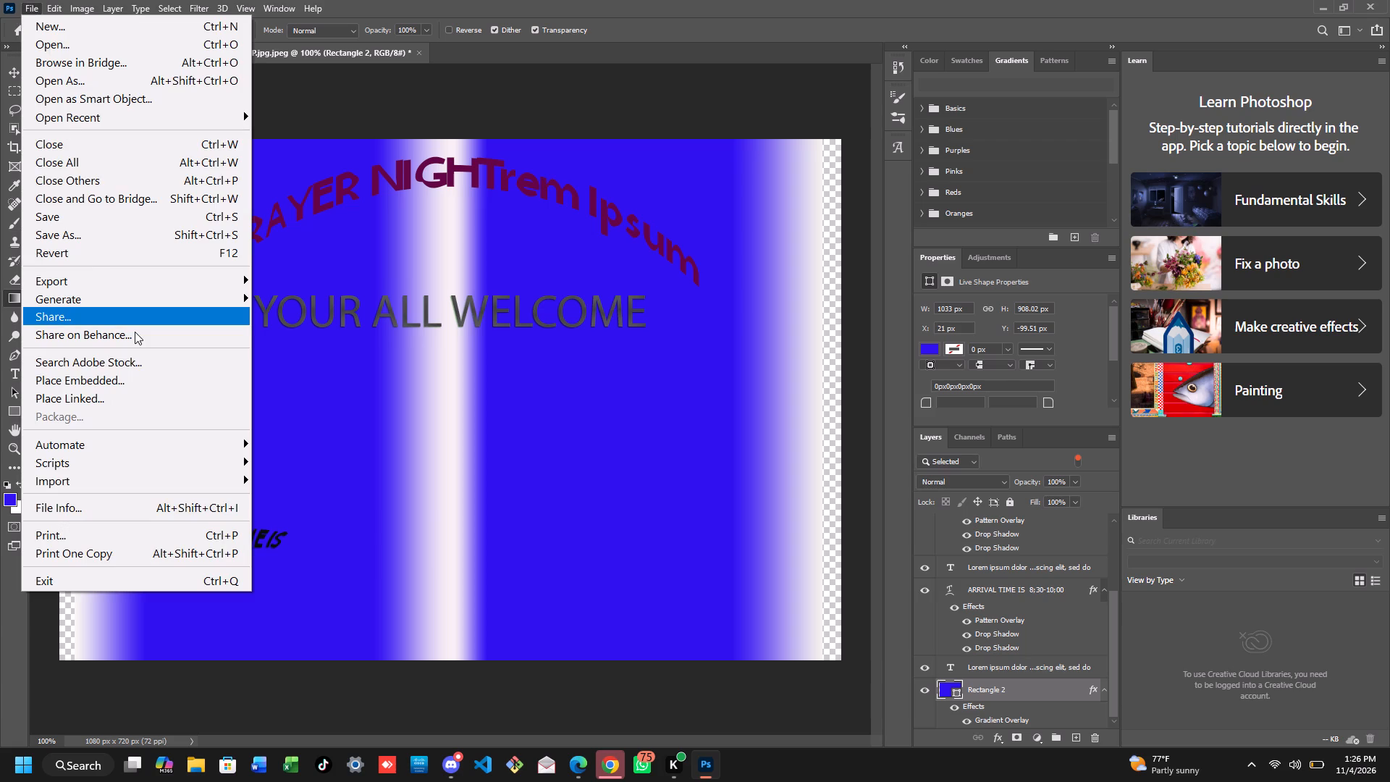
{"action": "left_click", "coordinate": [132, 376]}
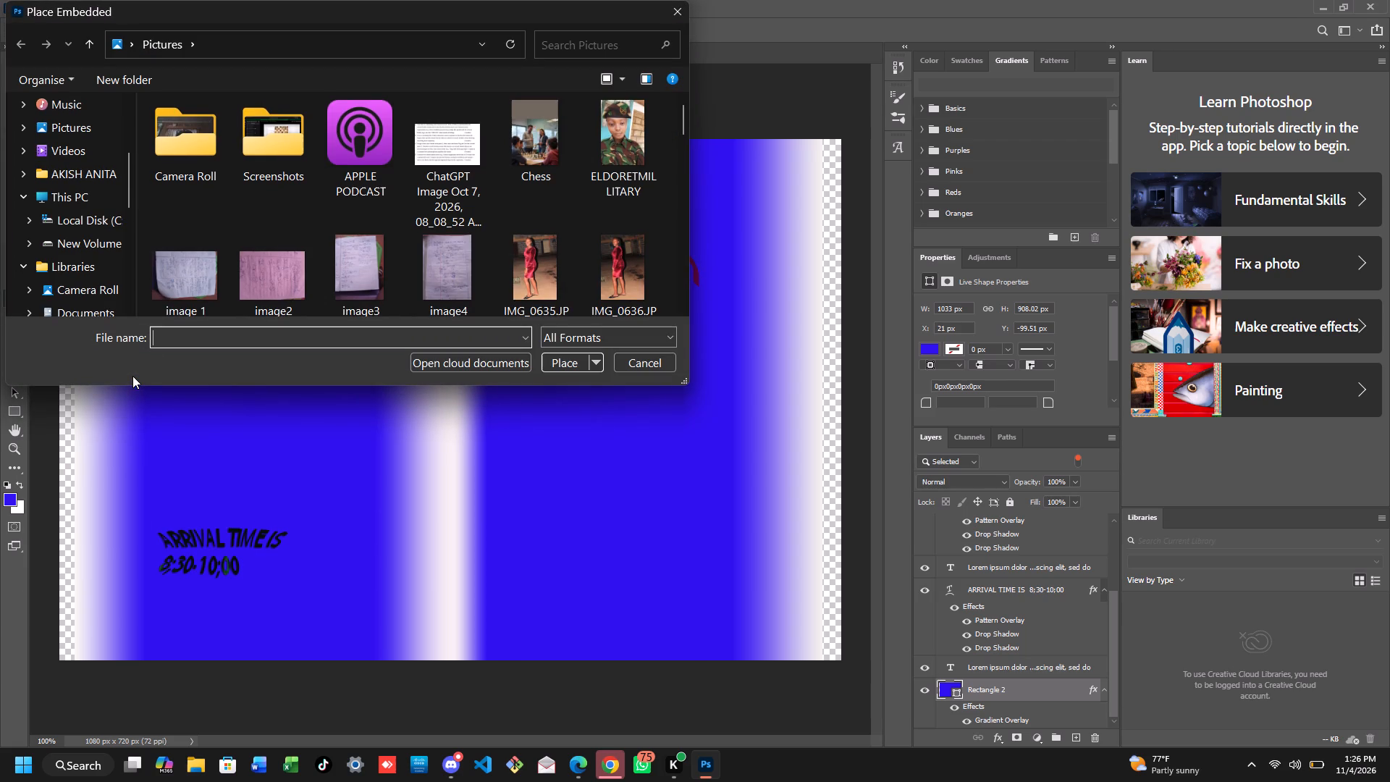
{"action": "left_click", "coordinate": [325, 152]}
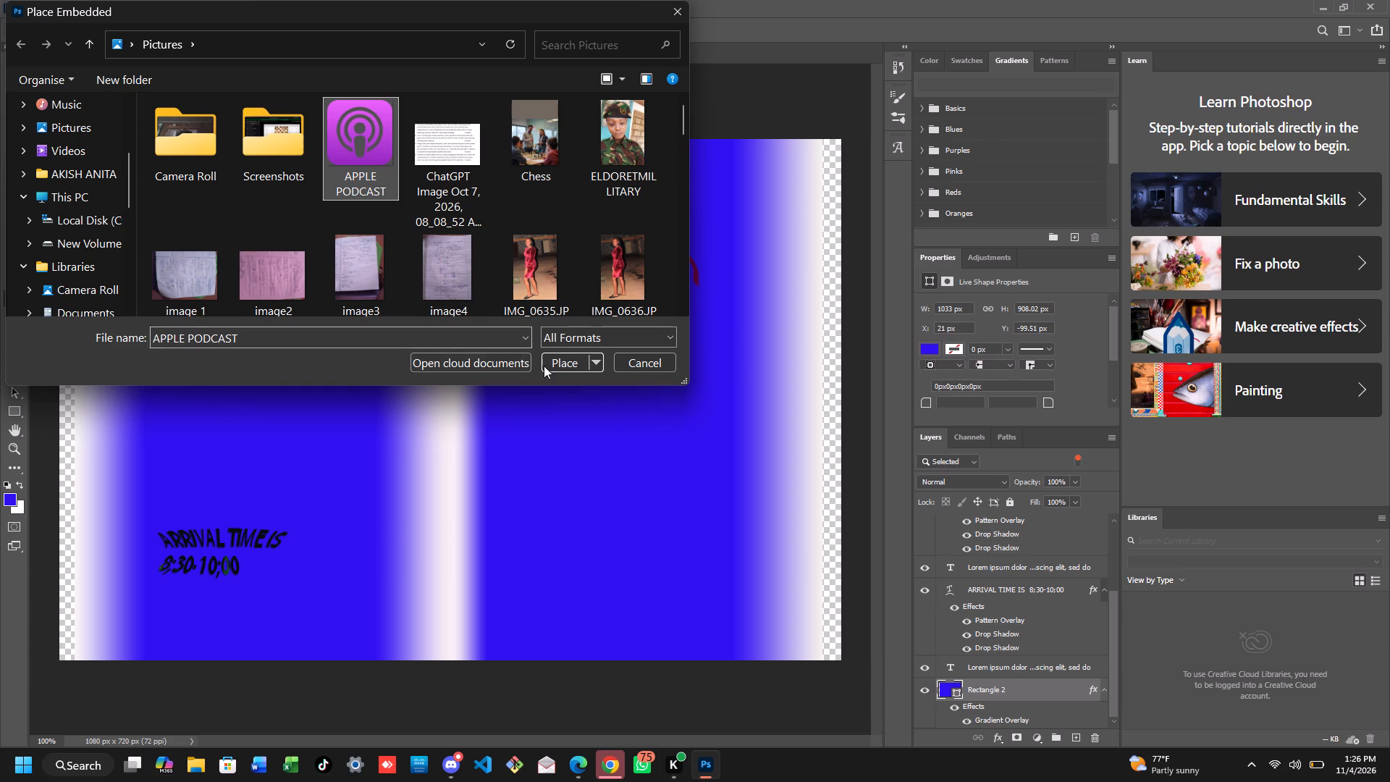
{"action": "left_click", "coordinate": [553, 360]}
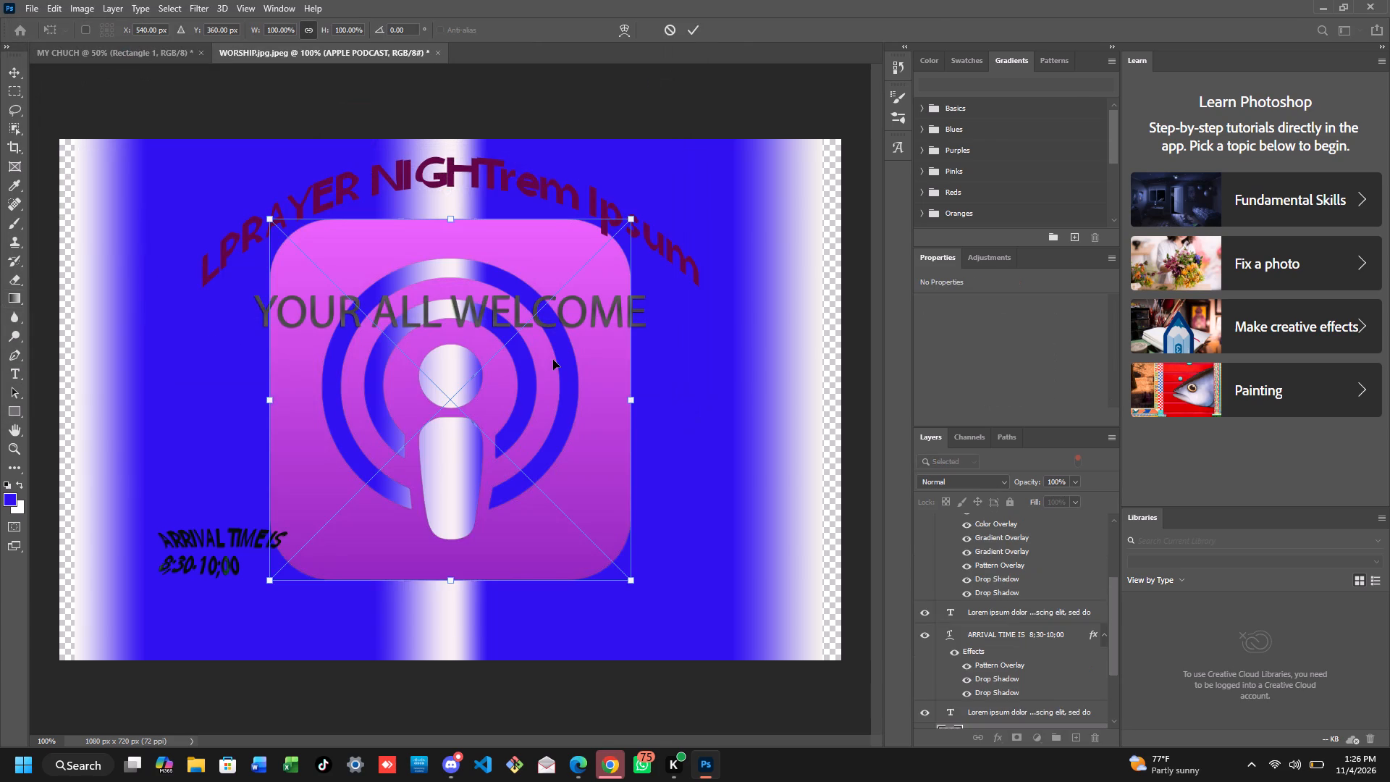
Scale the podcast icon down to about 12.9% (64 px wide) and place it near the design's lower-right corner, at about X 881, Y 577 px.
{"action": "scroll", "coordinate": [522, 355], "scroll_direction": "left", "scroll_amount": 1}
{"action": "left_click_drag", "start_coordinate": [269, 219], "coordinate": [450, 427]}
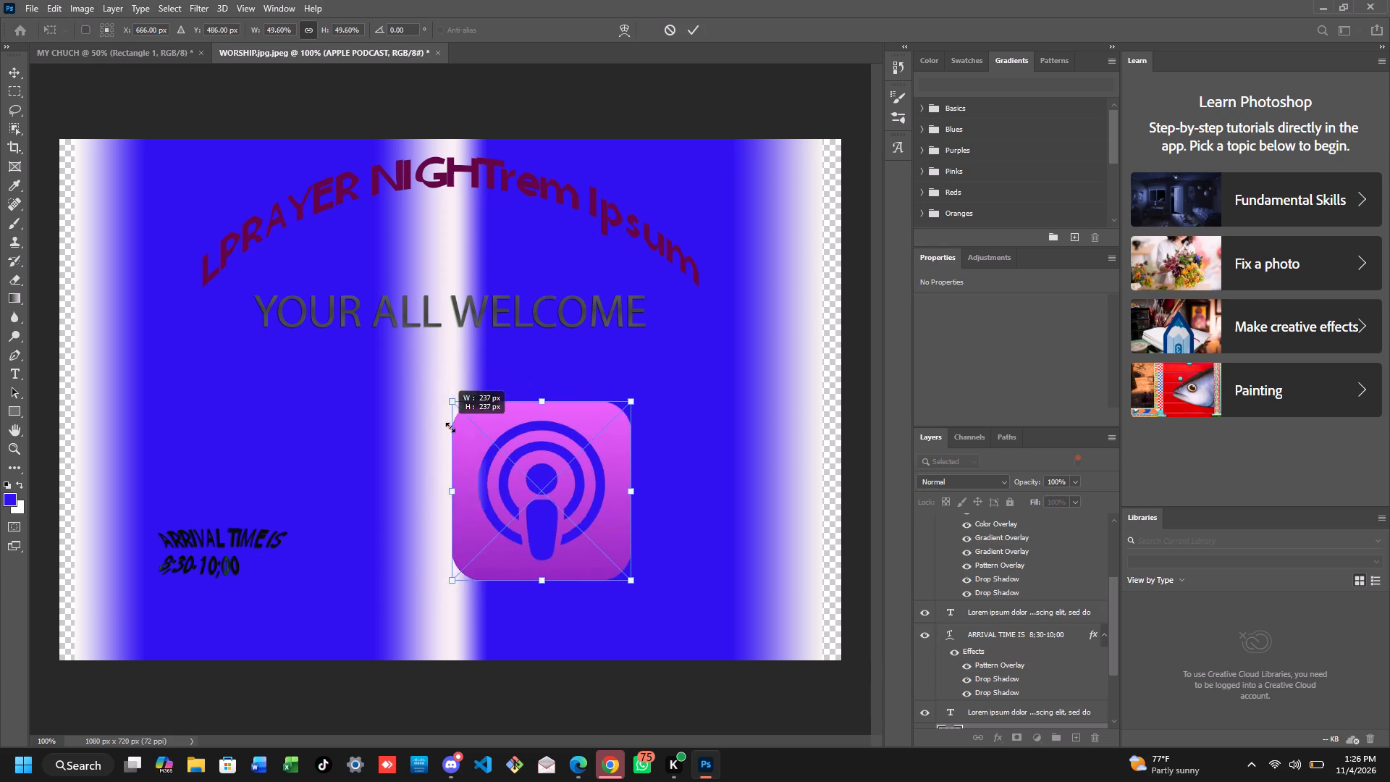
{"action": "left_click_drag", "start_coordinate": [450, 427], "coordinate": [538, 493]}
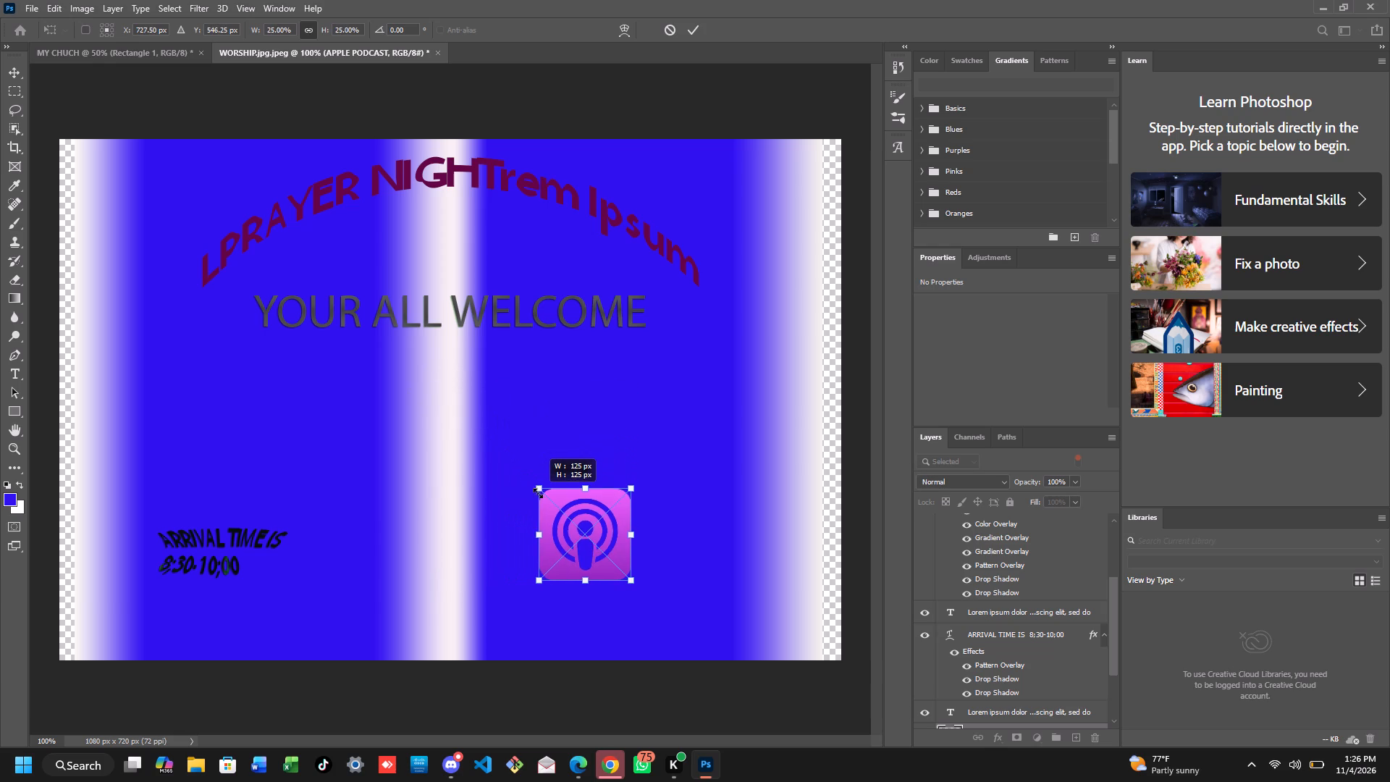
{"action": "left_click_drag", "start_coordinate": [538, 493], "coordinate": [559, 516]}
{"action": "left_click_drag", "start_coordinate": [584, 535], "coordinate": [641, 545]}
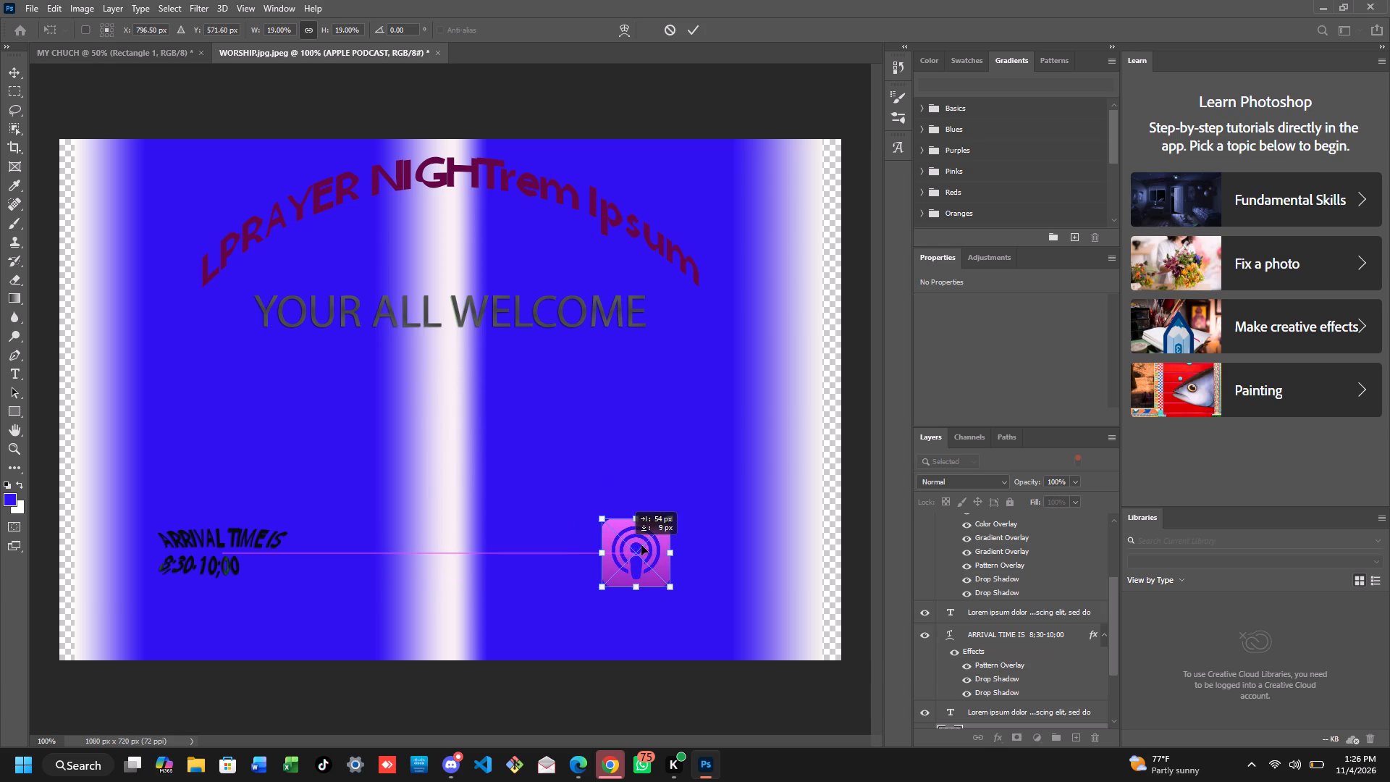
{"action": "left_click_drag", "start_coordinate": [641, 545], "coordinate": [696, 558]}
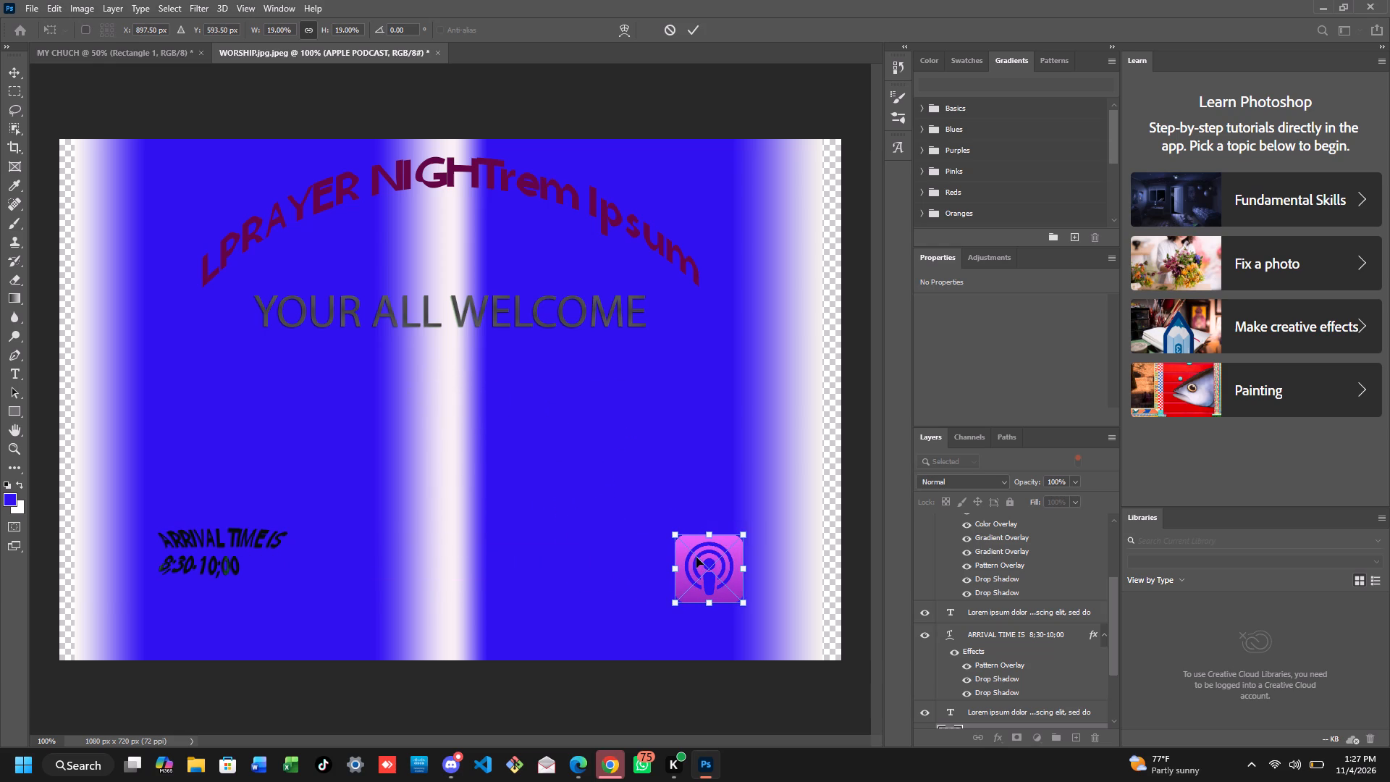
{"action": "left_click_drag", "start_coordinate": [671, 531], "coordinate": [693, 547]}
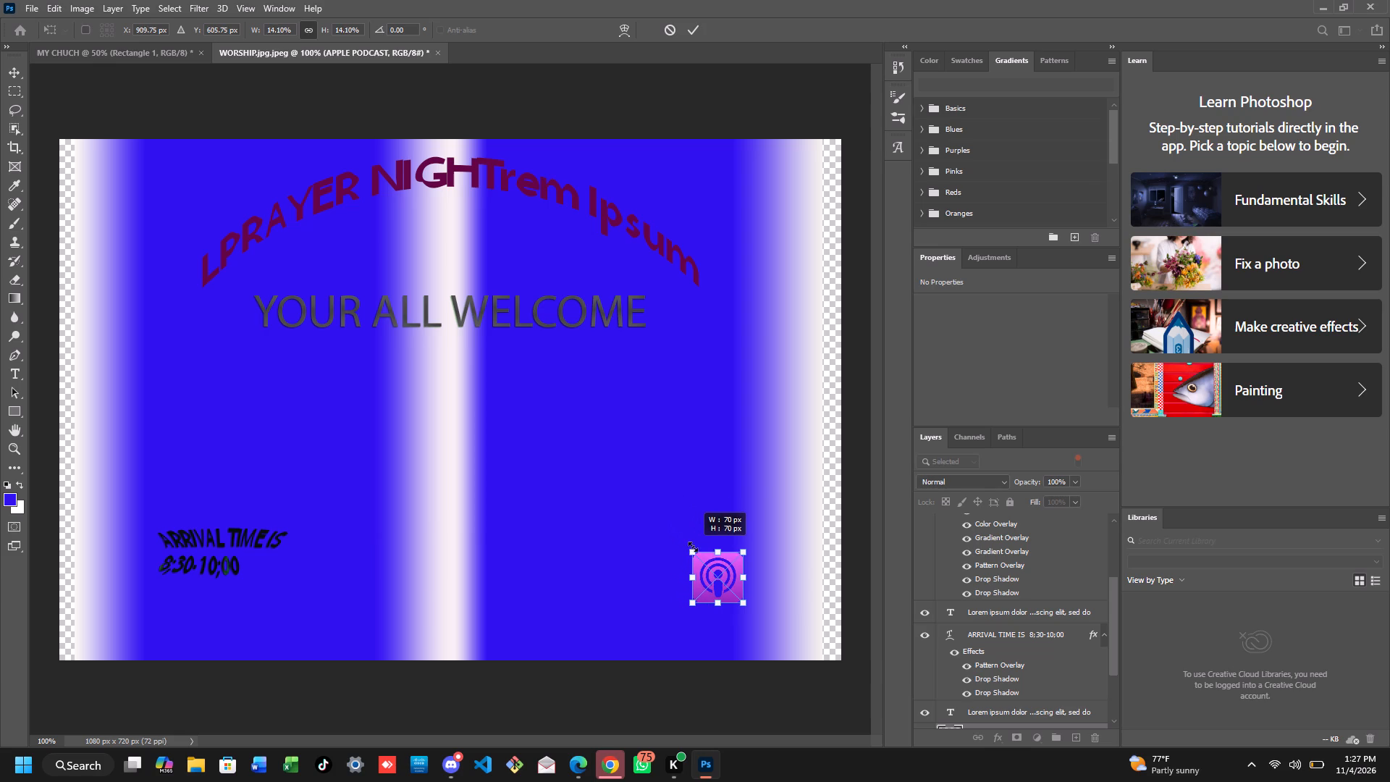
{"action": "left_click_drag", "start_coordinate": [693, 547], "coordinate": [694, 547]}
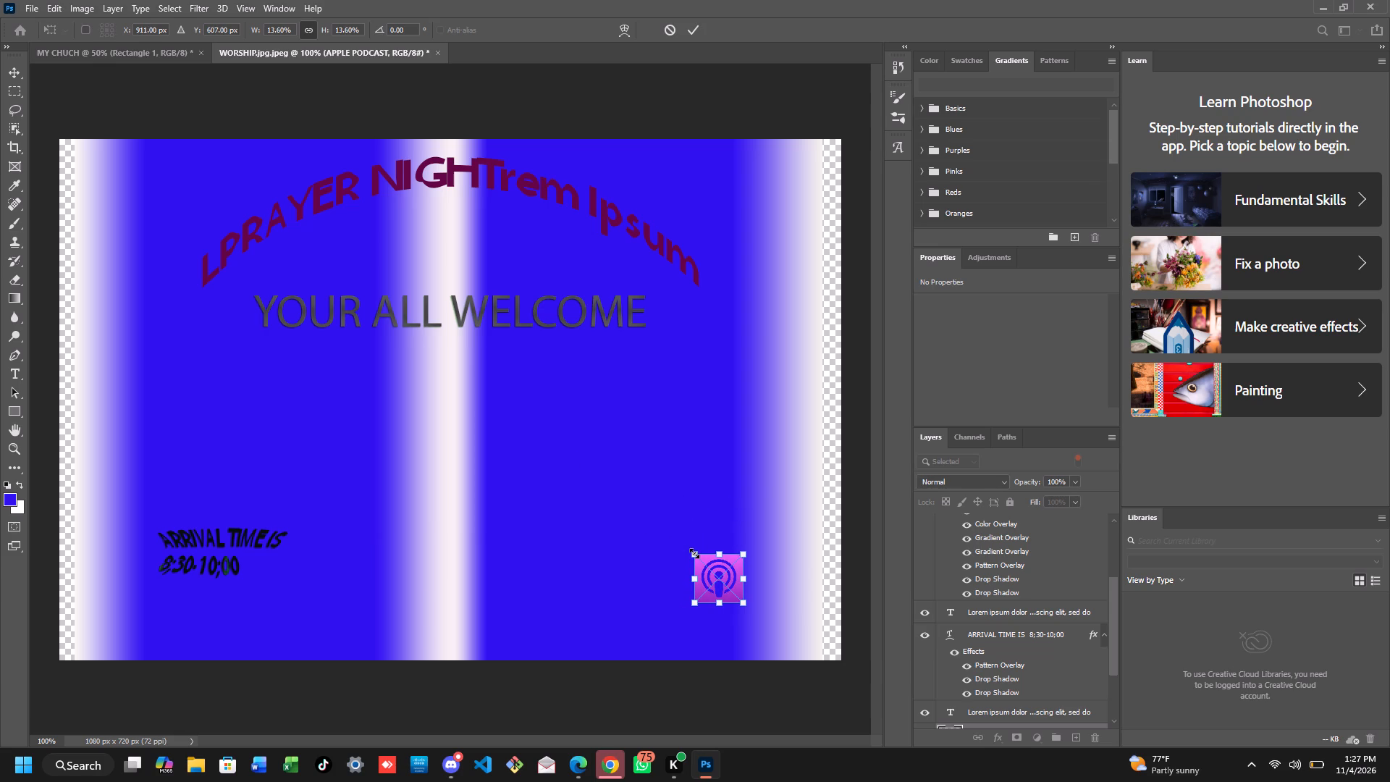
{"action": "left_click", "coordinate": [695, 553]}
{"action": "left_click", "coordinate": [36, 3]}
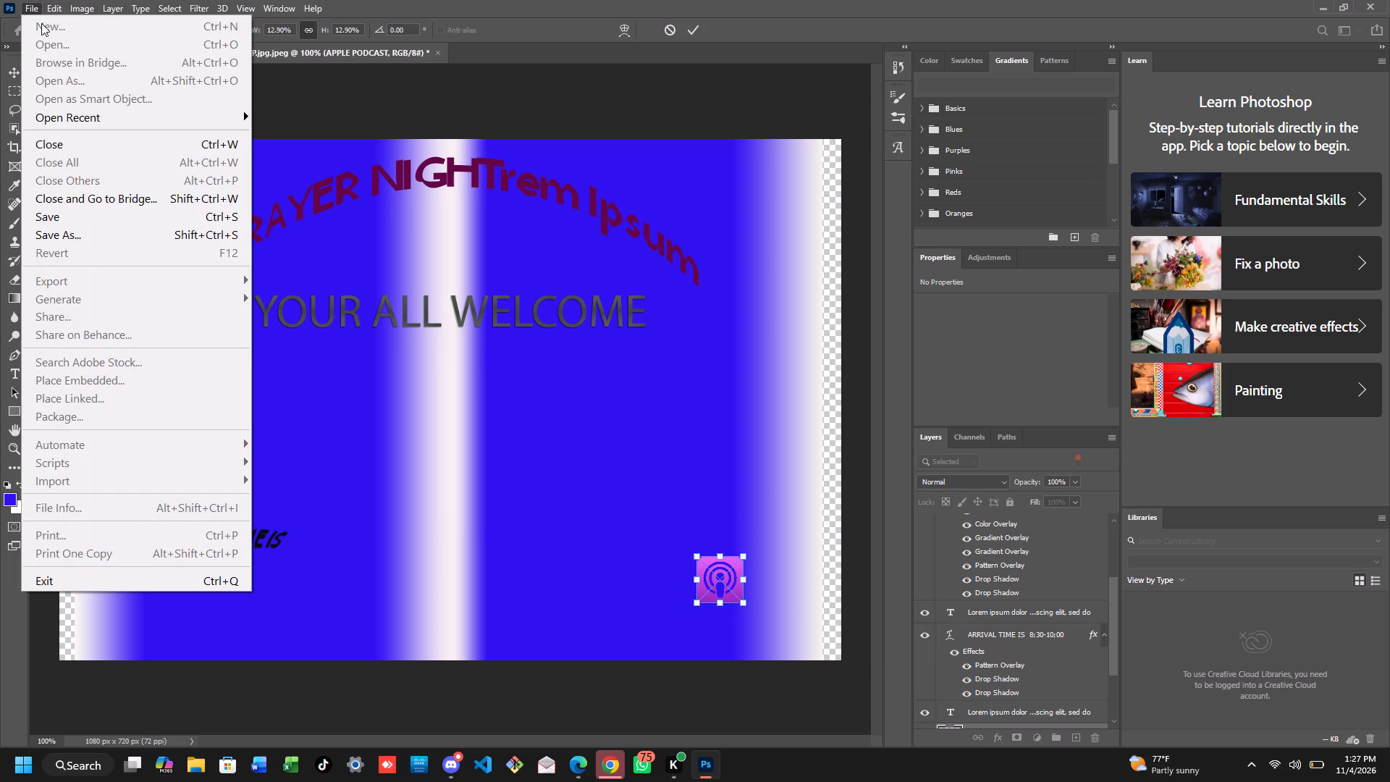
{"action": "left_click", "coordinate": [432, 415]}
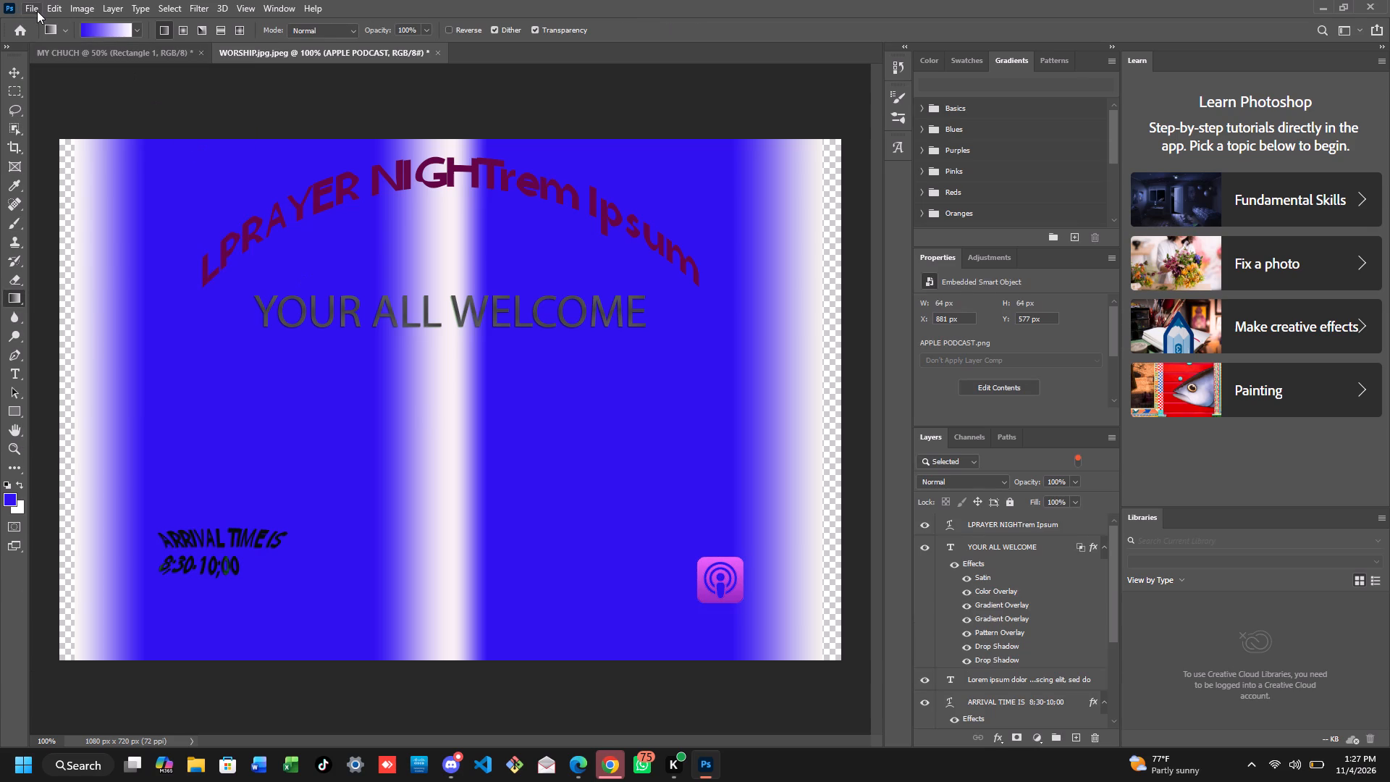
Place the YOUTUBE LOGO image from the Pictures folder into the design as an embedded object.
{"action": "left_click", "coordinate": [37, 11]}
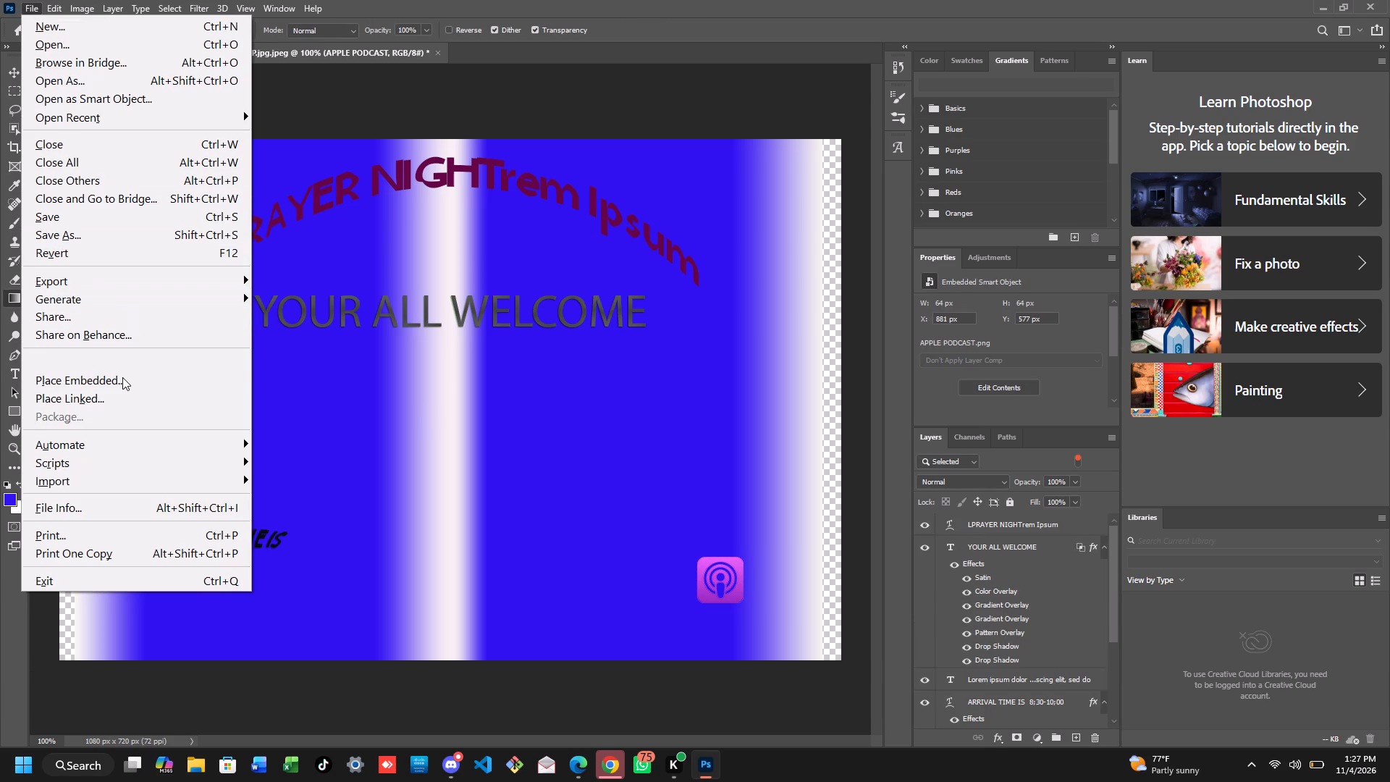
{"action": "left_click", "coordinate": [122, 377]}
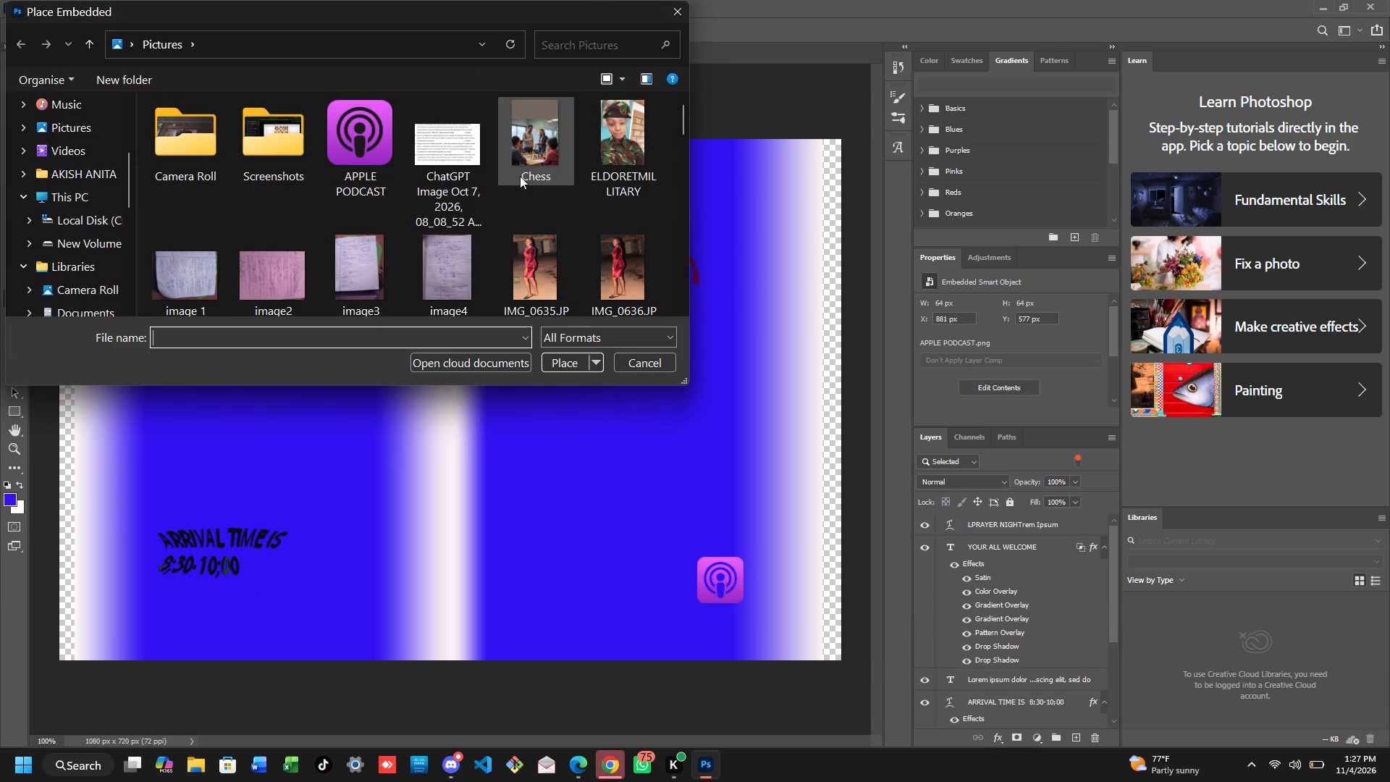
{"action": "left_click_drag", "start_coordinate": [684, 155], "coordinate": [686, 180]}
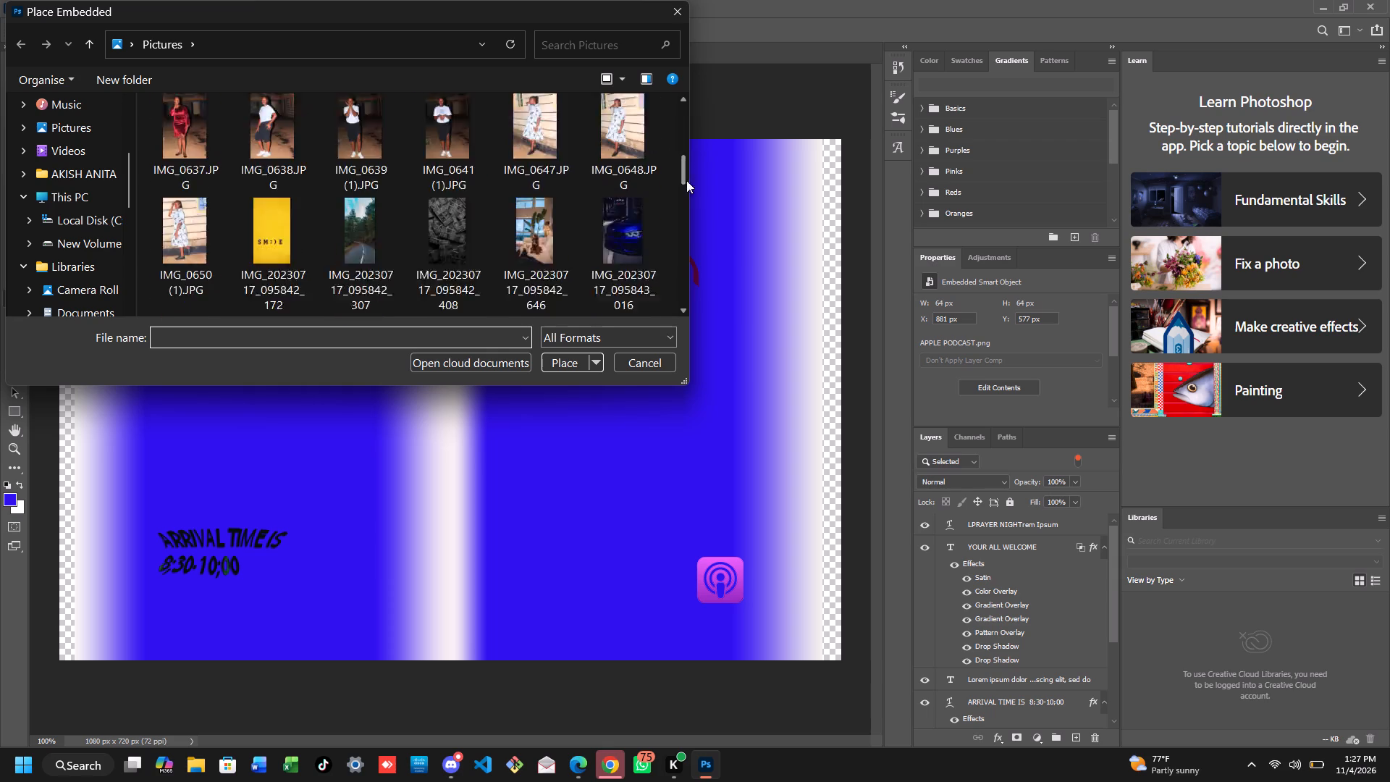
{"action": "left_click_drag", "start_coordinate": [686, 180], "coordinate": [694, 398]}
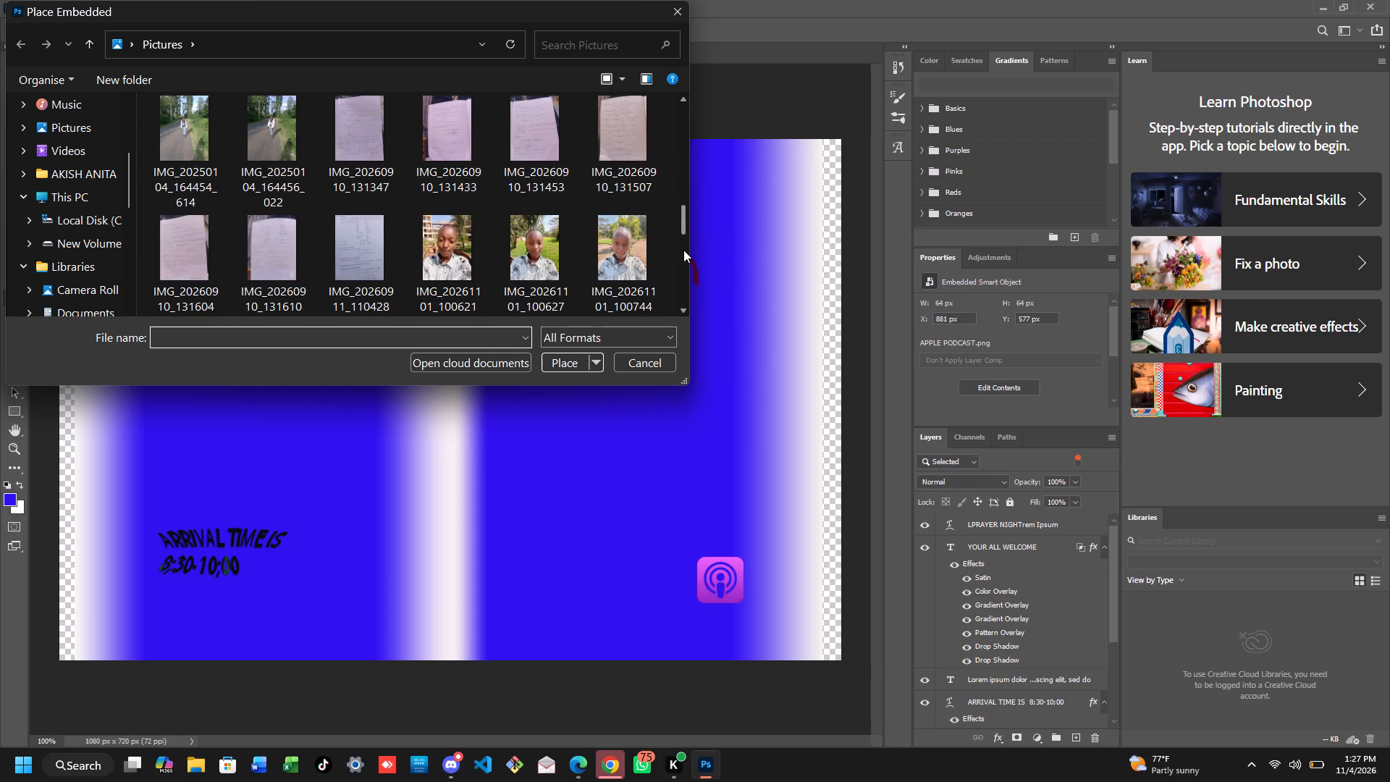
{"action": "left_click_drag", "start_coordinate": [683, 250], "coordinate": [699, 334]}
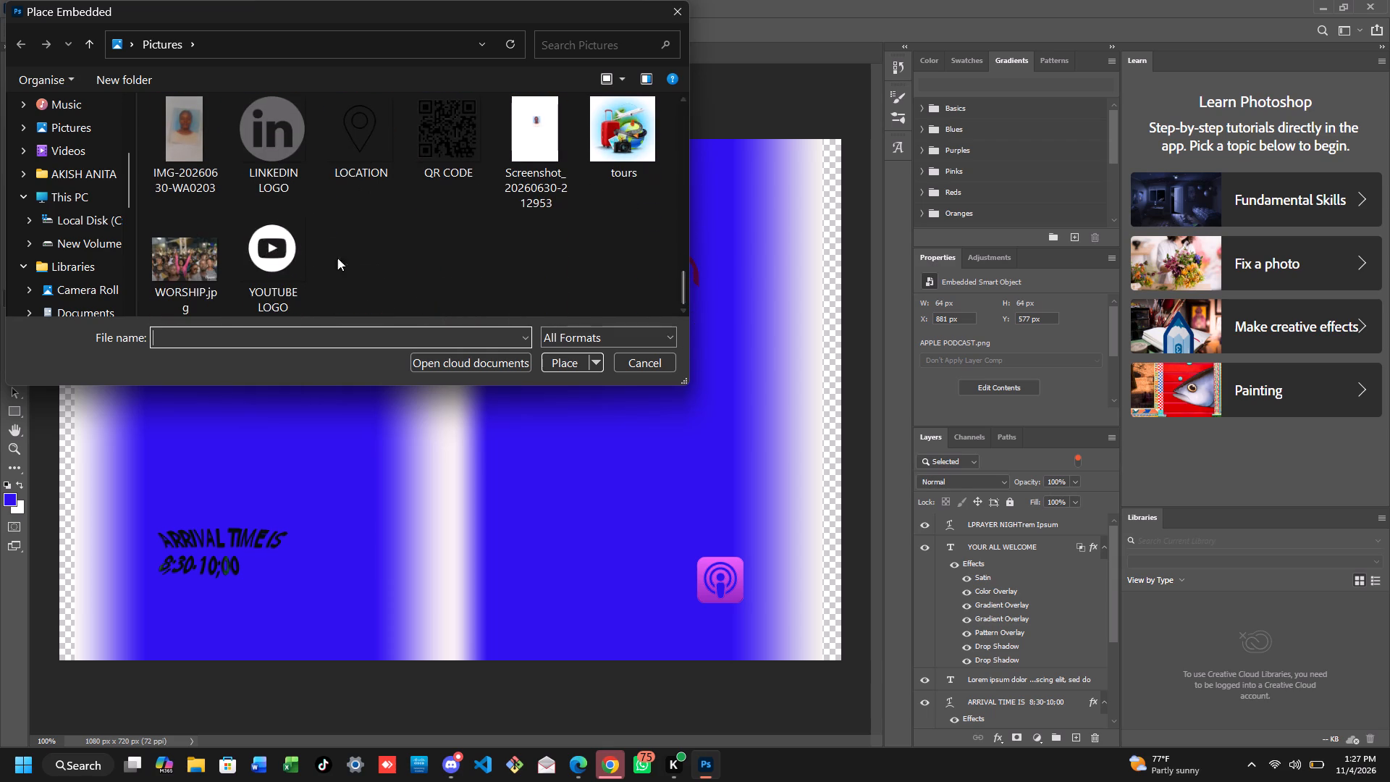
{"action": "left_click", "coordinate": [285, 248]}
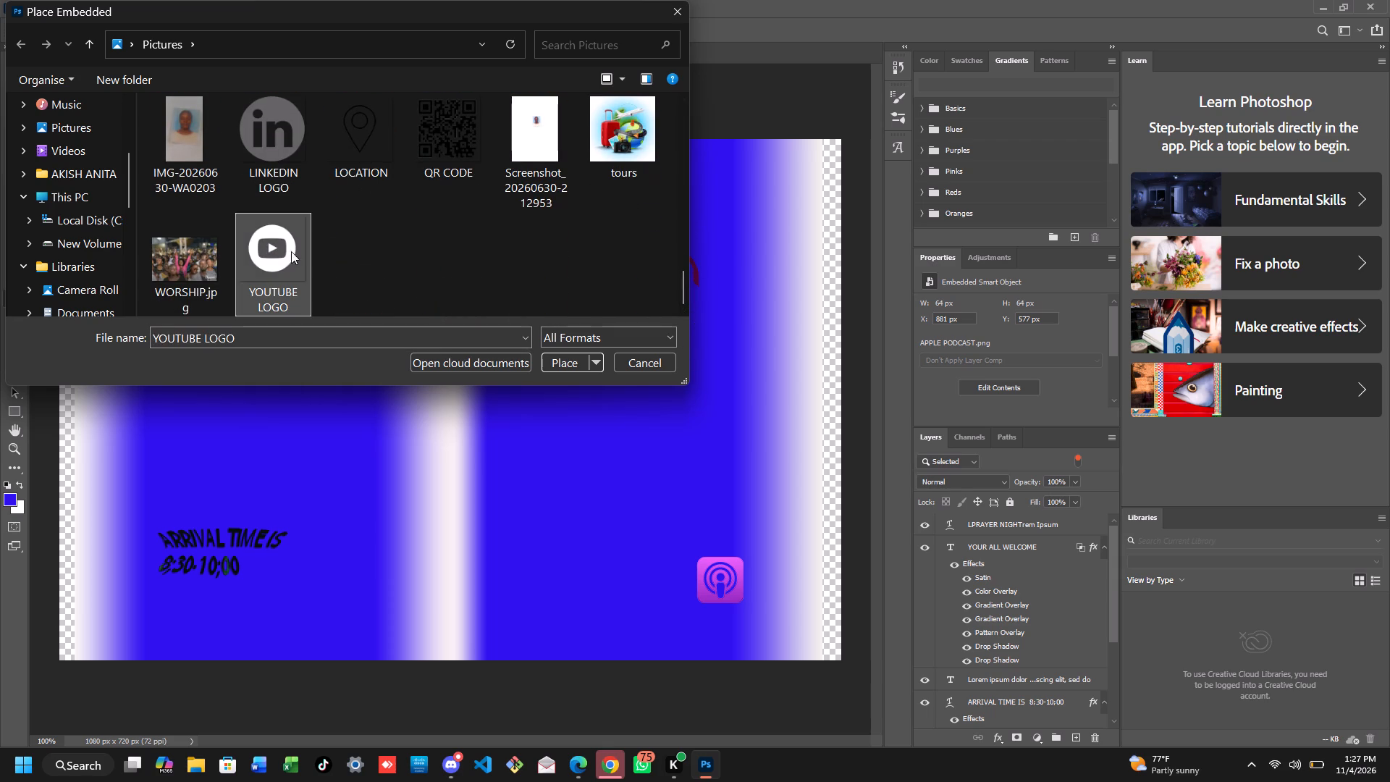
{"action": "left_click", "coordinate": [569, 357]}
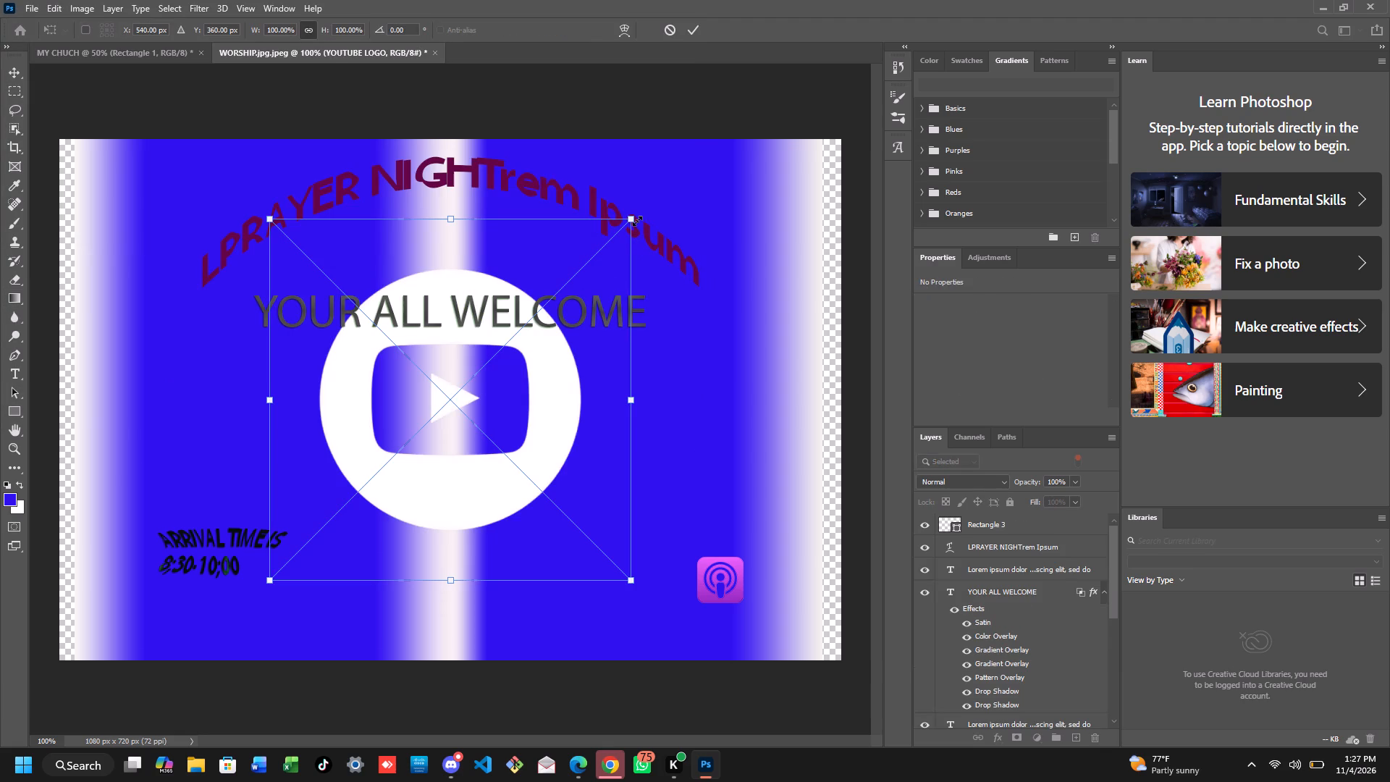
Scale the YouTube logo down to 13% and place it just left of the podcast icon, at about X 818, Y 586 px.
{"action": "left_click_drag", "start_coordinate": [631, 219], "coordinate": [550, 305]}
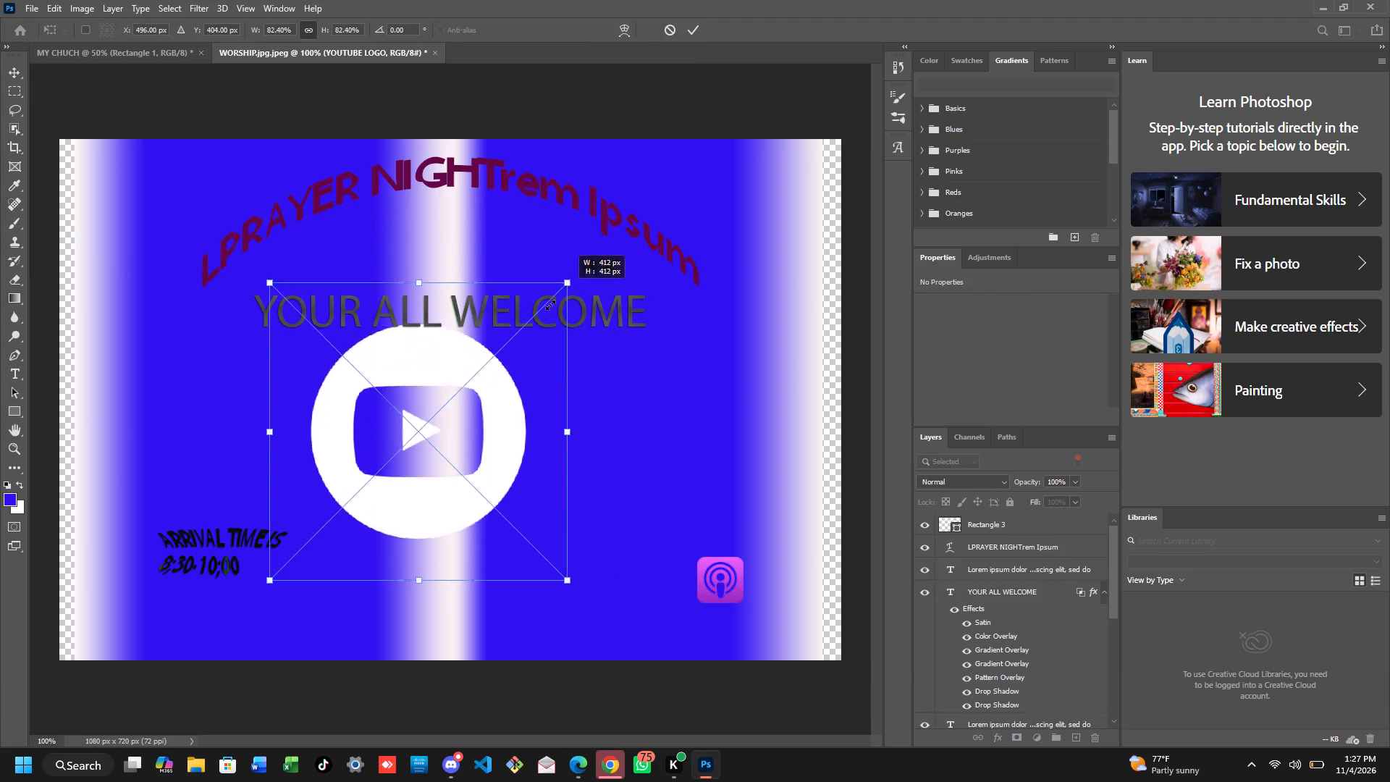
{"action": "left_click_drag", "start_coordinate": [550, 305], "coordinate": [335, 492]}
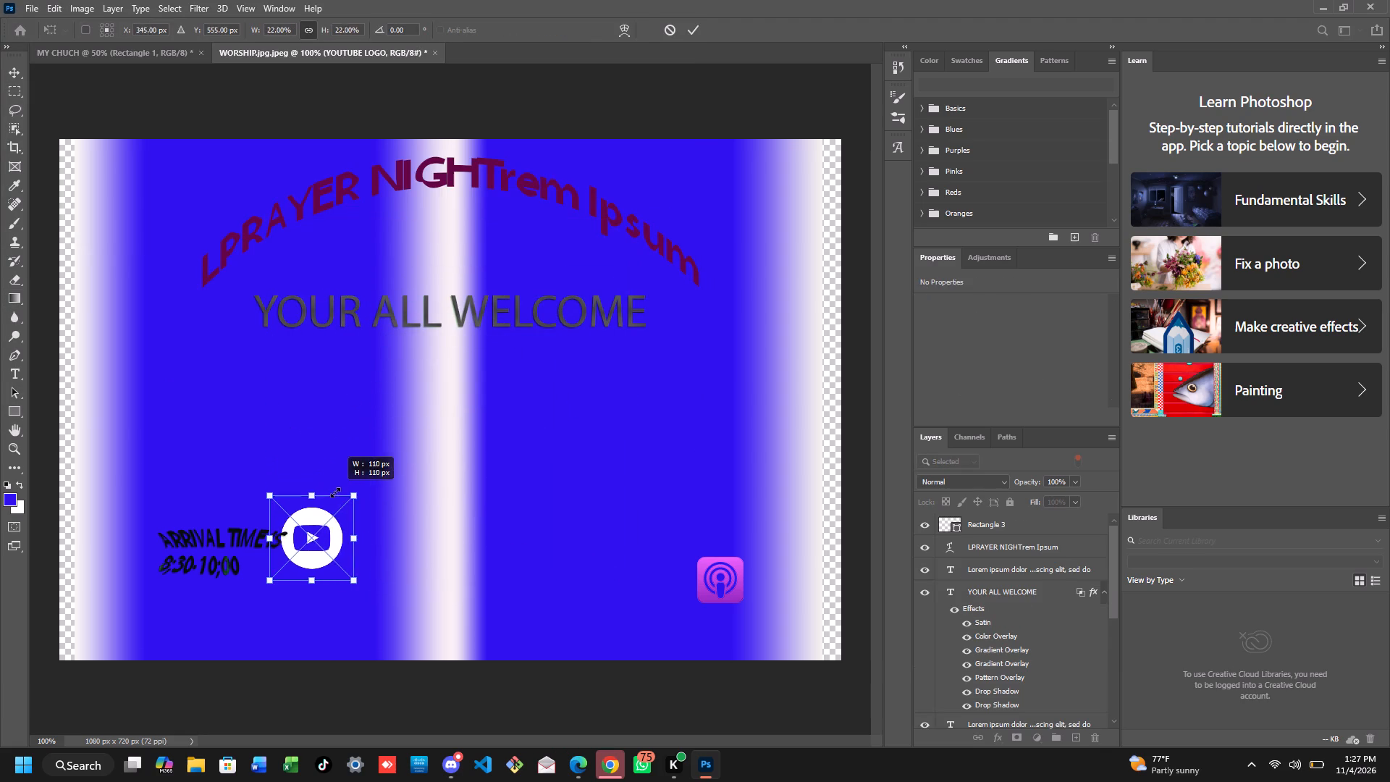
{"action": "left_click_drag", "start_coordinate": [335, 492], "coordinate": [321, 508]}
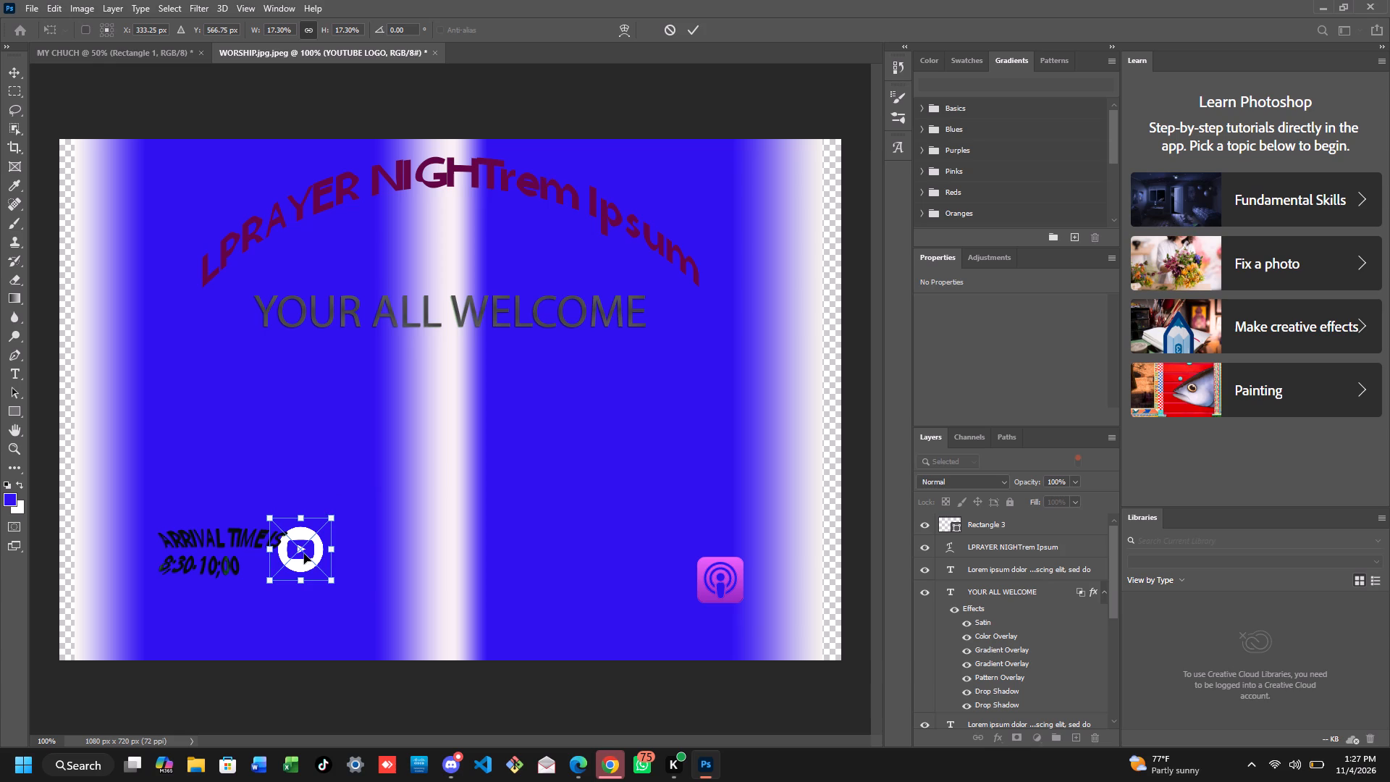
{"action": "left_click_drag", "start_coordinate": [304, 554], "coordinate": [628, 581]}
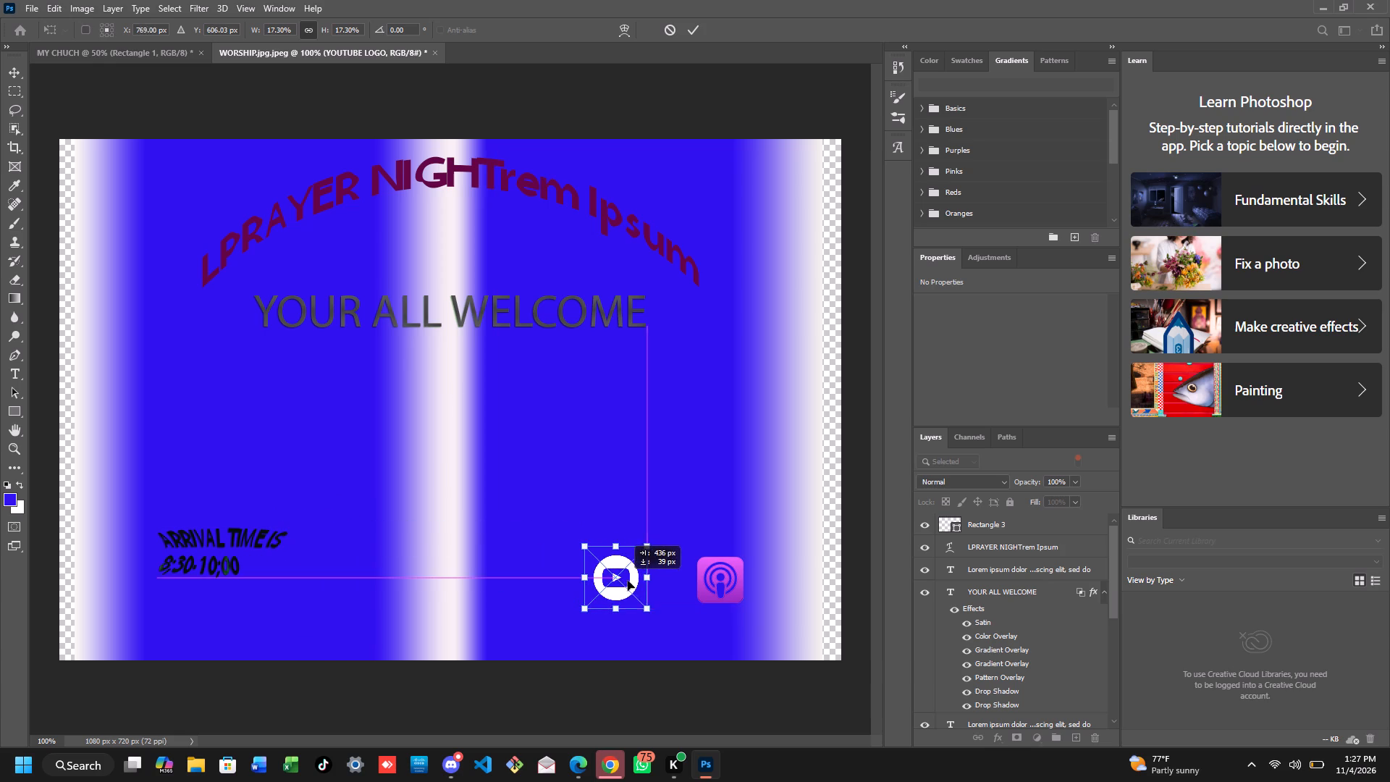
{"action": "left_click_drag", "start_coordinate": [628, 581], "coordinate": [638, 585]}
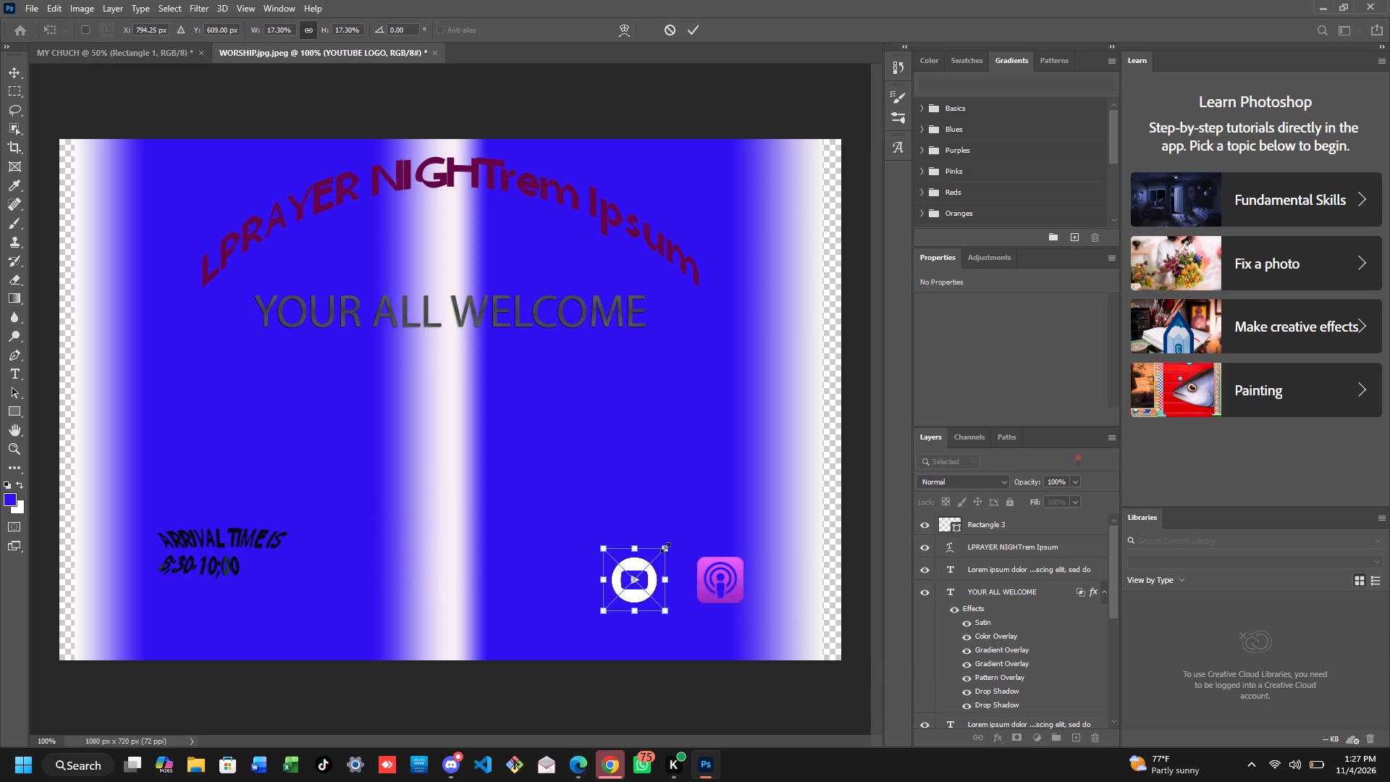
{"action": "left_click_drag", "start_coordinate": [665, 547], "coordinate": [657, 559]}
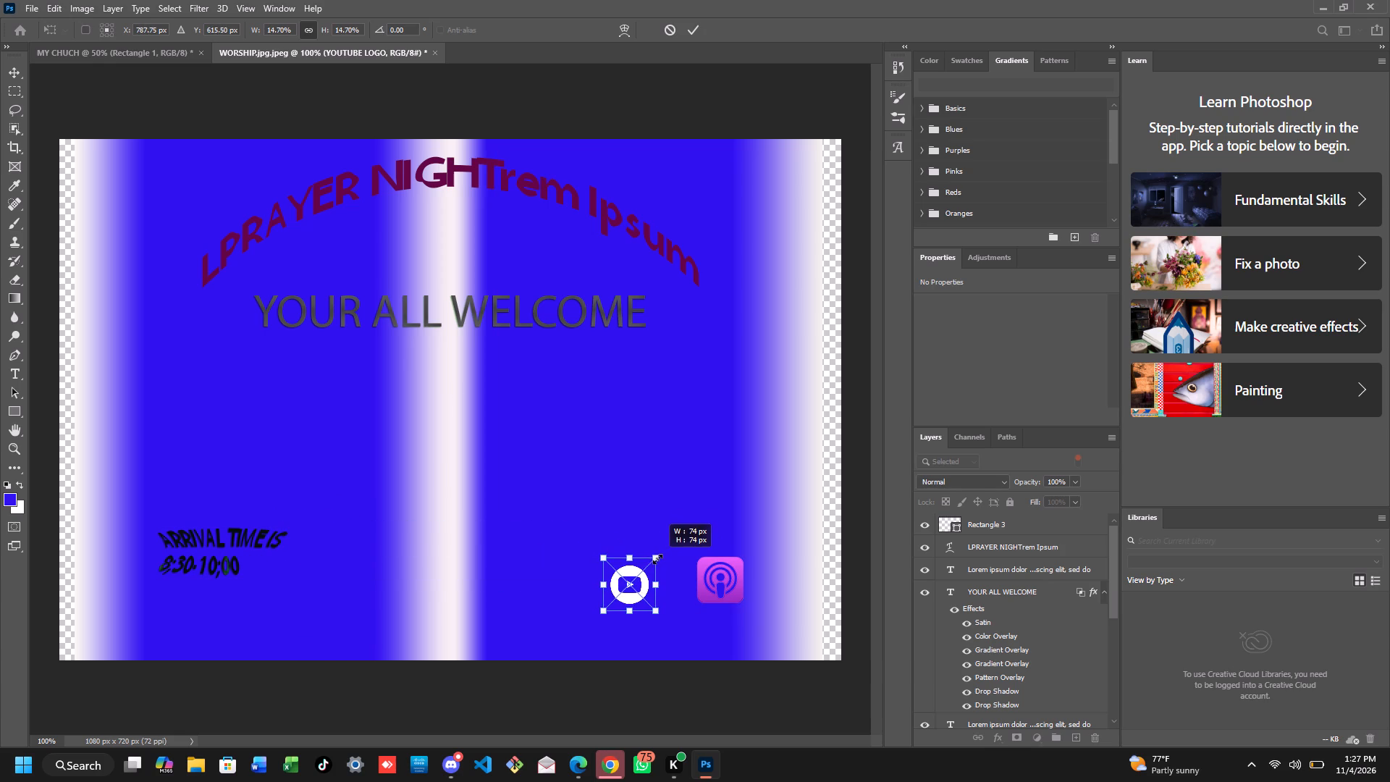
{"action": "left_click_drag", "start_coordinate": [657, 559], "coordinate": [653, 566]}
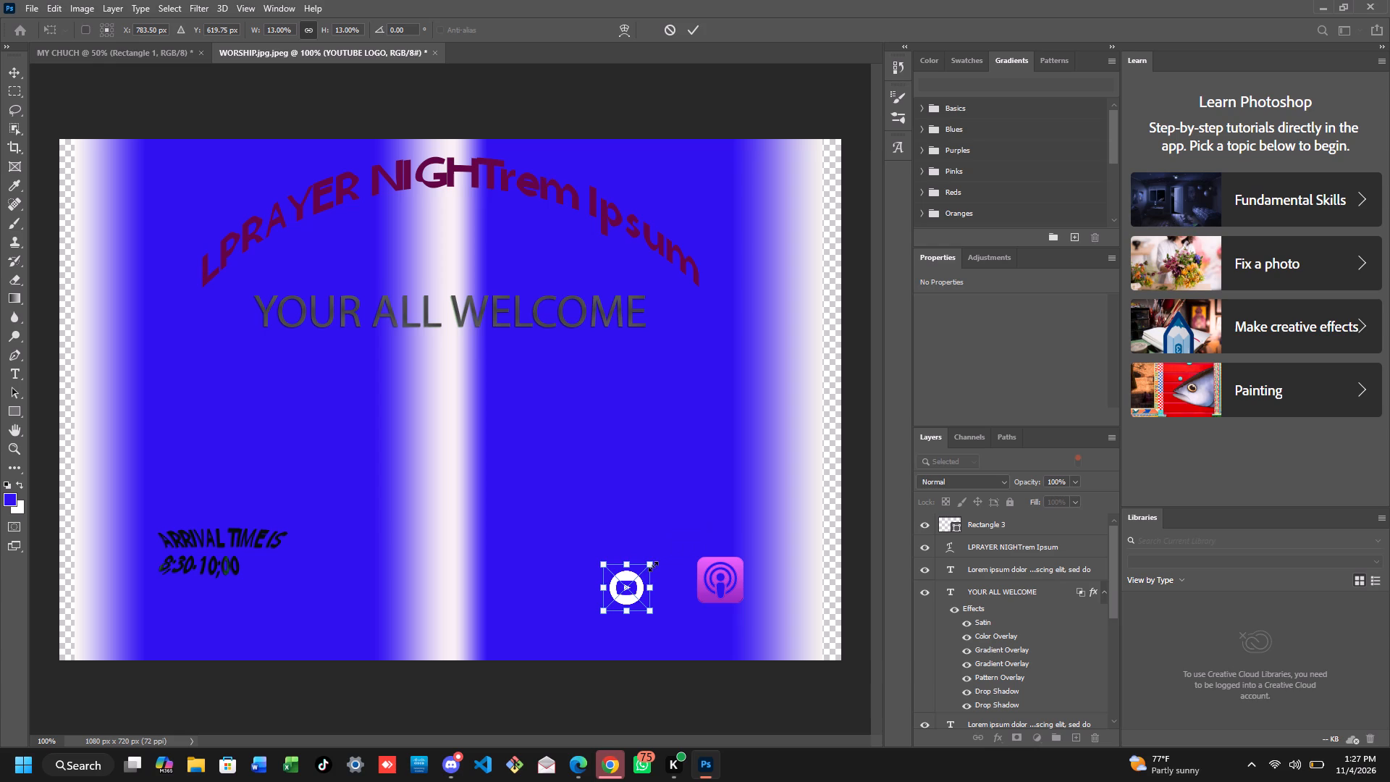
{"action": "left_click_drag", "start_coordinate": [638, 586], "coordinate": [667, 578]}
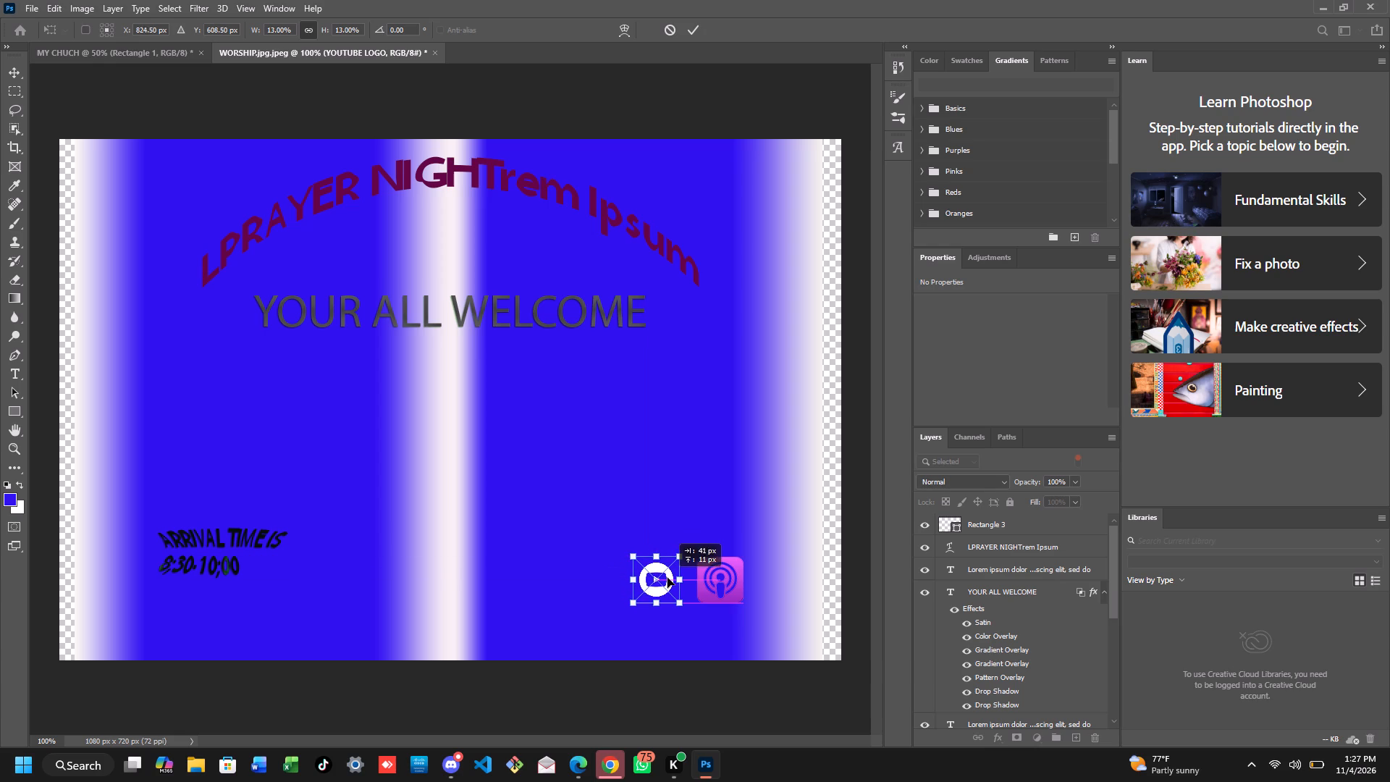
{"action": "left_click_drag", "start_coordinate": [667, 578], "coordinate": [676, 579]}
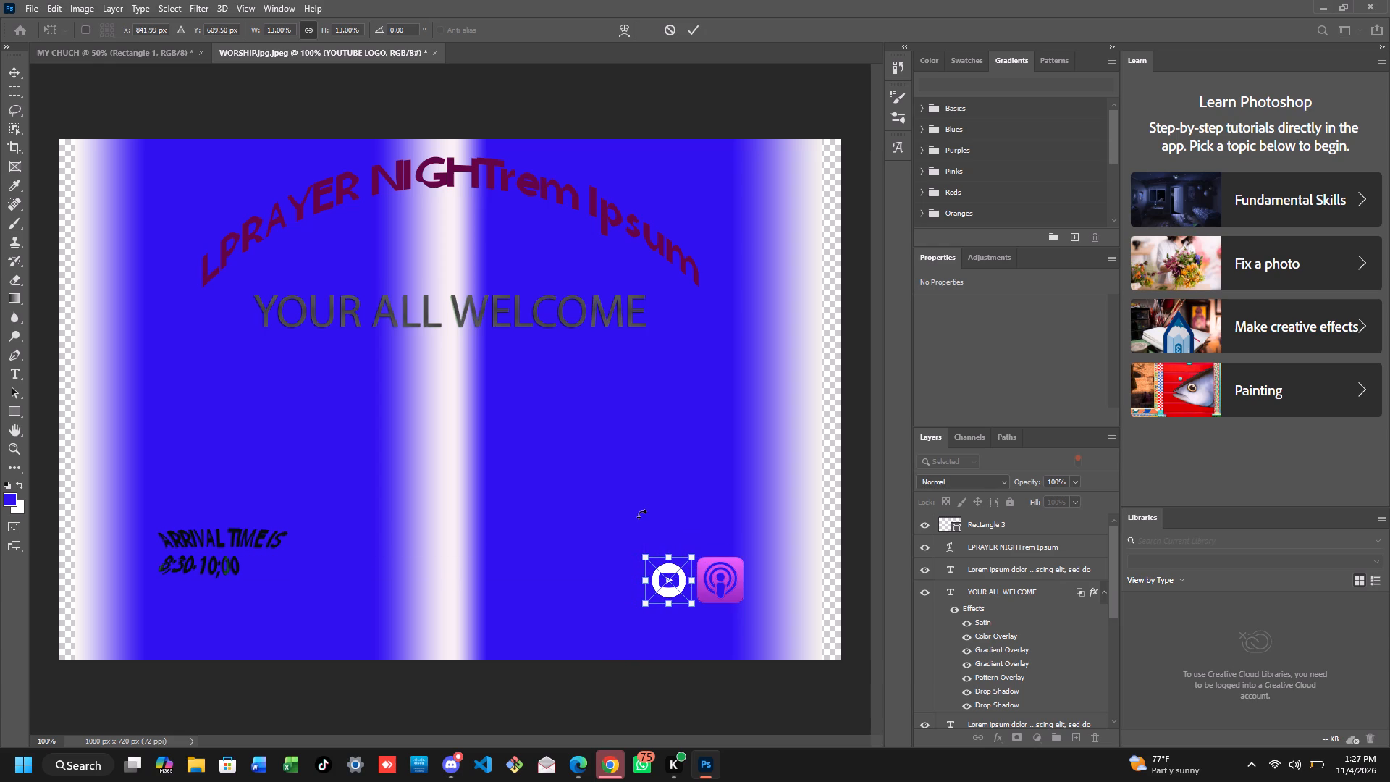
{"action": "left_click", "coordinate": [641, 514]}
{"action": "left_click", "coordinate": [641, 514]}
{"action": "double_click", "coordinate": [641, 514]}
{"action": "left_click", "coordinate": [503, 532]}
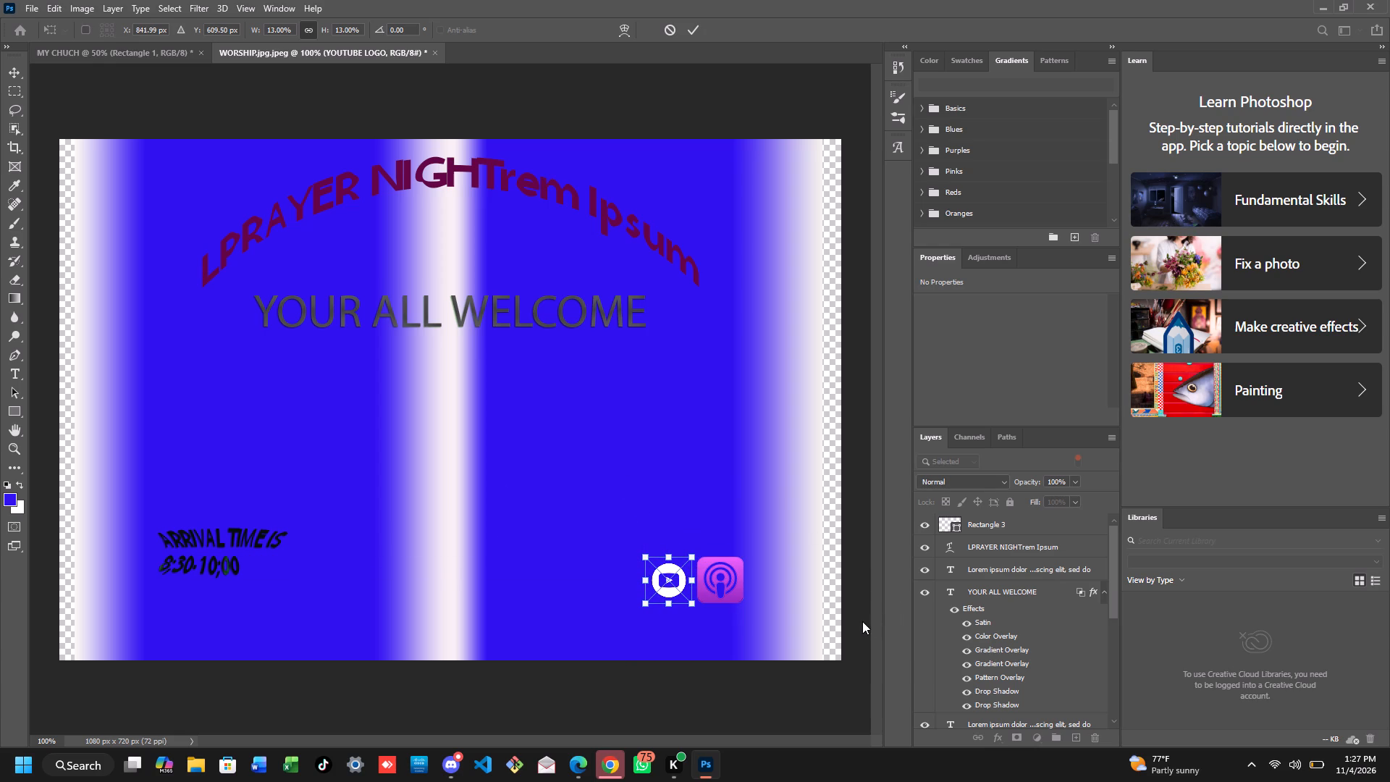
{"action": "left_click", "coordinate": [856, 621]}
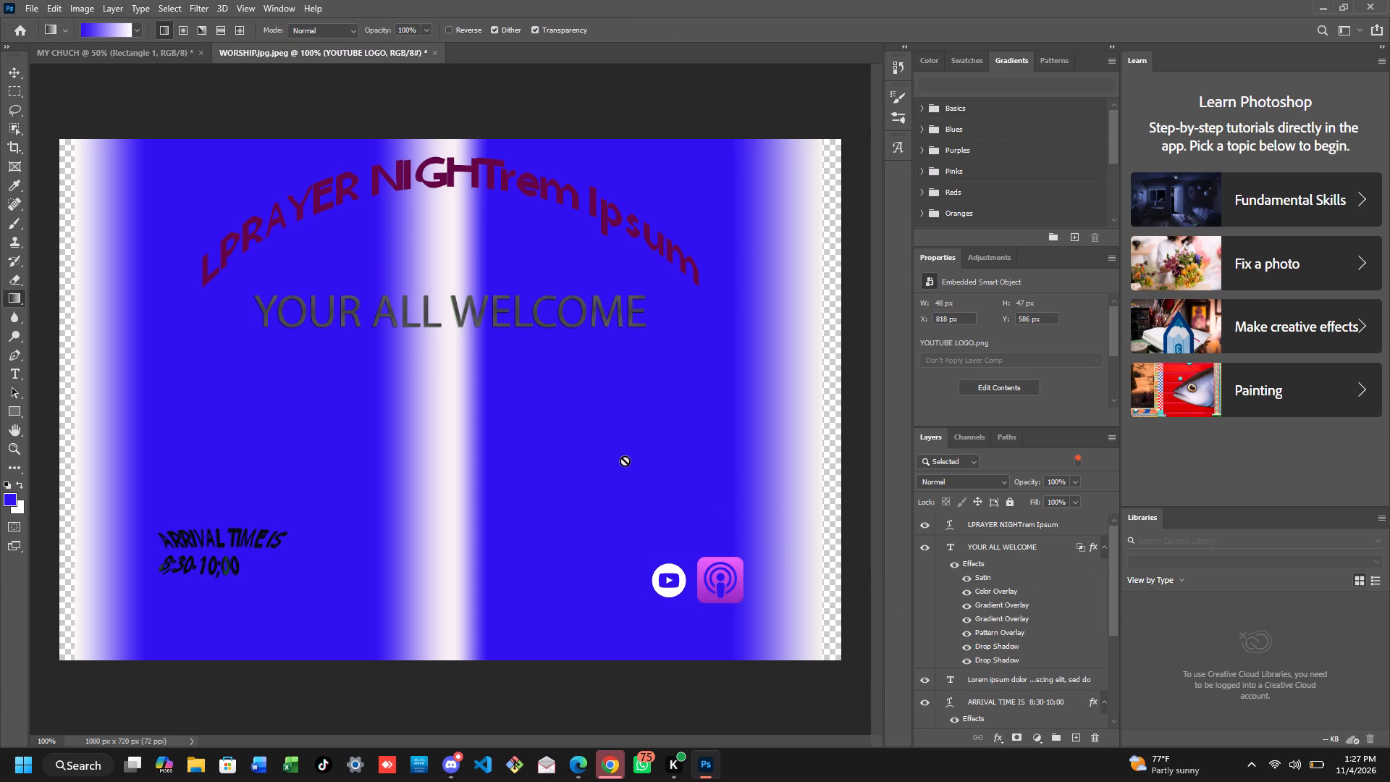
Place the QR CODE image from the Pictures folder into the design as an embedded object.
{"action": "left_click", "coordinate": [31, 10]}
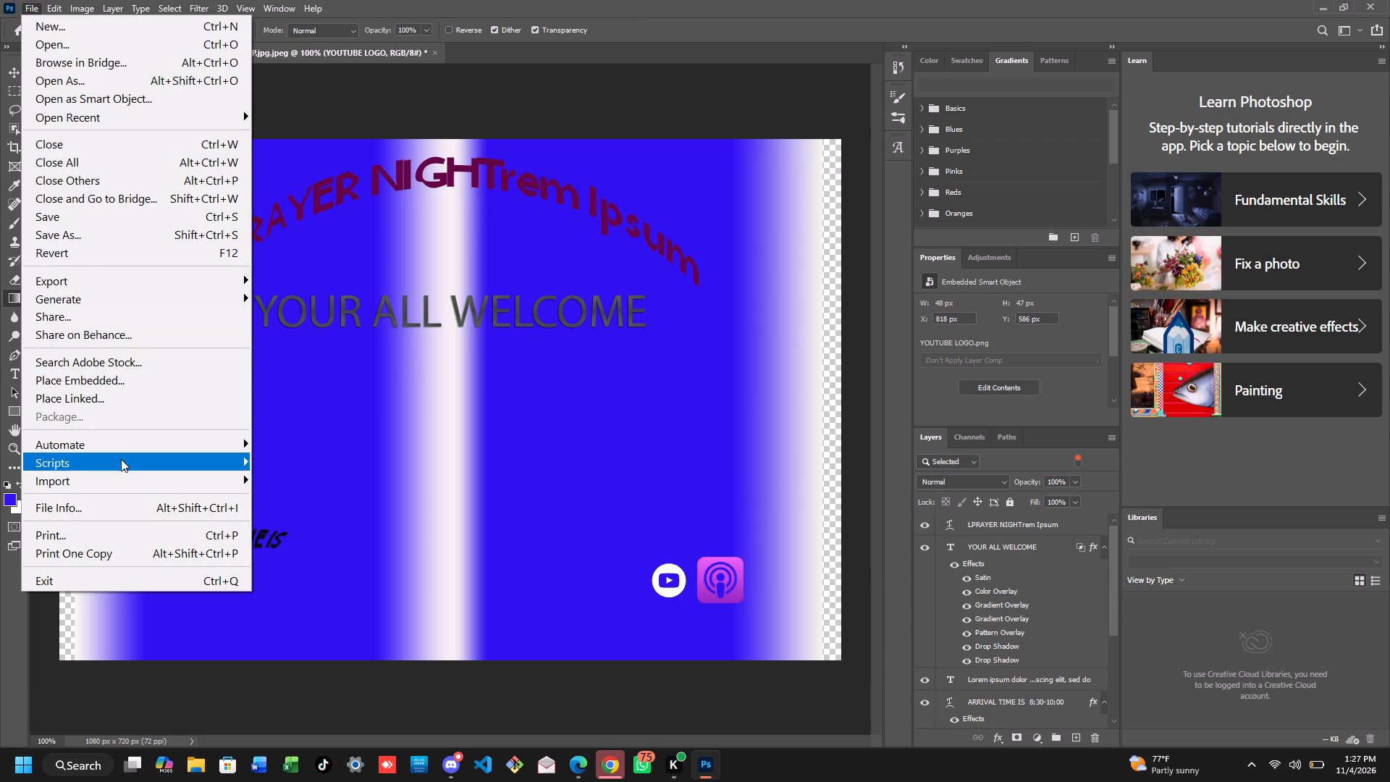
{"action": "left_click", "coordinate": [120, 384]}
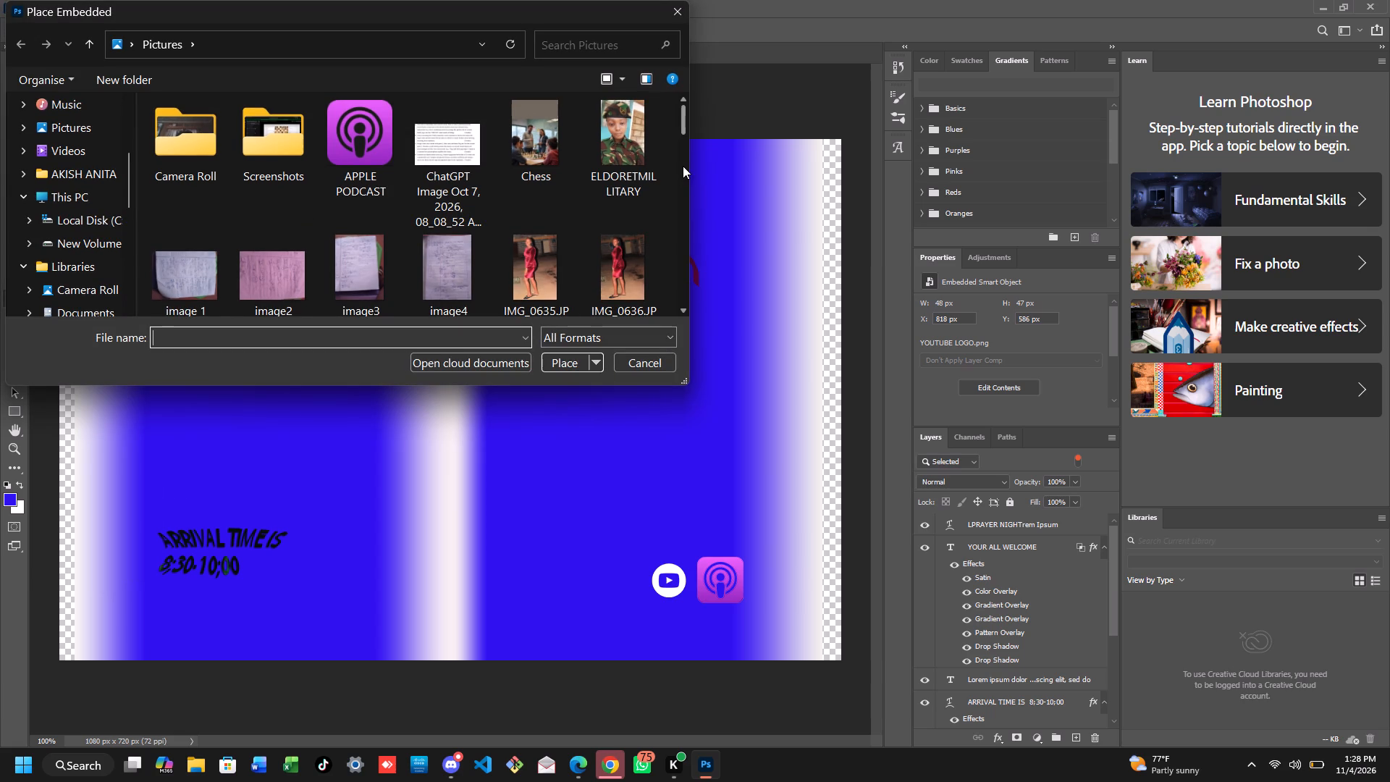
{"action": "left_click", "coordinate": [683, 166]}
{"action": "left_click_drag", "start_coordinate": [683, 166], "coordinate": [696, 369]}
{"action": "left_click", "coordinate": [685, 258]}
{"action": "left_click_drag", "start_coordinate": [685, 258], "coordinate": [686, 282]}
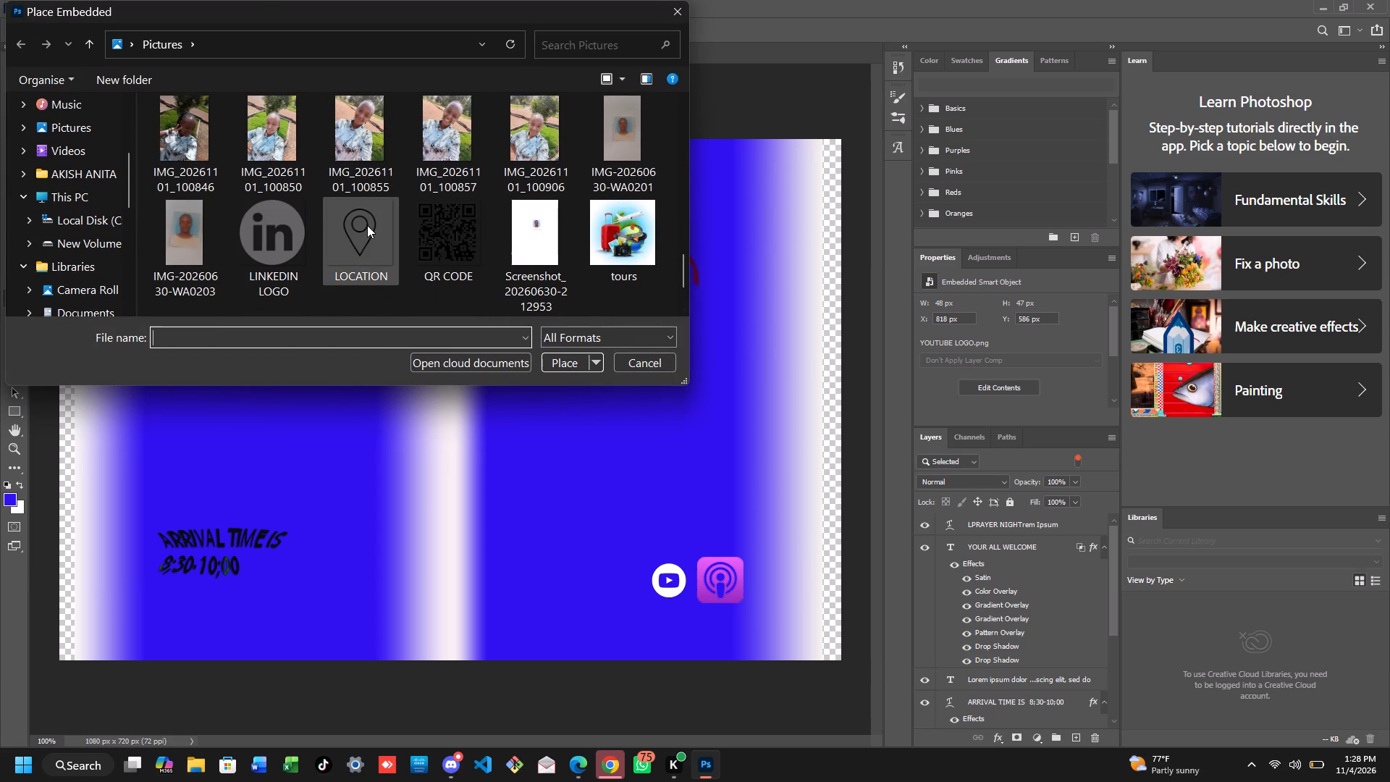
{"action": "left_click", "coordinate": [429, 232]}
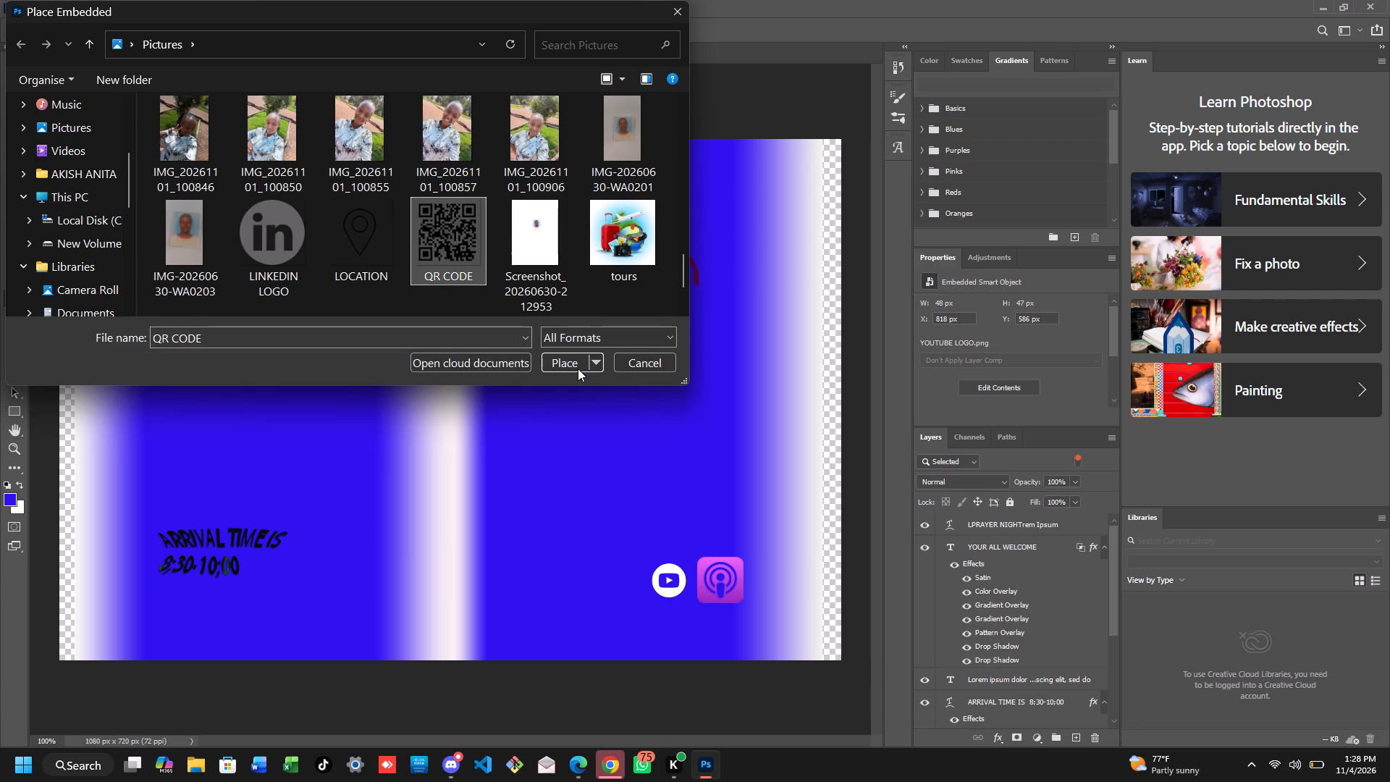
{"action": "left_click", "coordinate": [570, 366]}
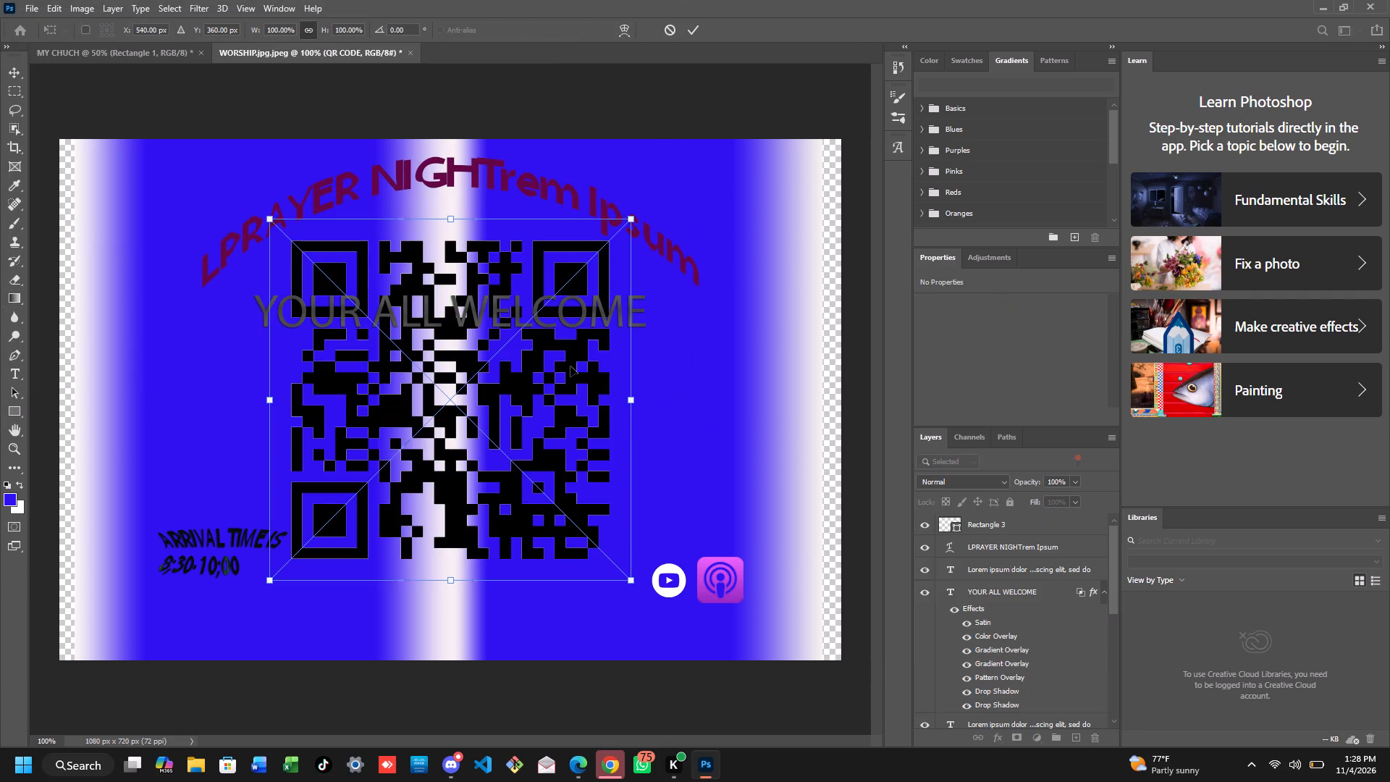
Scale the QR code down to about 28.6% and position it just above the YouTube and podcast icons, centred near X 889.5, Y 500 px.
{"action": "left_click_drag", "start_coordinate": [636, 218], "coordinate": [518, 357]}
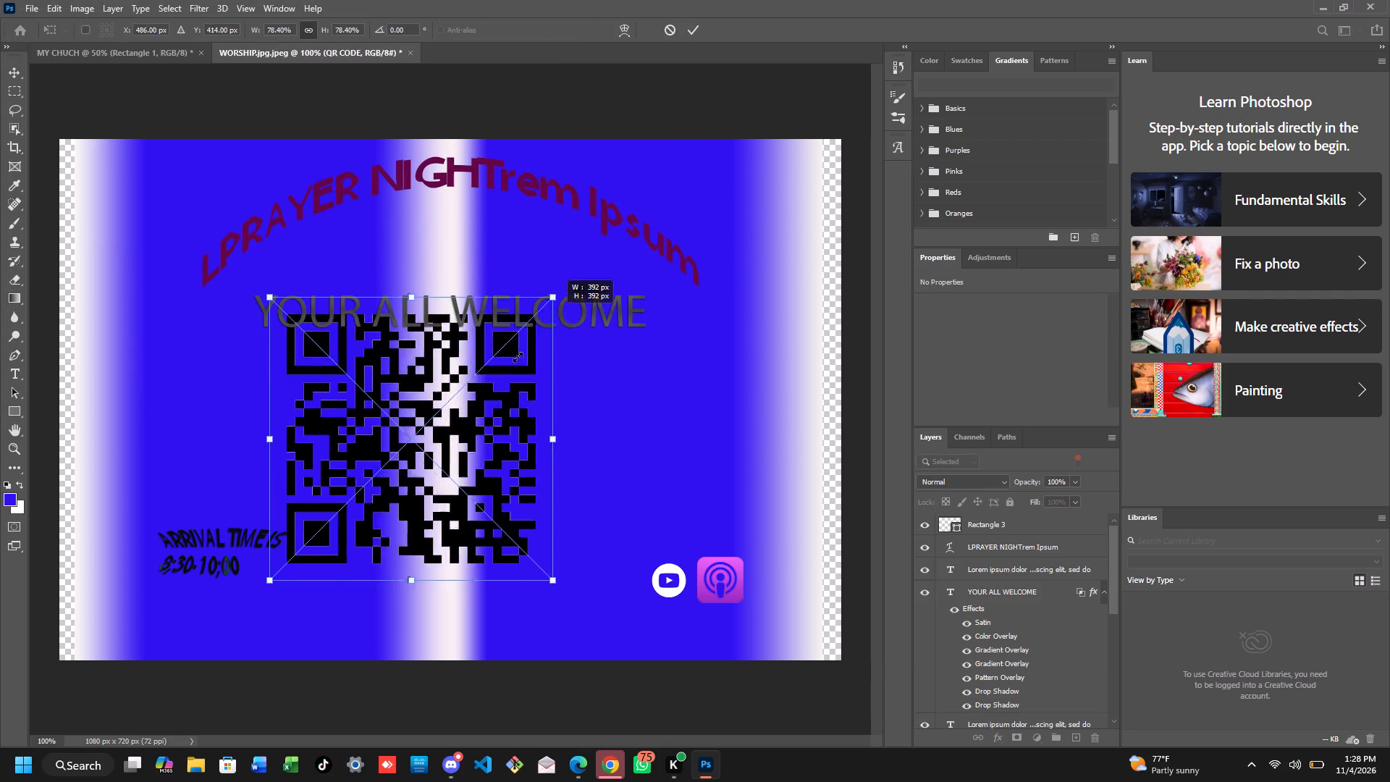
{"action": "left_click_drag", "start_coordinate": [518, 357], "coordinate": [445, 434]}
{"action": "left_click_drag", "start_coordinate": [358, 482], "coordinate": [570, 407]}
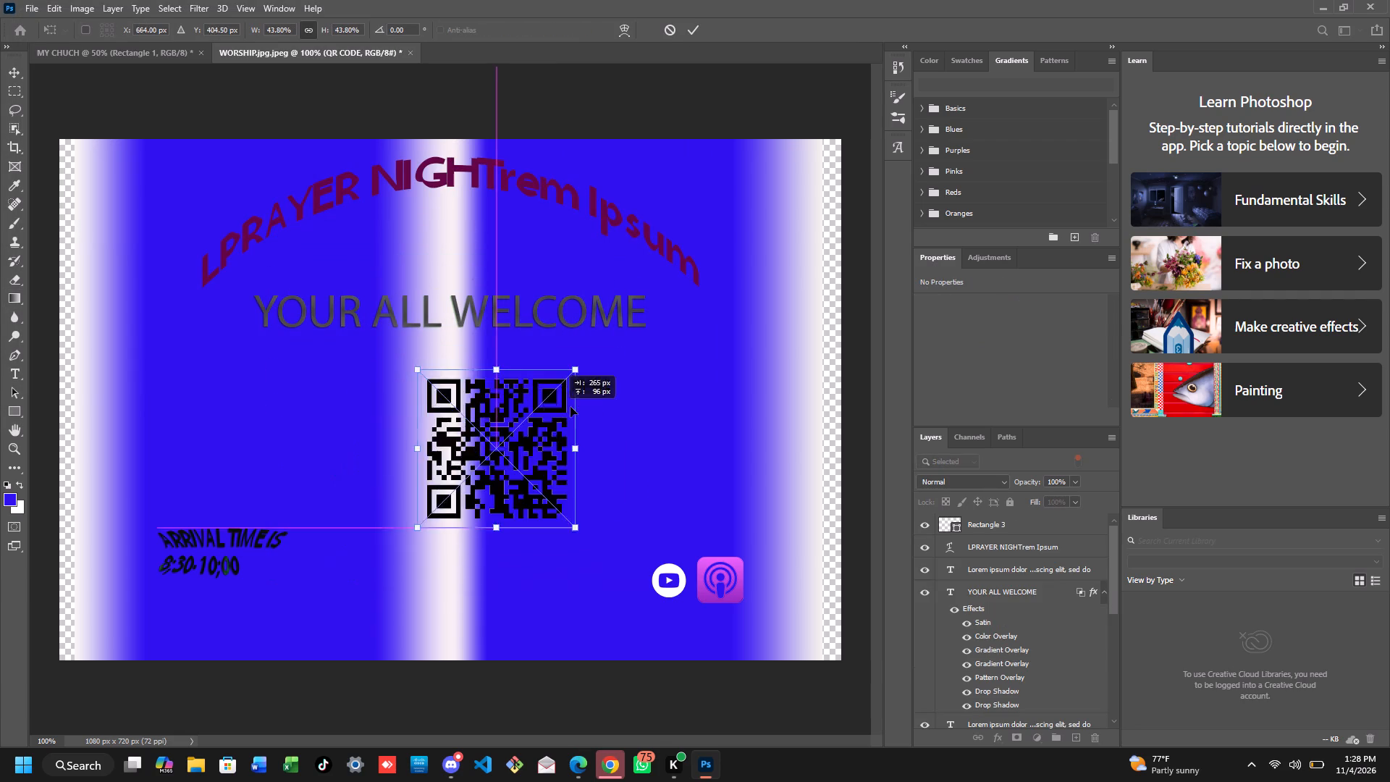
{"action": "left_click_drag", "start_coordinate": [570, 407], "coordinate": [665, 410]}
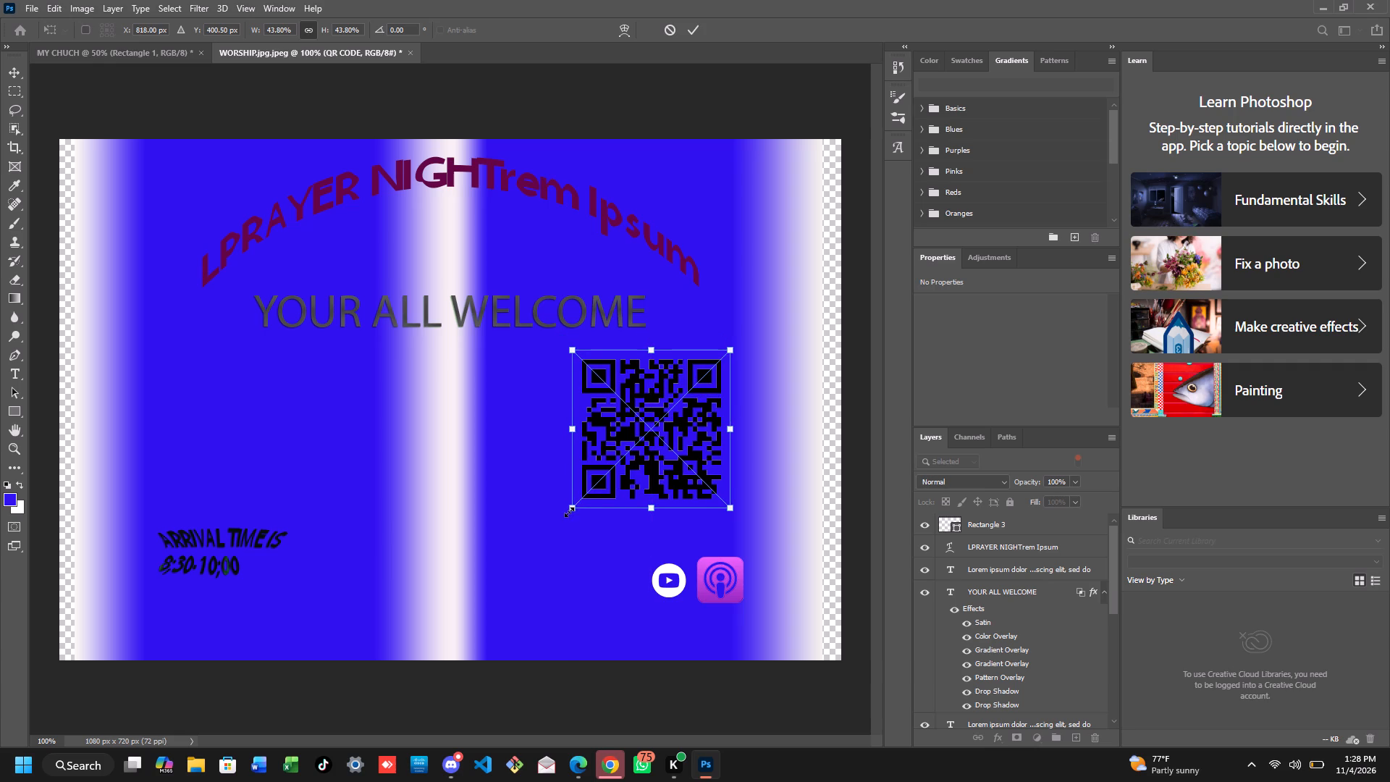
{"action": "left_click_drag", "start_coordinate": [569, 512], "coordinate": [632, 465]}
{"action": "left_click_drag", "start_coordinate": [681, 414], "coordinate": [702, 459]}
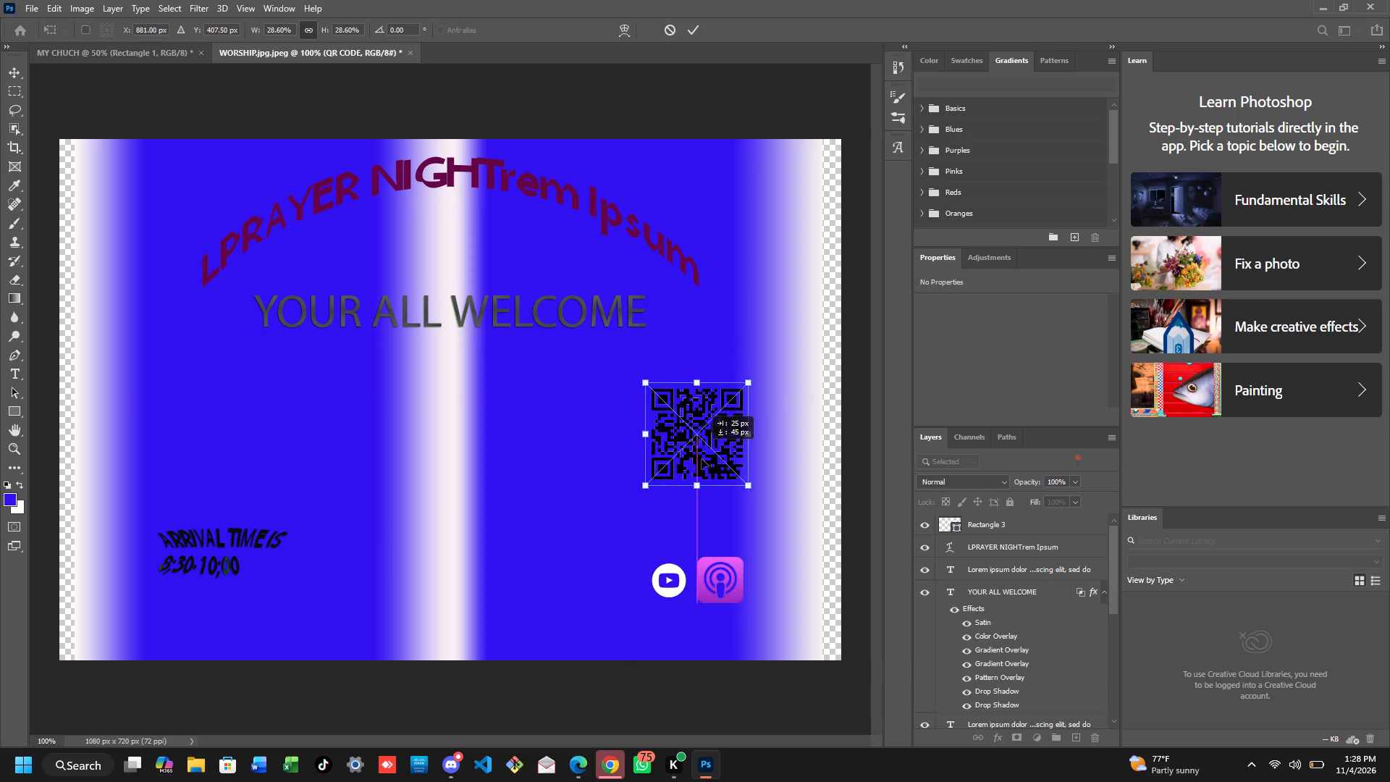
{"action": "left_click_drag", "start_coordinate": [702, 459], "coordinate": [707, 510]}
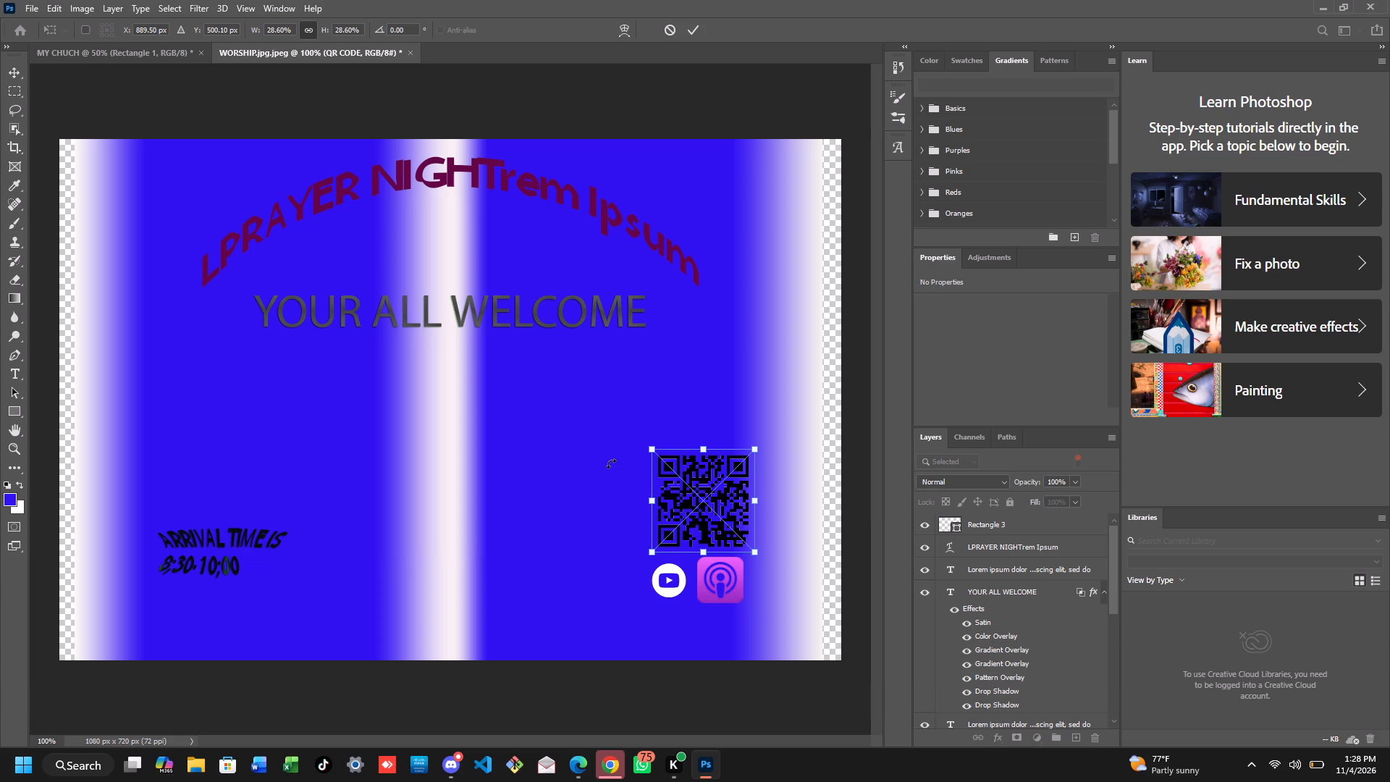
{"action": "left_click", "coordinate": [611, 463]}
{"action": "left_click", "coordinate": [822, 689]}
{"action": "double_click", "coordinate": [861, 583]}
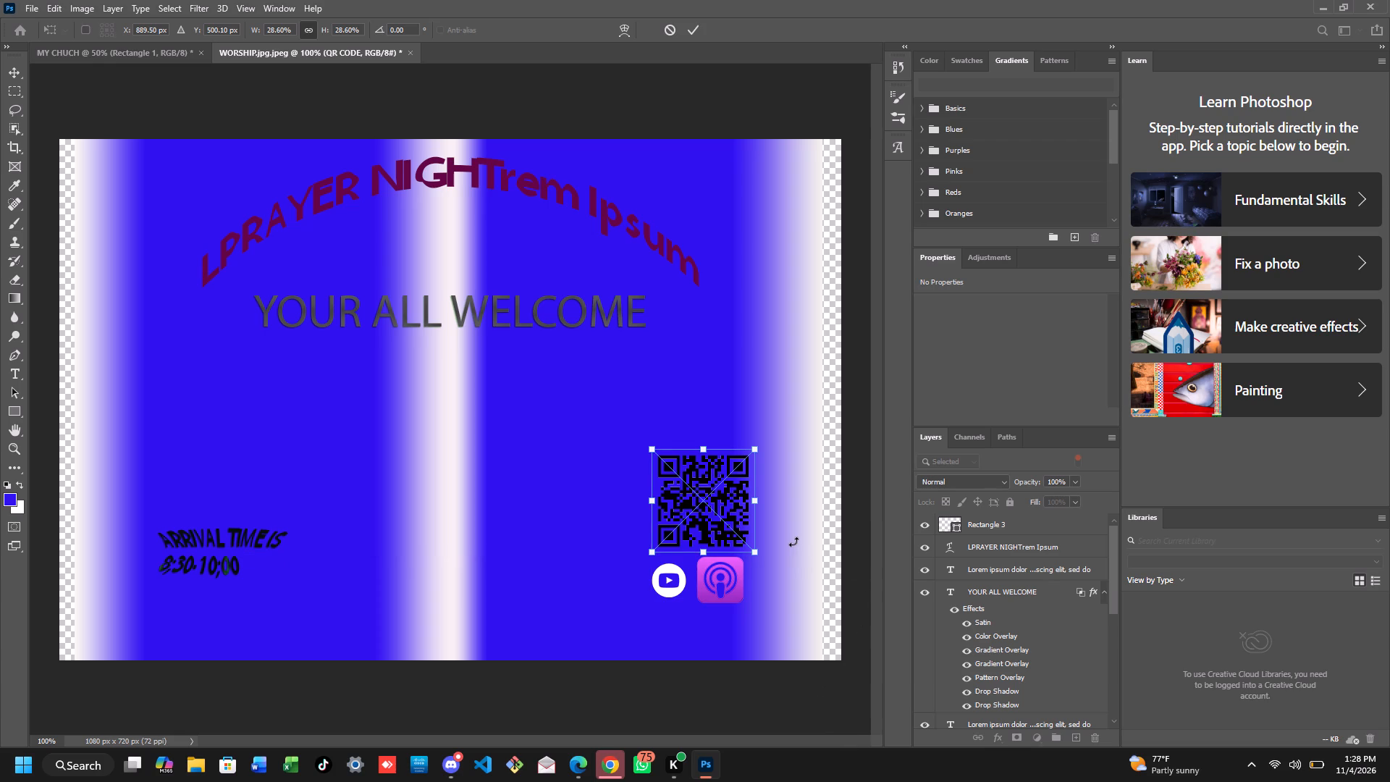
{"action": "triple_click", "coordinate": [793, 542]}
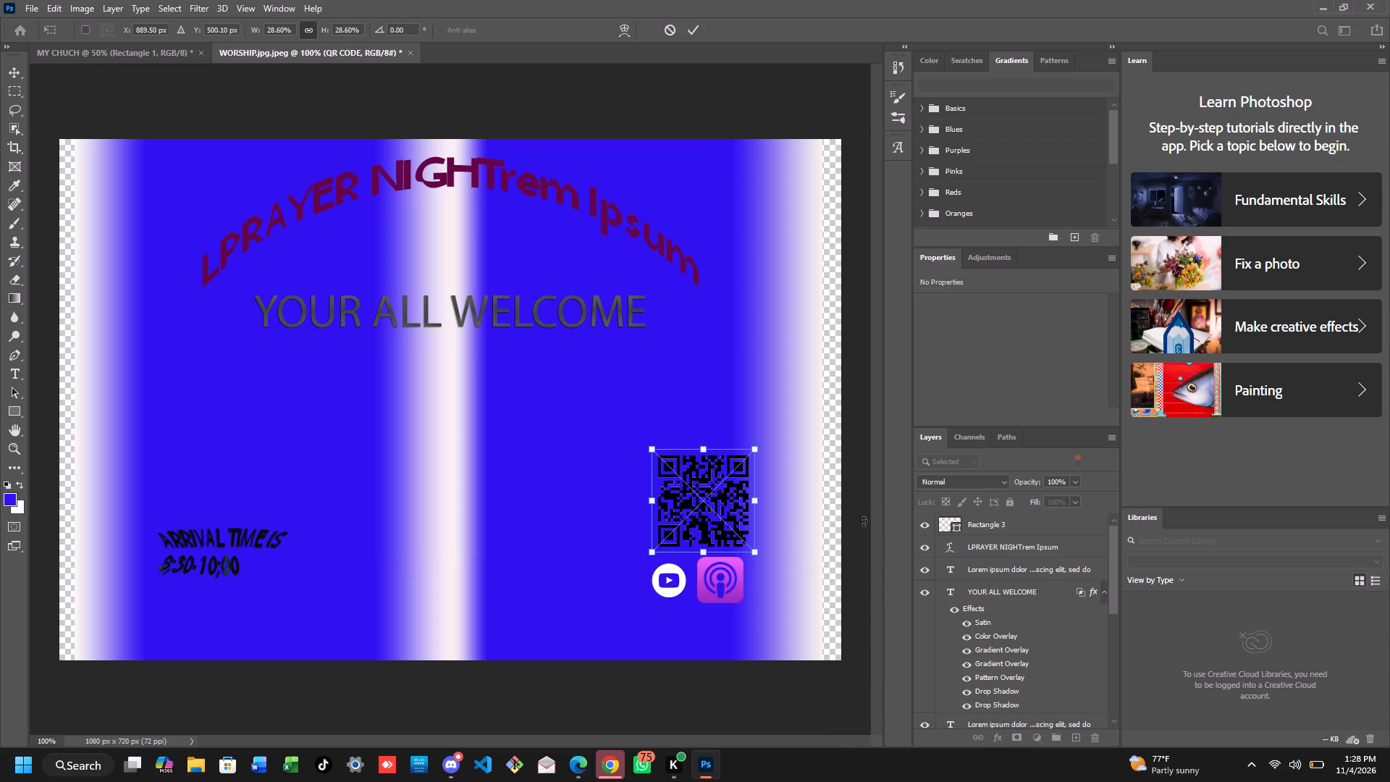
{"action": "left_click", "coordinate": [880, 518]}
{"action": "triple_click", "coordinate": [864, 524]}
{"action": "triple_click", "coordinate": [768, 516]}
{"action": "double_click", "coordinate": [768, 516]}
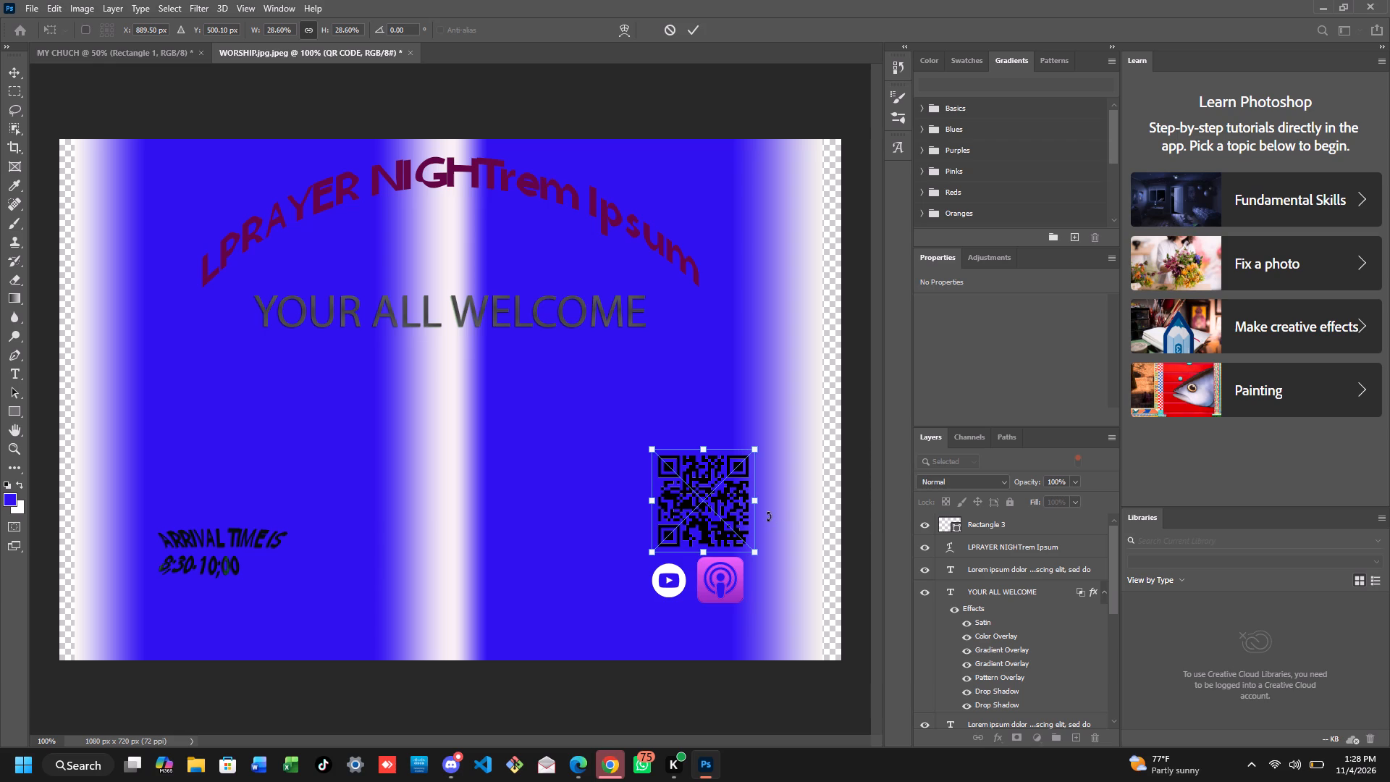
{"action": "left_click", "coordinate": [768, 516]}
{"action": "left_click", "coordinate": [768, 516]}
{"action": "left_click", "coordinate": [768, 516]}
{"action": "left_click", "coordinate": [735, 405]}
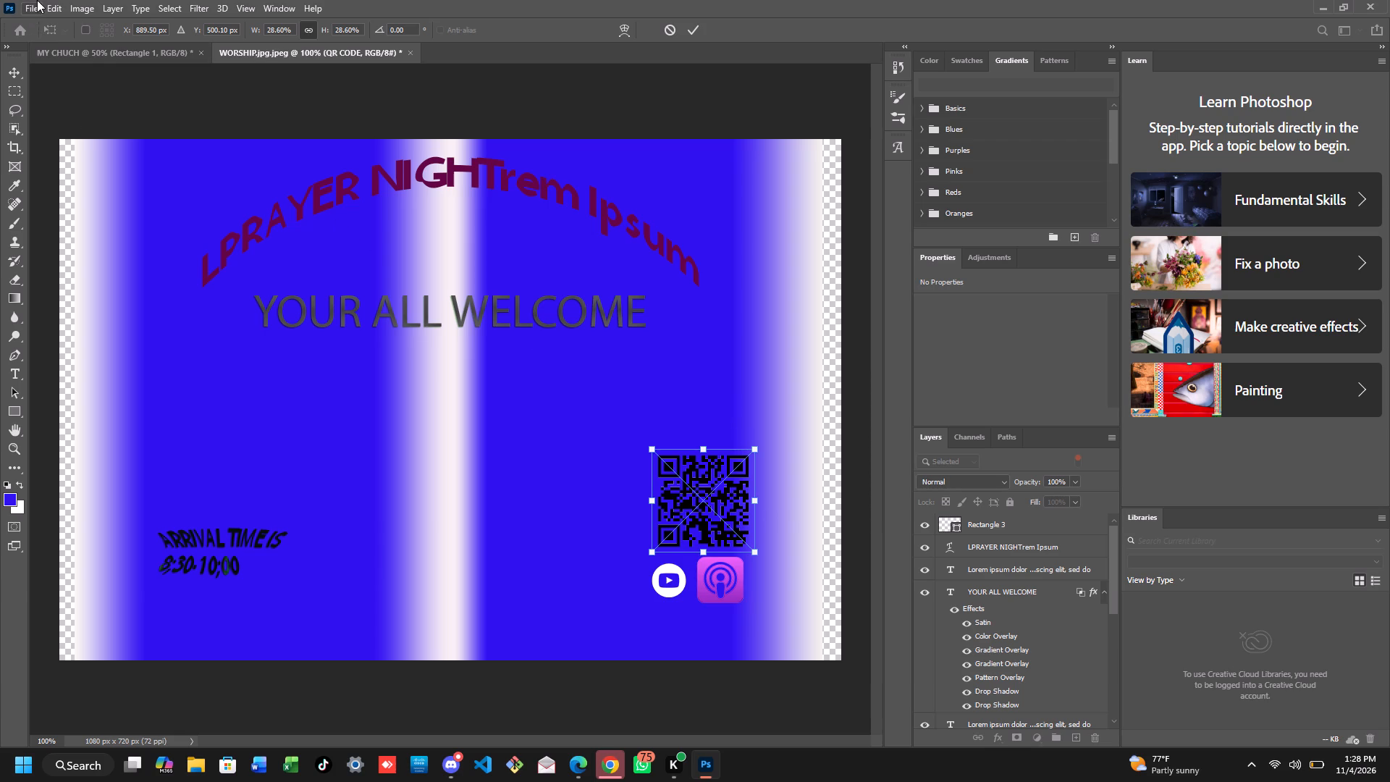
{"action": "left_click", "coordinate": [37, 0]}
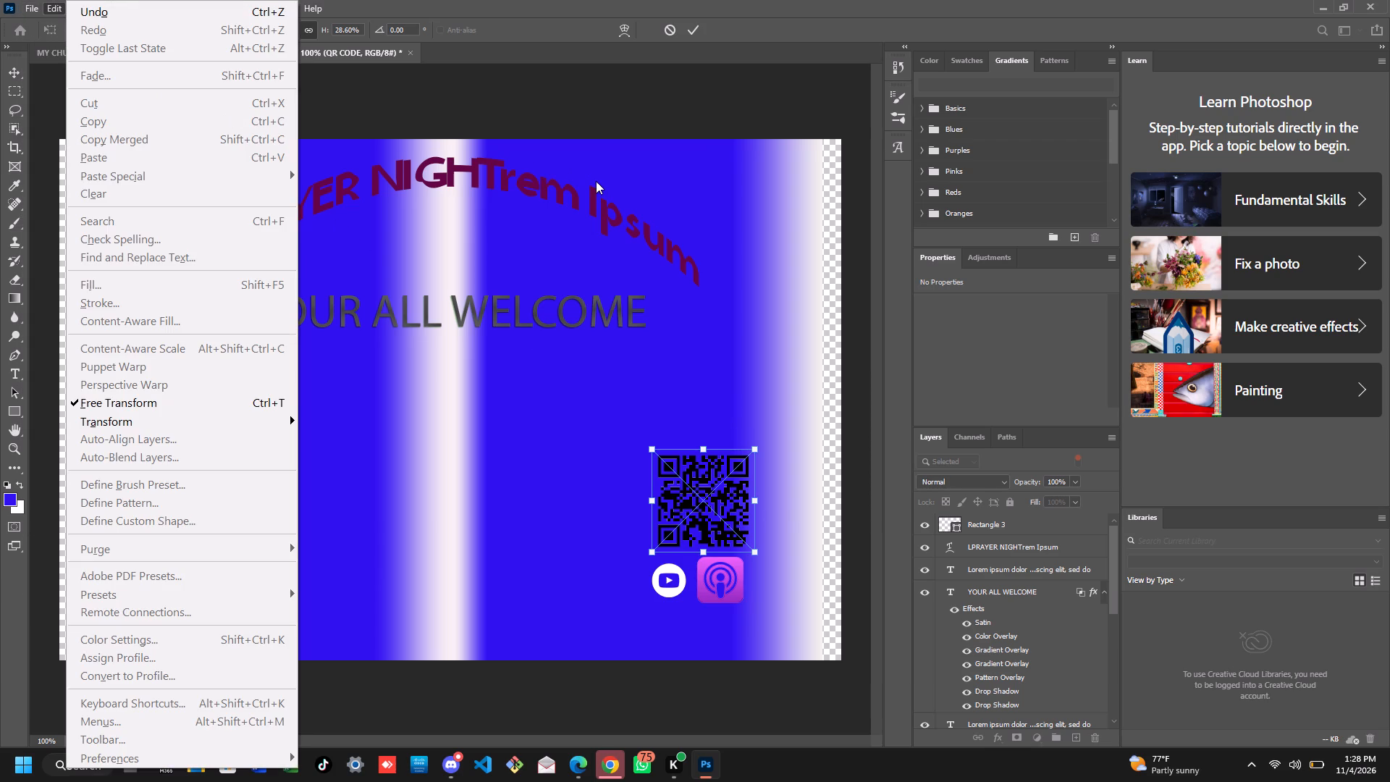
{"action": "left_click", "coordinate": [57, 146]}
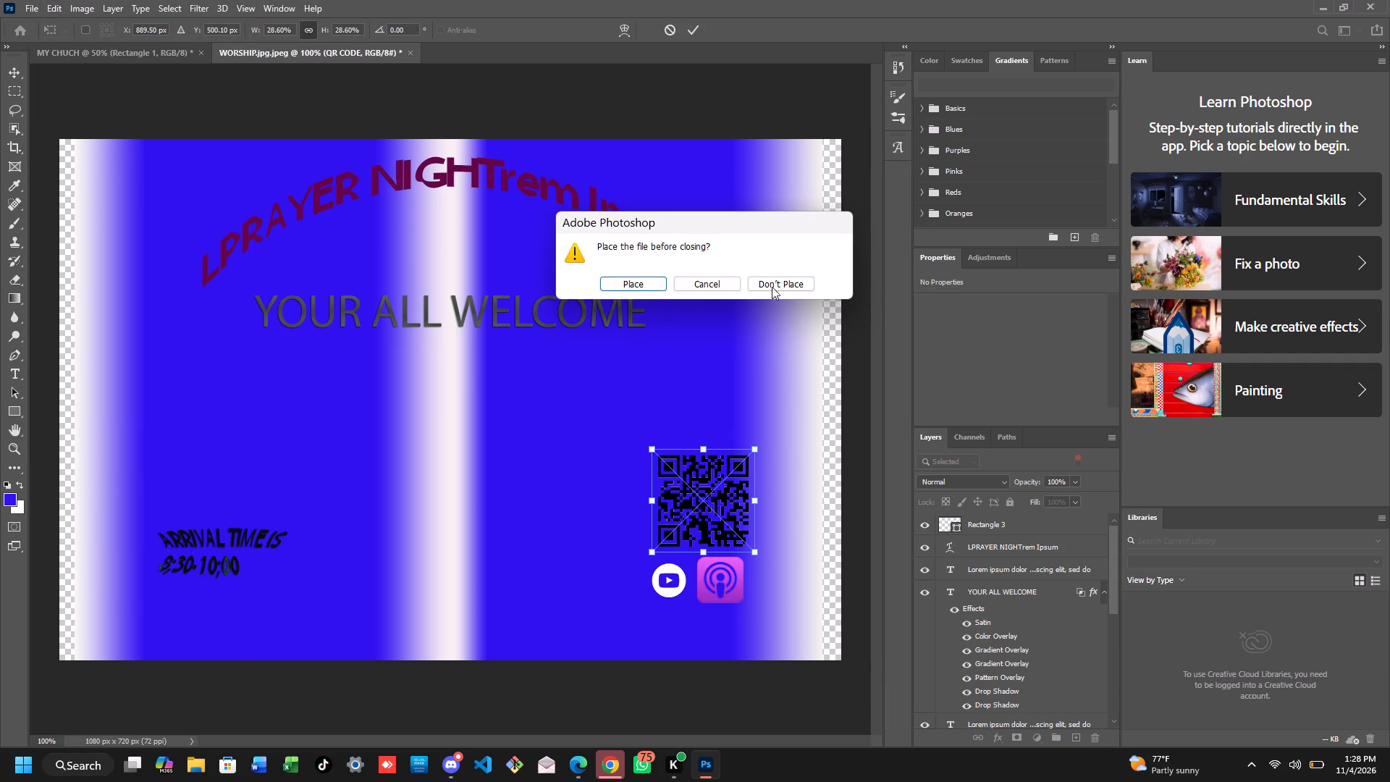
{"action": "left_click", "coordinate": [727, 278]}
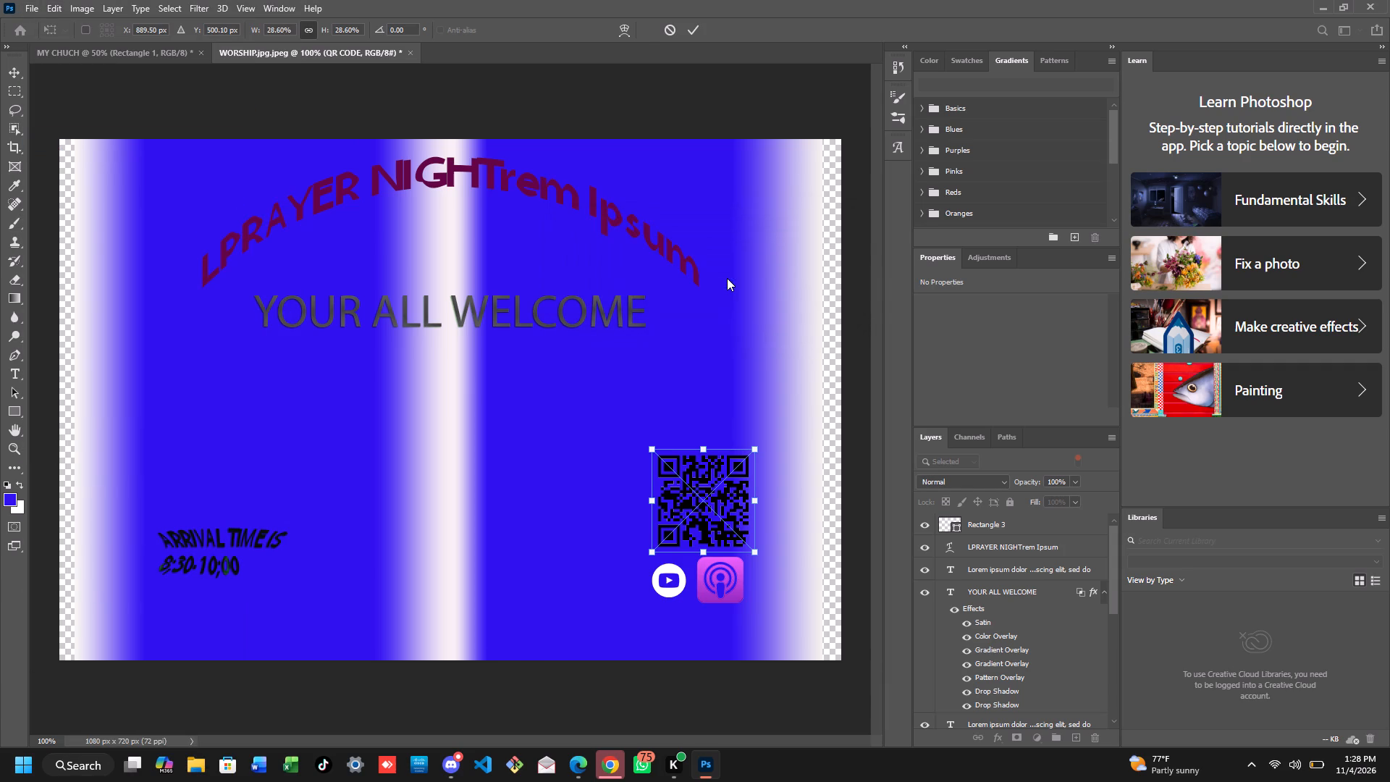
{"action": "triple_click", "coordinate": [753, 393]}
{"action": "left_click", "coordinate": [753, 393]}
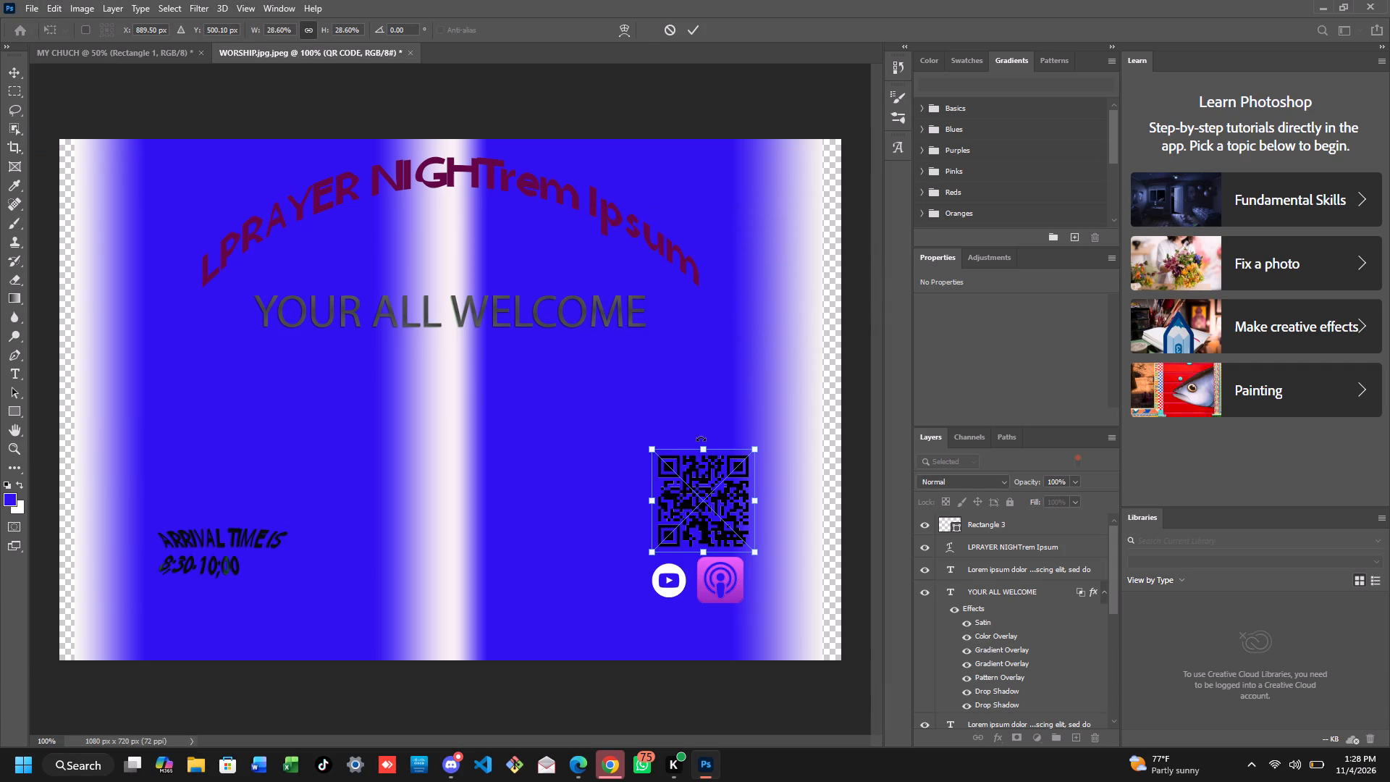
Reduce the QR code to about 27.4%, rotate it about -0.75°, and commit its placement above the icons.
{"action": "left_click", "coordinate": [704, 448]}
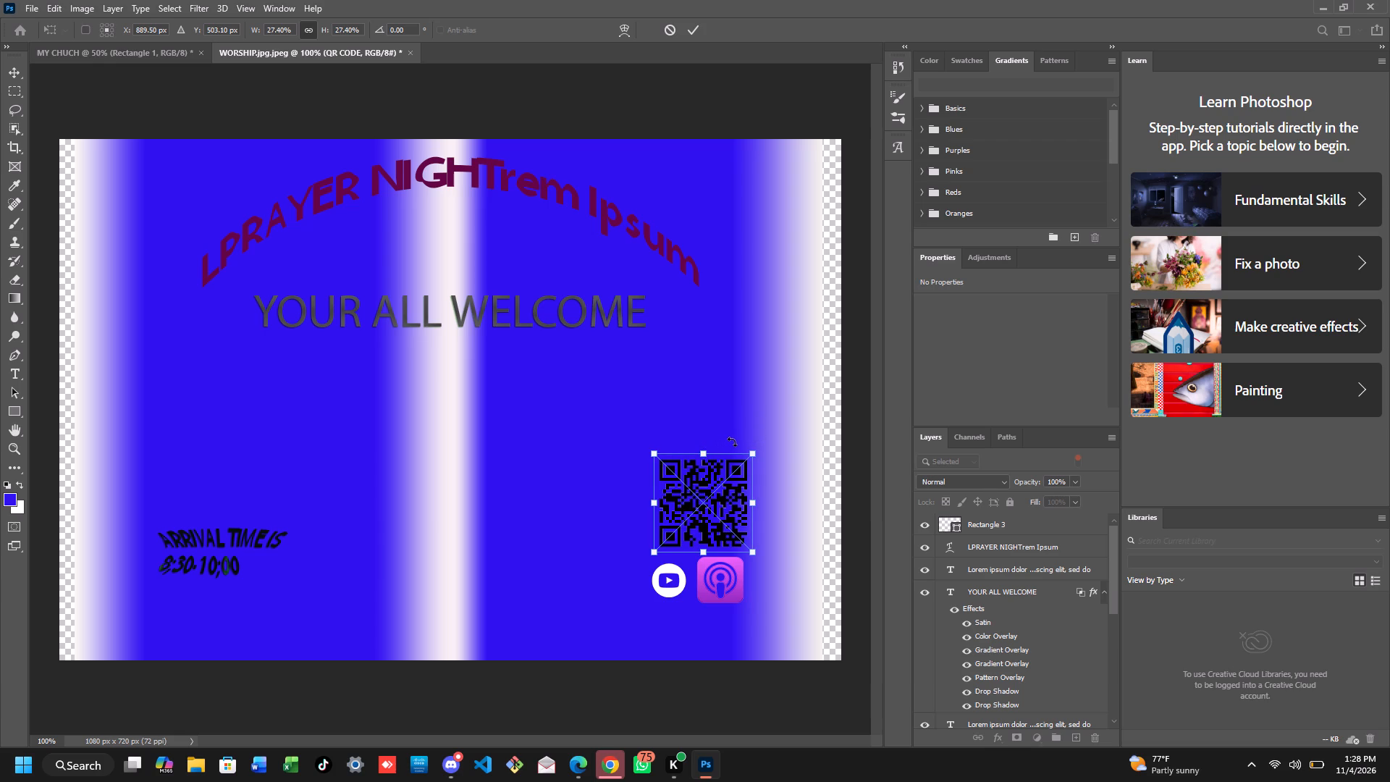
{"action": "triple_click", "coordinate": [732, 442]}
{"action": "left_click_drag", "start_coordinate": [732, 442], "coordinate": [702, 495]}
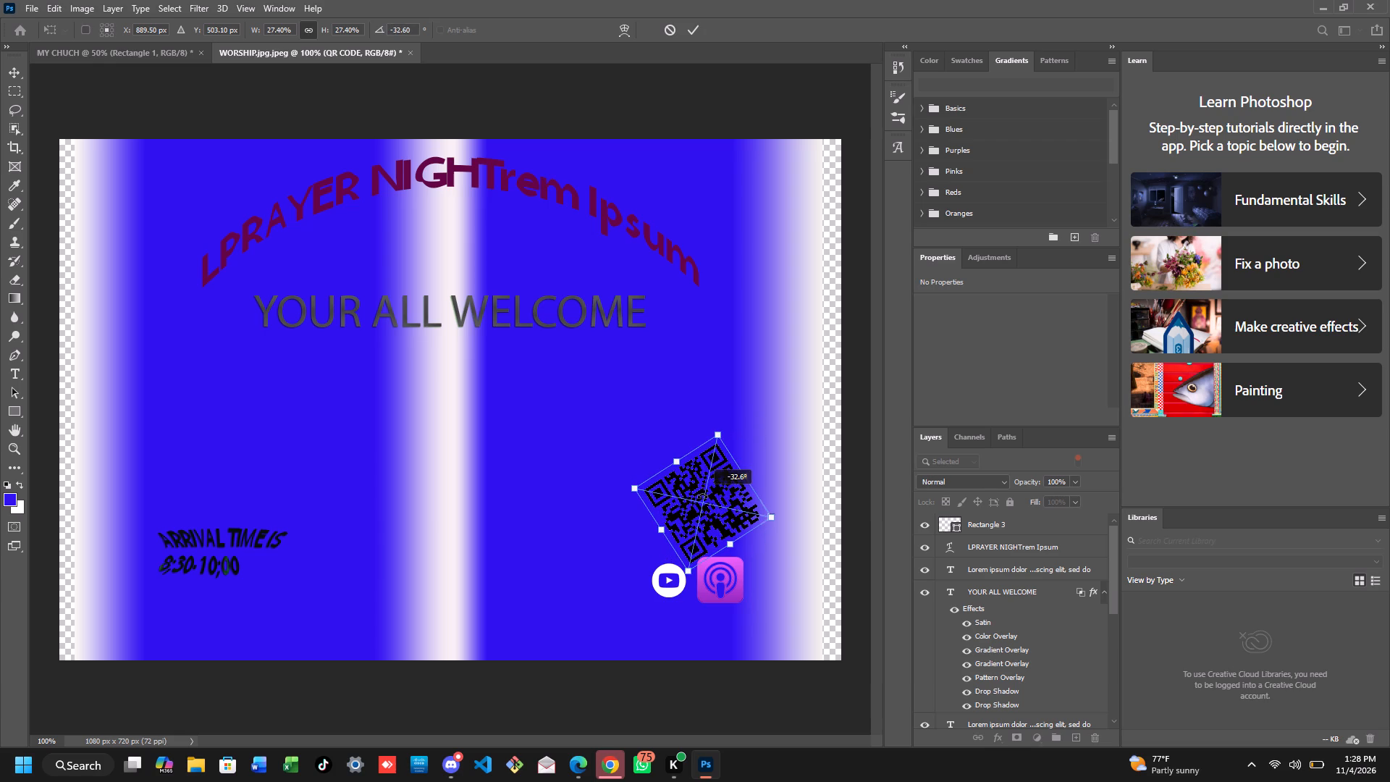
{"action": "left_click_drag", "start_coordinate": [702, 495], "coordinate": [725, 455]}
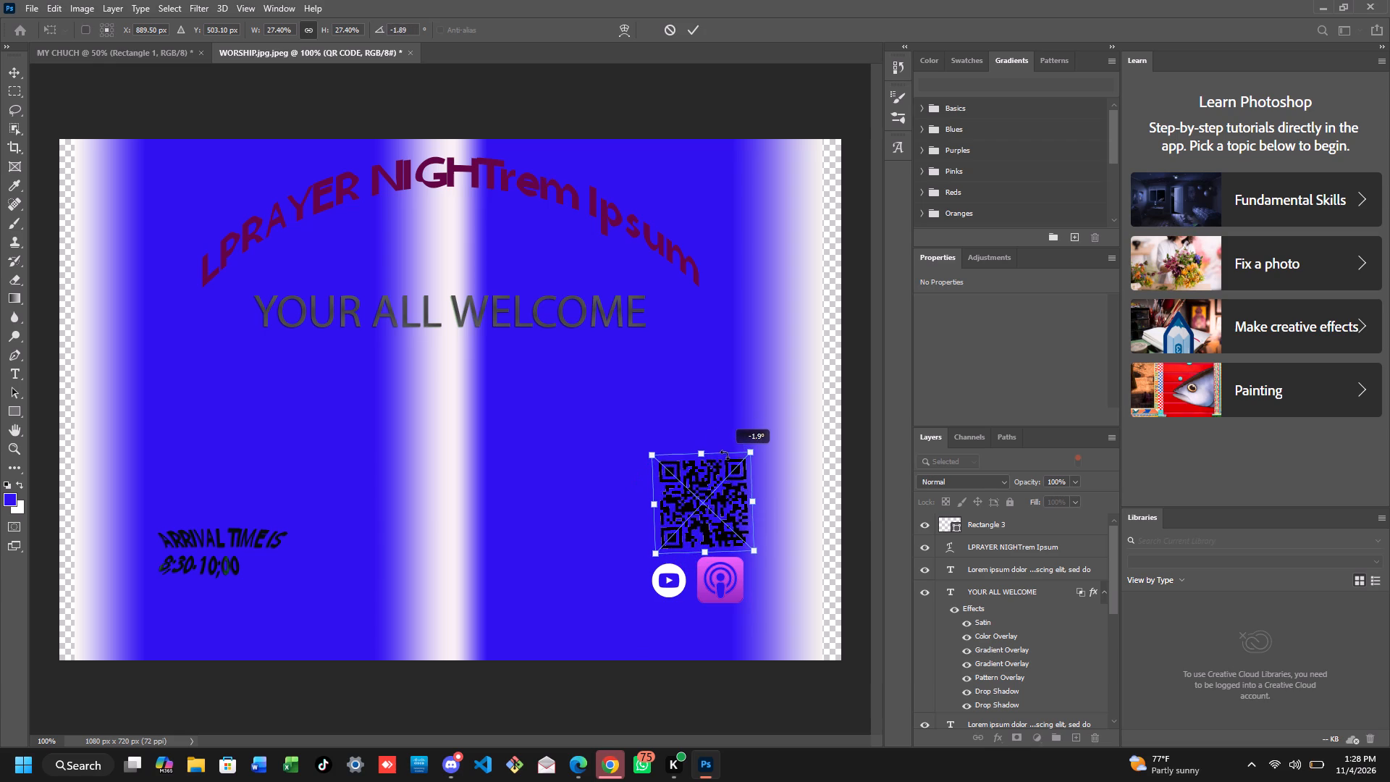
{"action": "left_click_drag", "start_coordinate": [725, 455], "coordinate": [723, 461]}
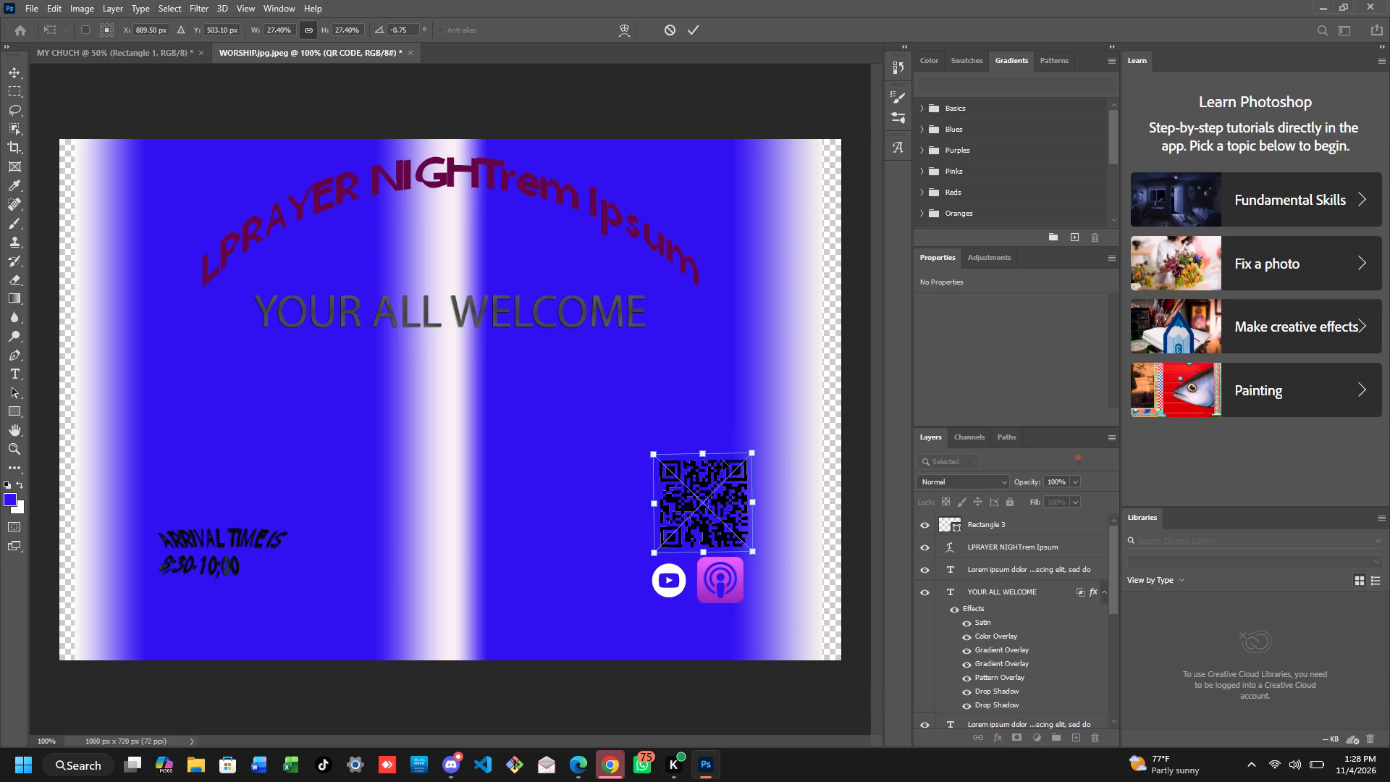
{"action": "triple_click", "coordinate": [704, 493]}
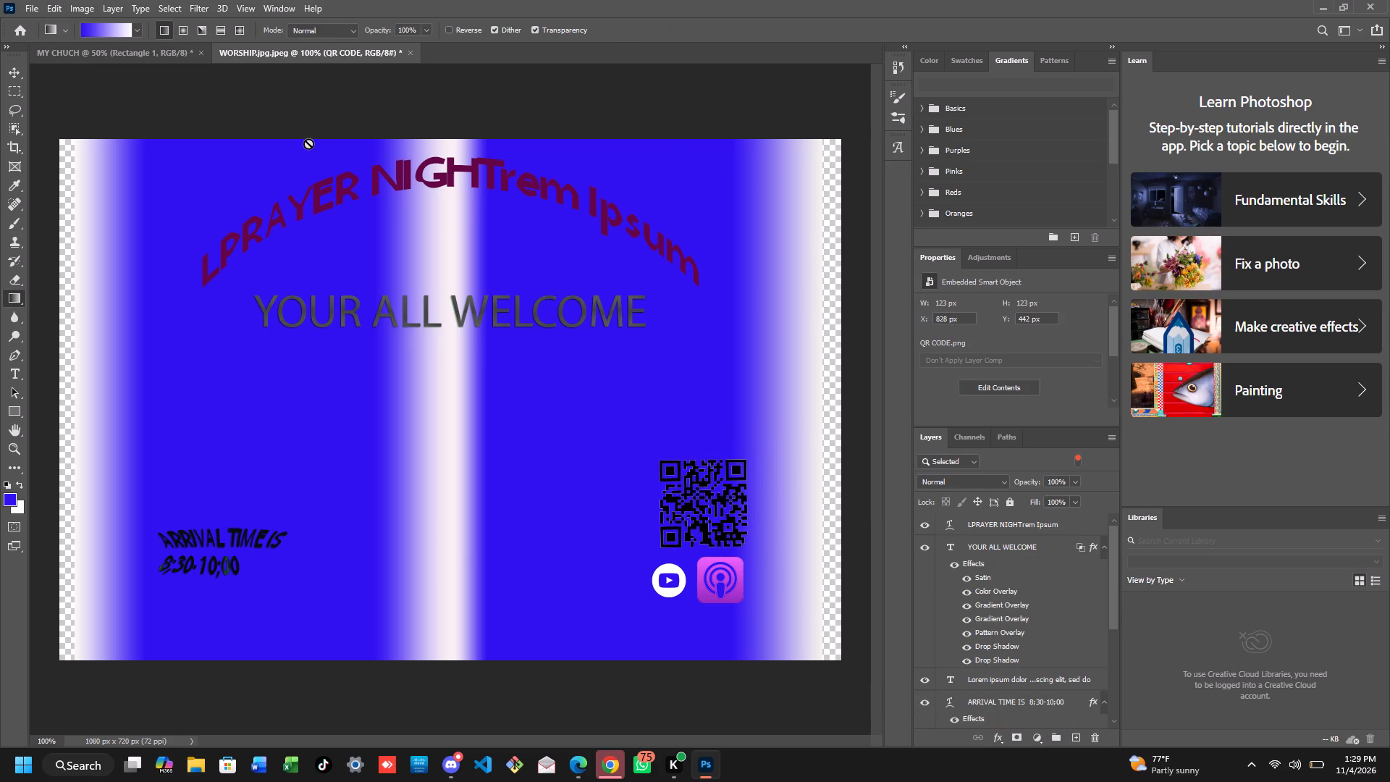
Place the LINKEDIN LOGO image from the Pictures folder into the design as an embedded object.
{"action": "left_click", "coordinate": [32, 9]}
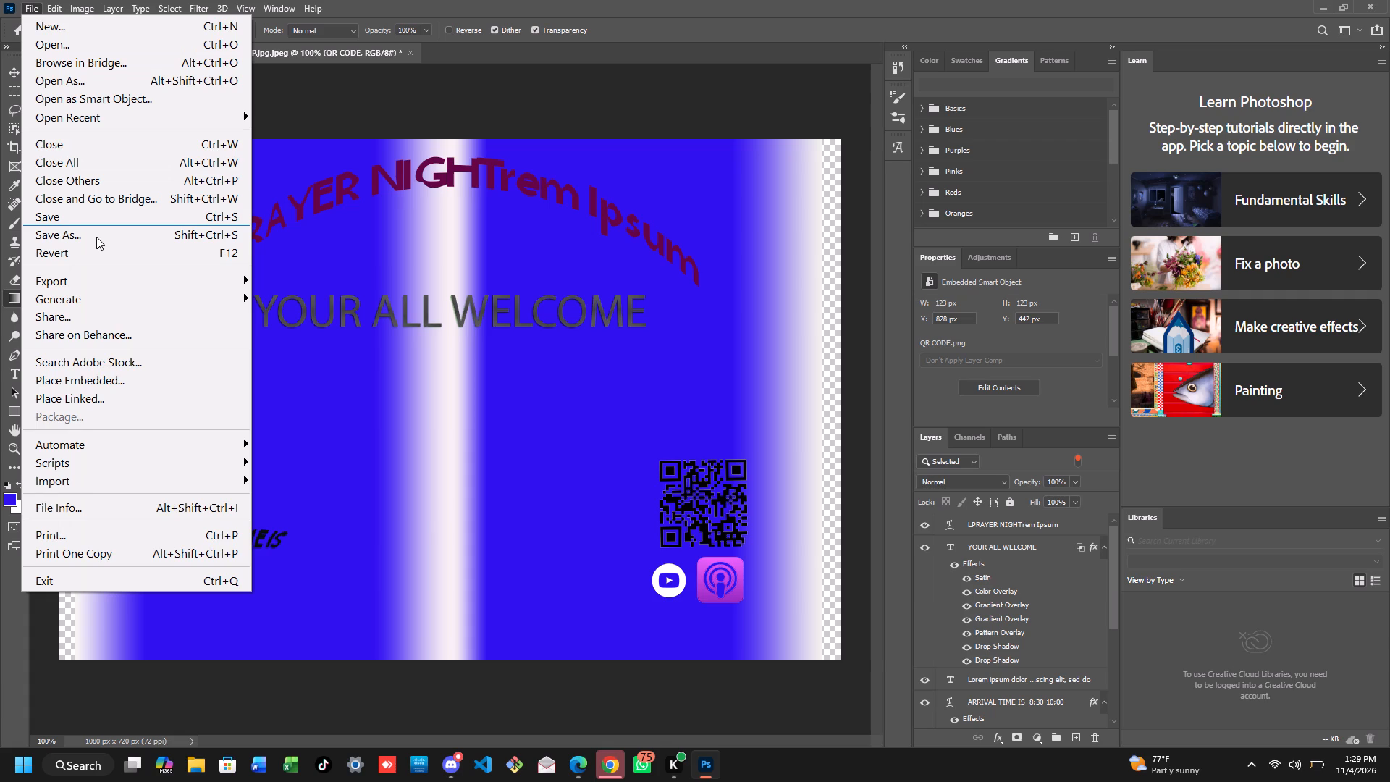
{"action": "left_click", "coordinate": [125, 386]}
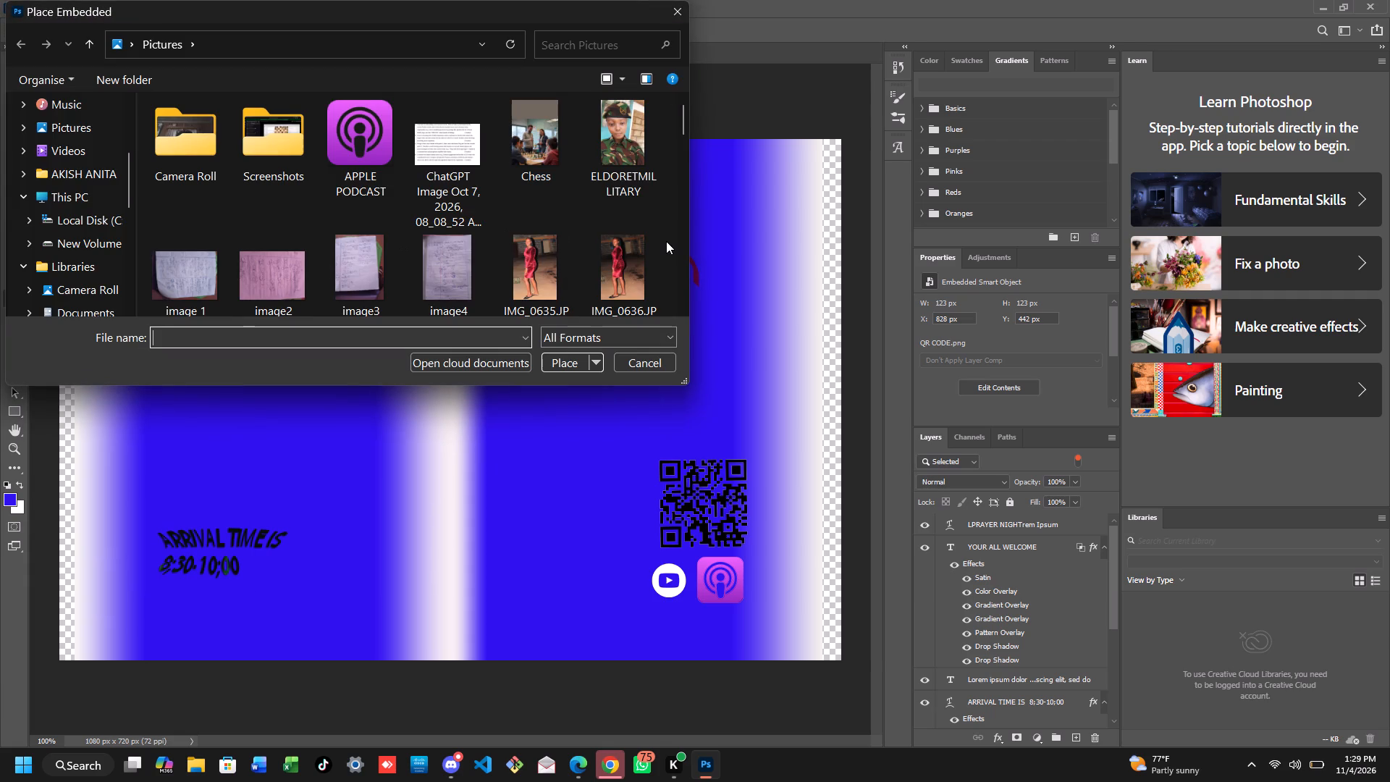
{"action": "left_click_drag", "start_coordinate": [678, 251], "coordinate": [693, 384]}
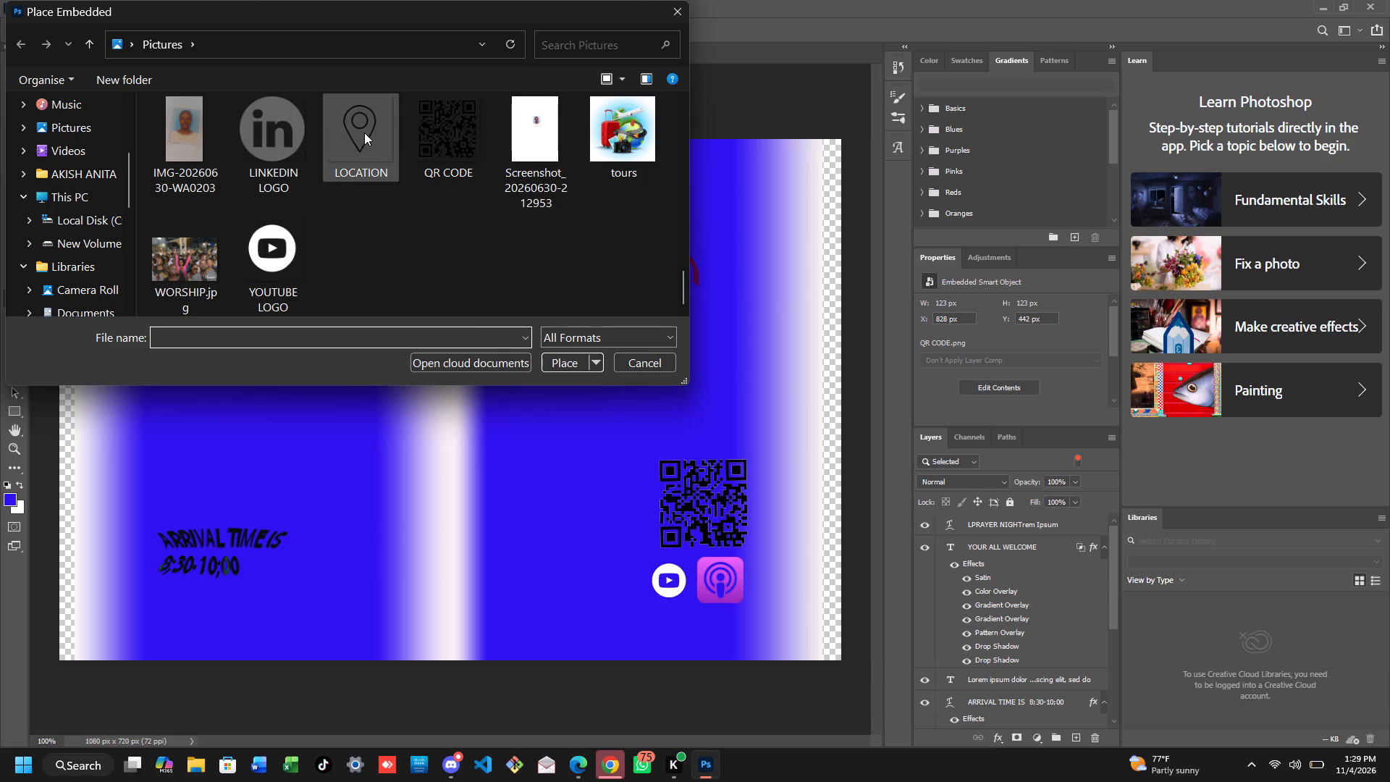
{"action": "left_click", "coordinate": [288, 134]}
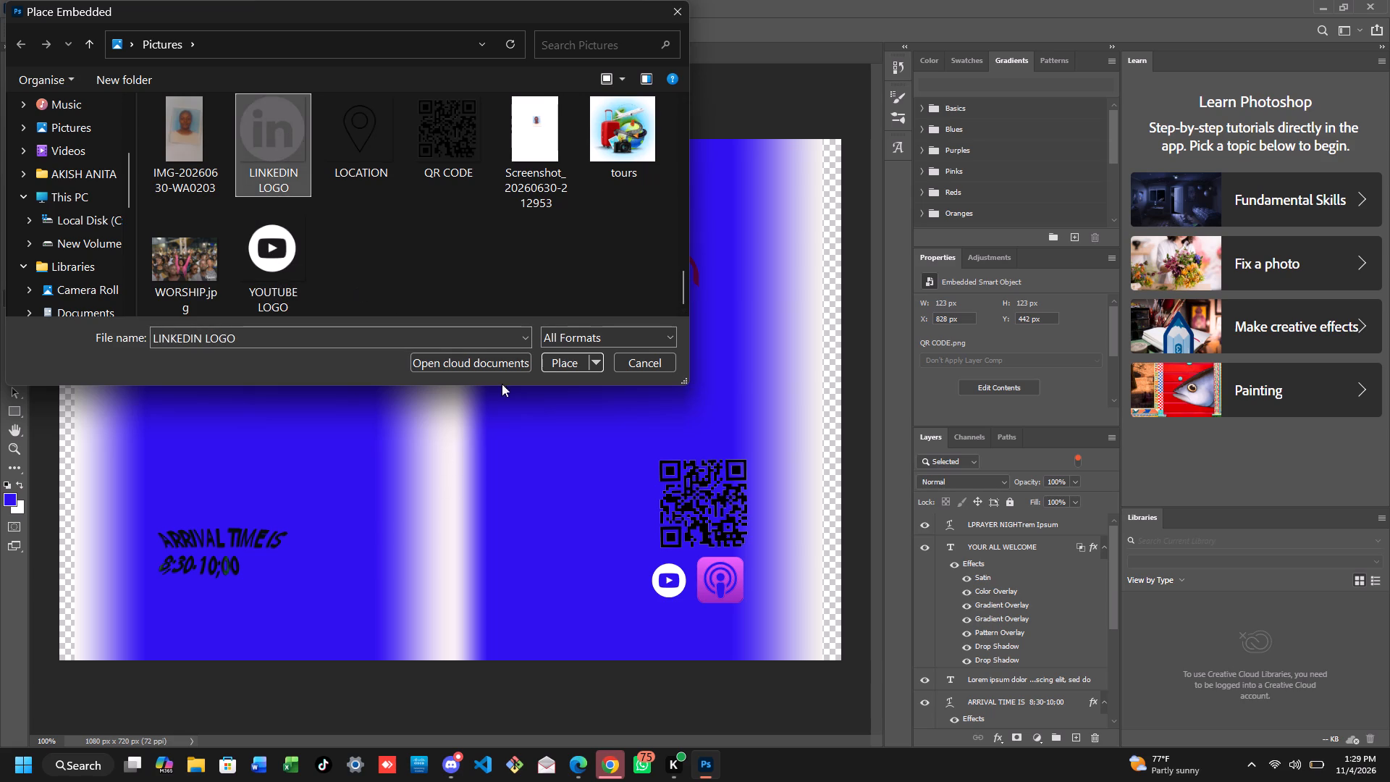
{"action": "left_click", "coordinate": [554, 368]}
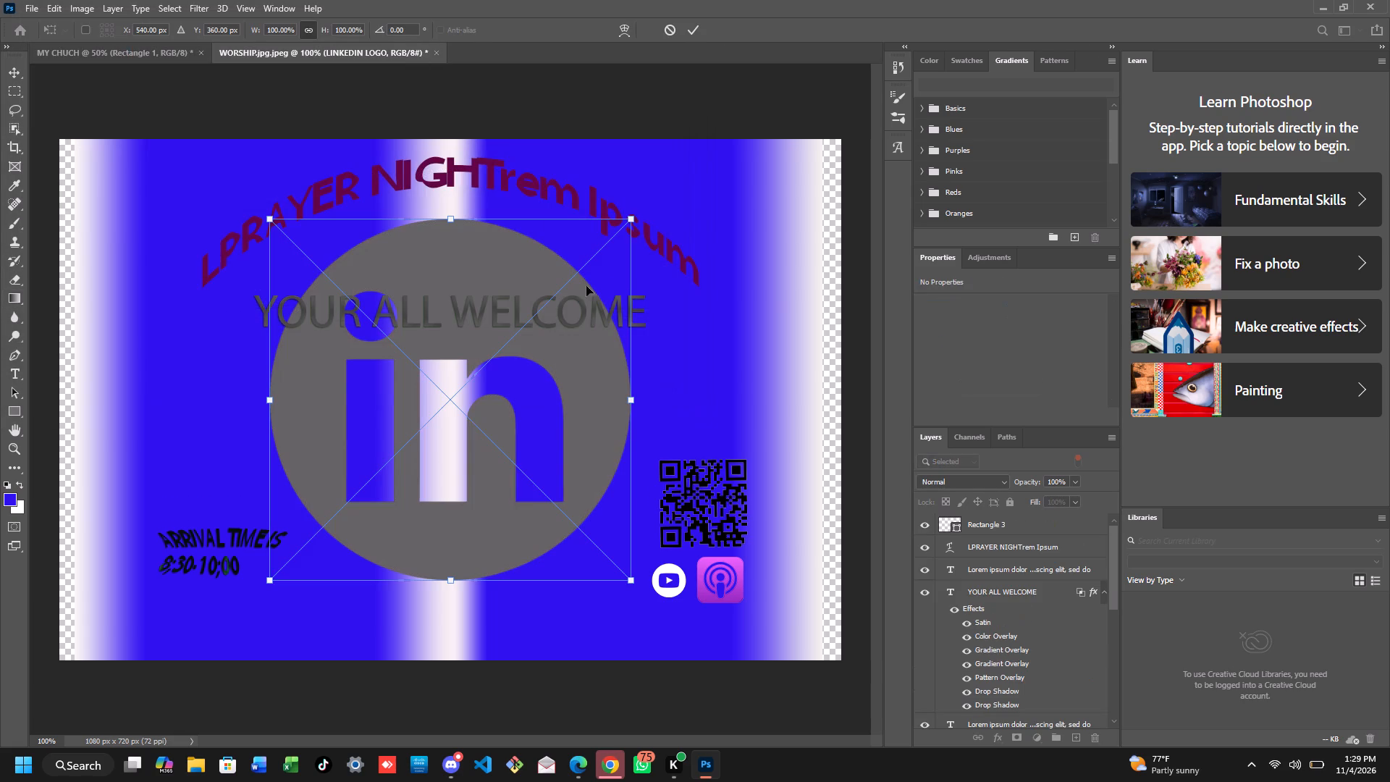
Scale the LinkedIn logo down to about 13.1% and commit it beside the YouTube icon, centred near X 776.7, Y 608.3 px.
{"action": "left_click_drag", "start_coordinate": [633, 218], "coordinate": [458, 395]}
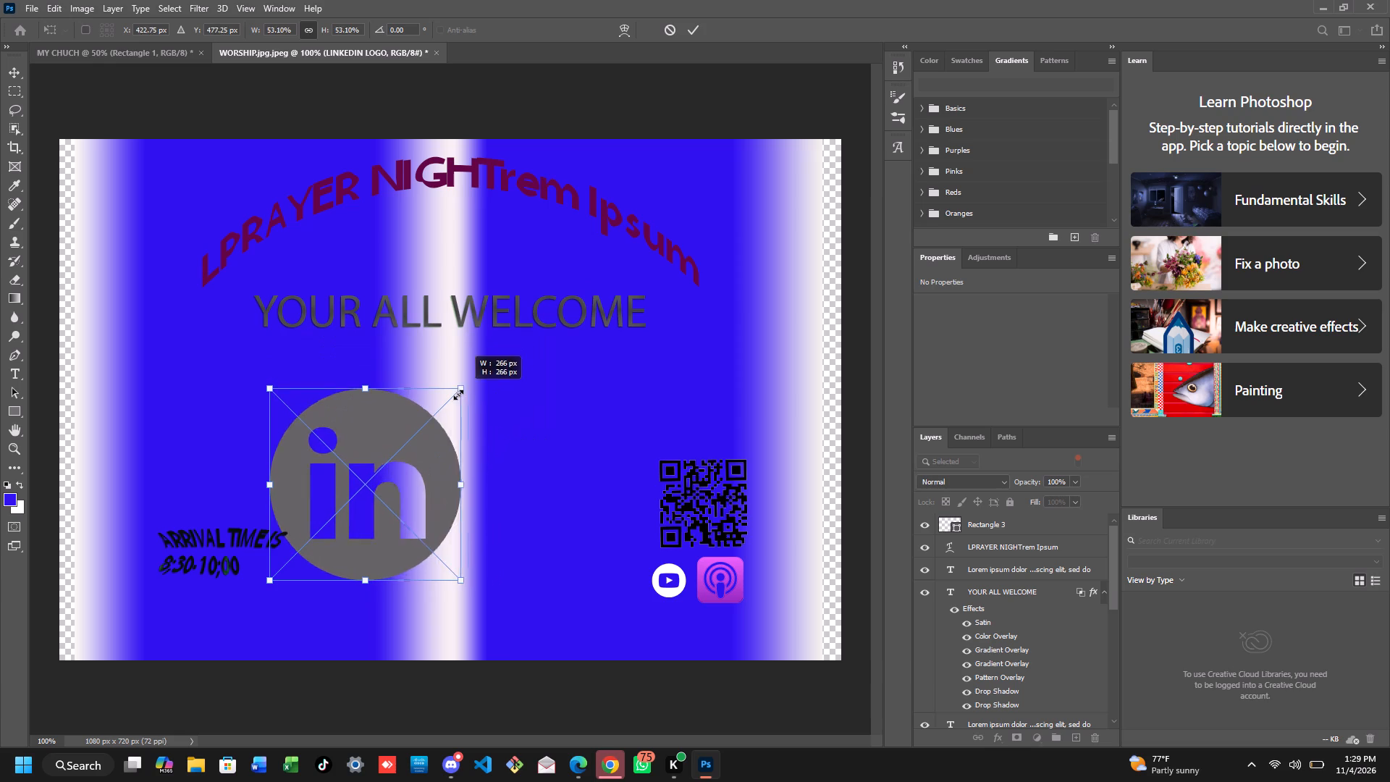
{"action": "left_click_drag", "start_coordinate": [458, 395], "coordinate": [400, 475]}
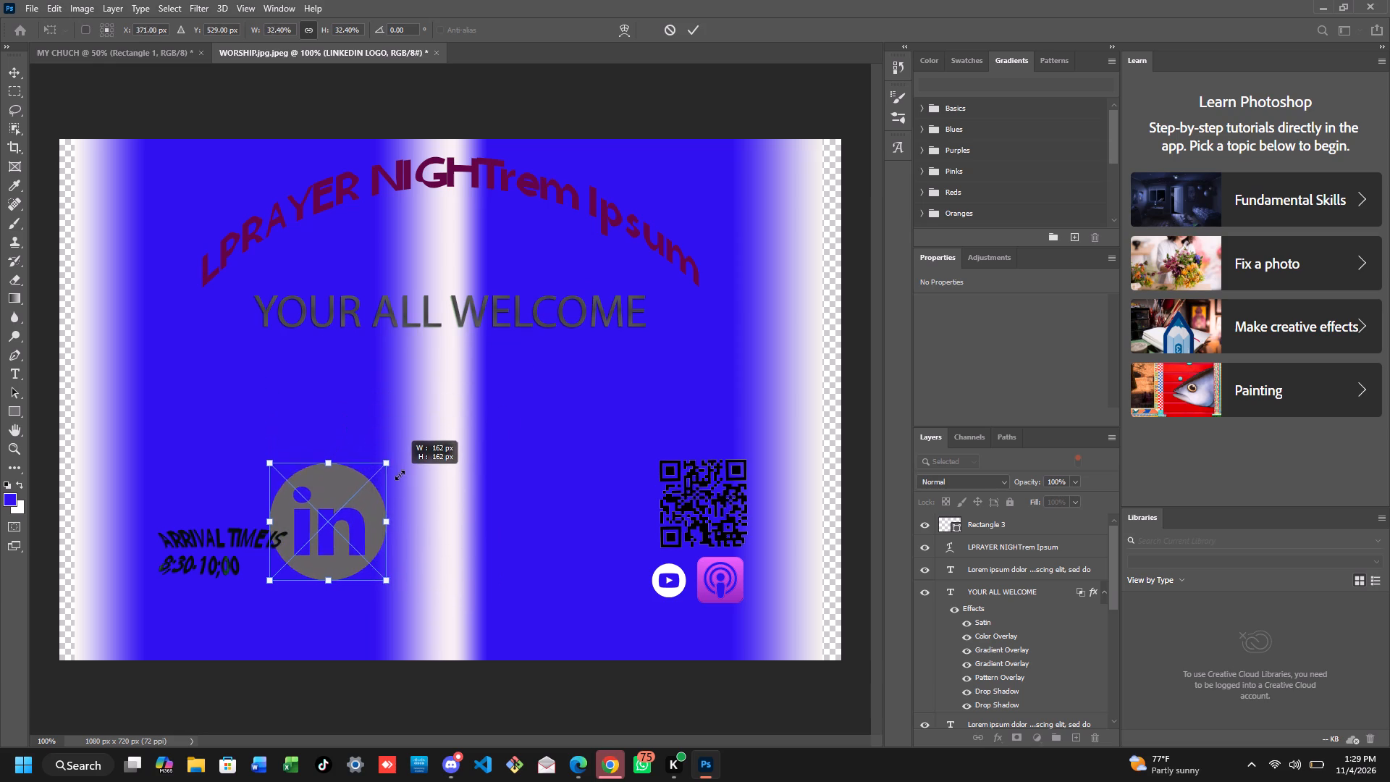
{"action": "left_click_drag", "start_coordinate": [400, 475], "coordinate": [368, 526]}
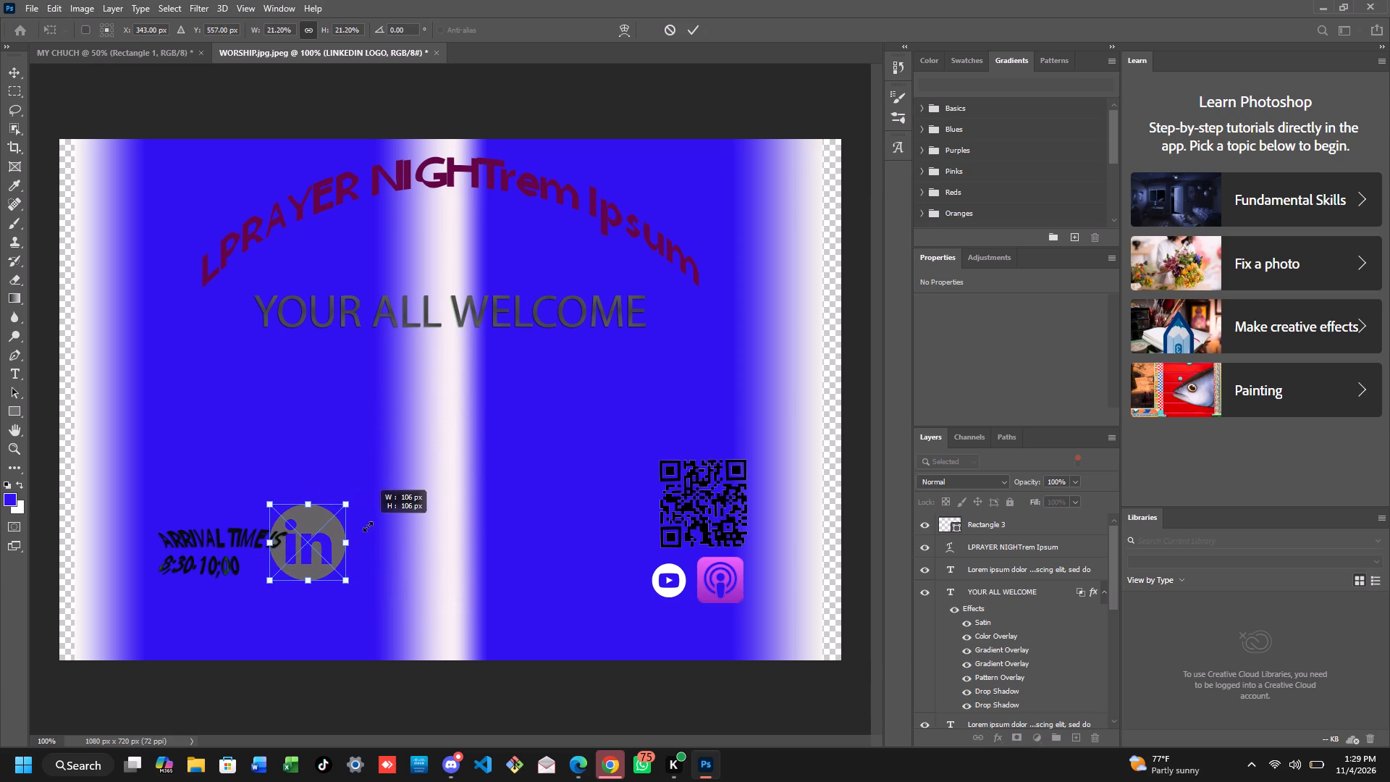
{"action": "left_click_drag", "start_coordinate": [368, 526], "coordinate": [358, 542]}
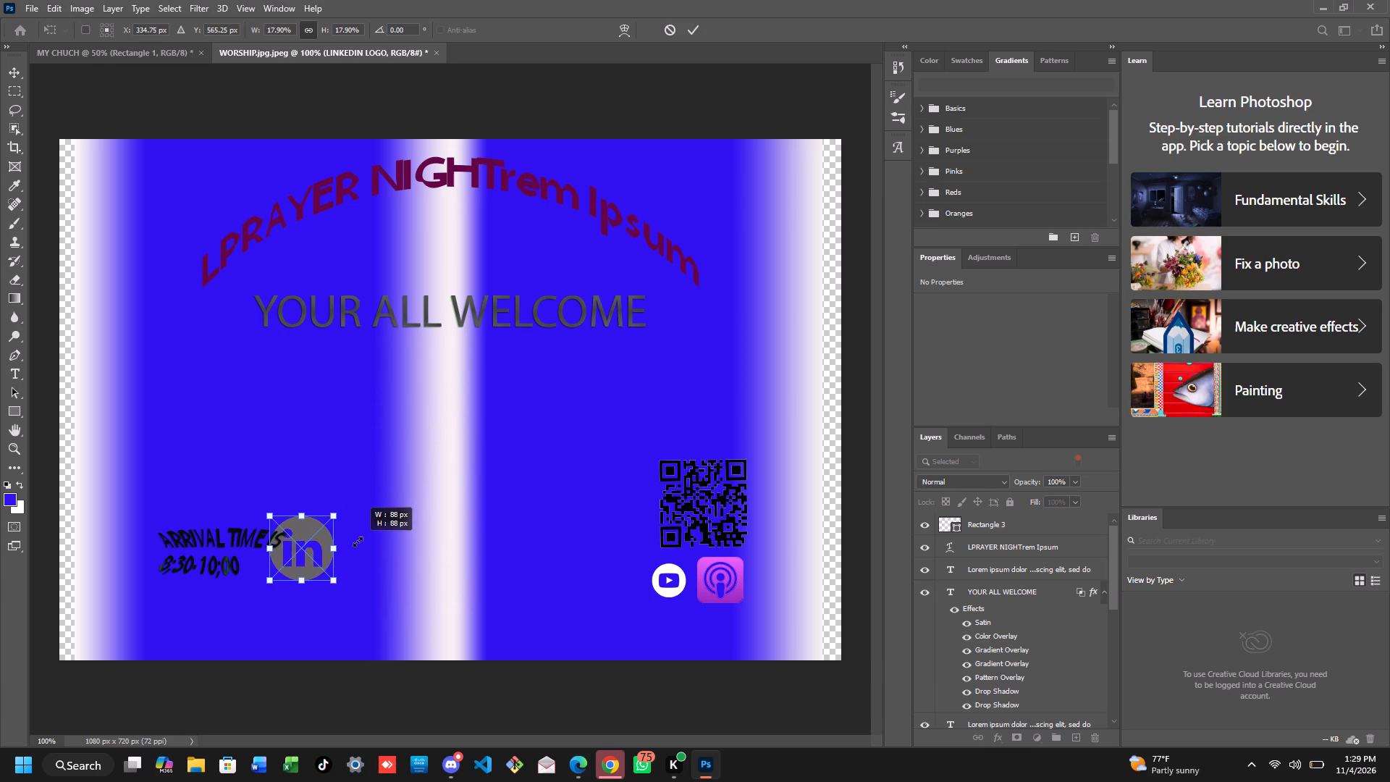
{"action": "left_click_drag", "start_coordinate": [358, 542], "coordinate": [345, 552]}
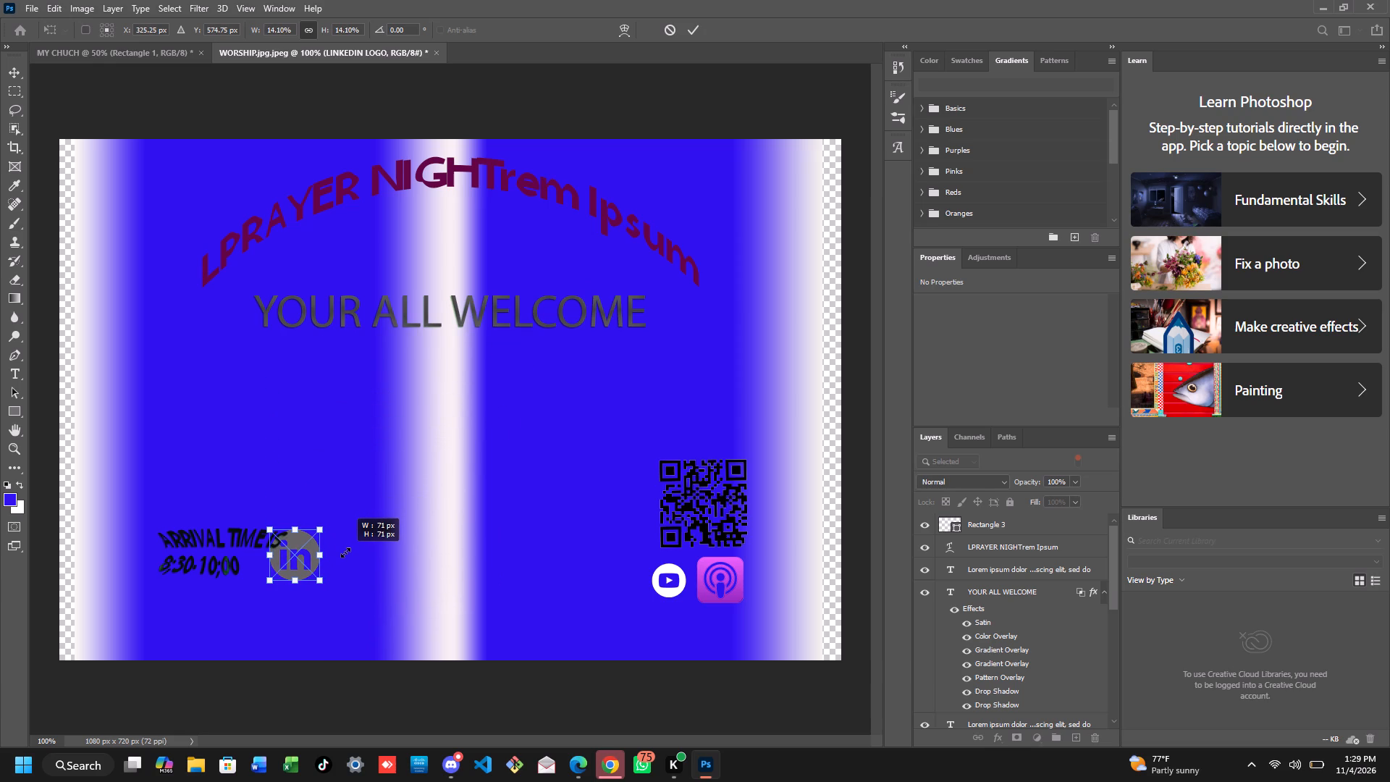
{"action": "left_click_drag", "start_coordinate": [345, 552], "coordinate": [342, 557]}
{"action": "left_click_drag", "start_coordinate": [298, 569], "coordinate": [575, 579]}
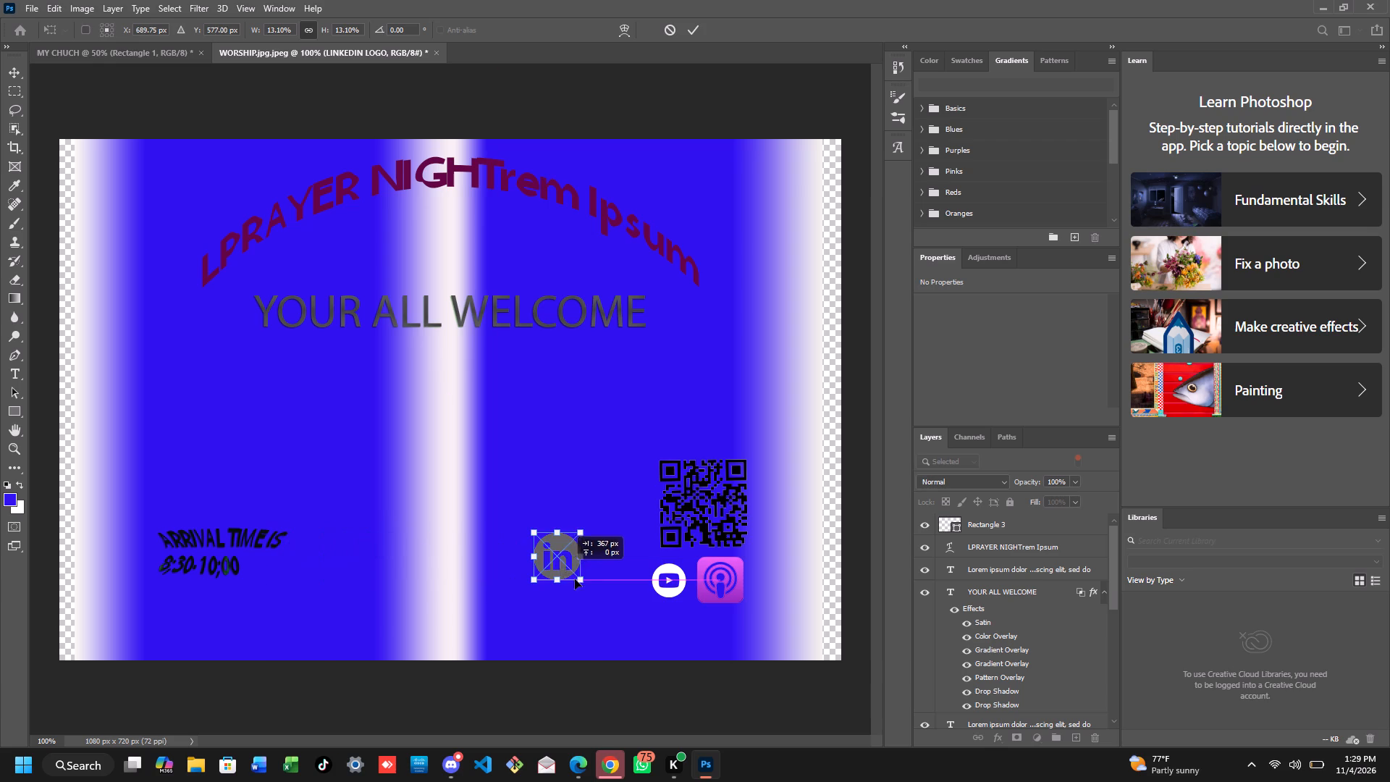
{"action": "left_click_drag", "start_coordinate": [575, 579], "coordinate": [631, 597]}
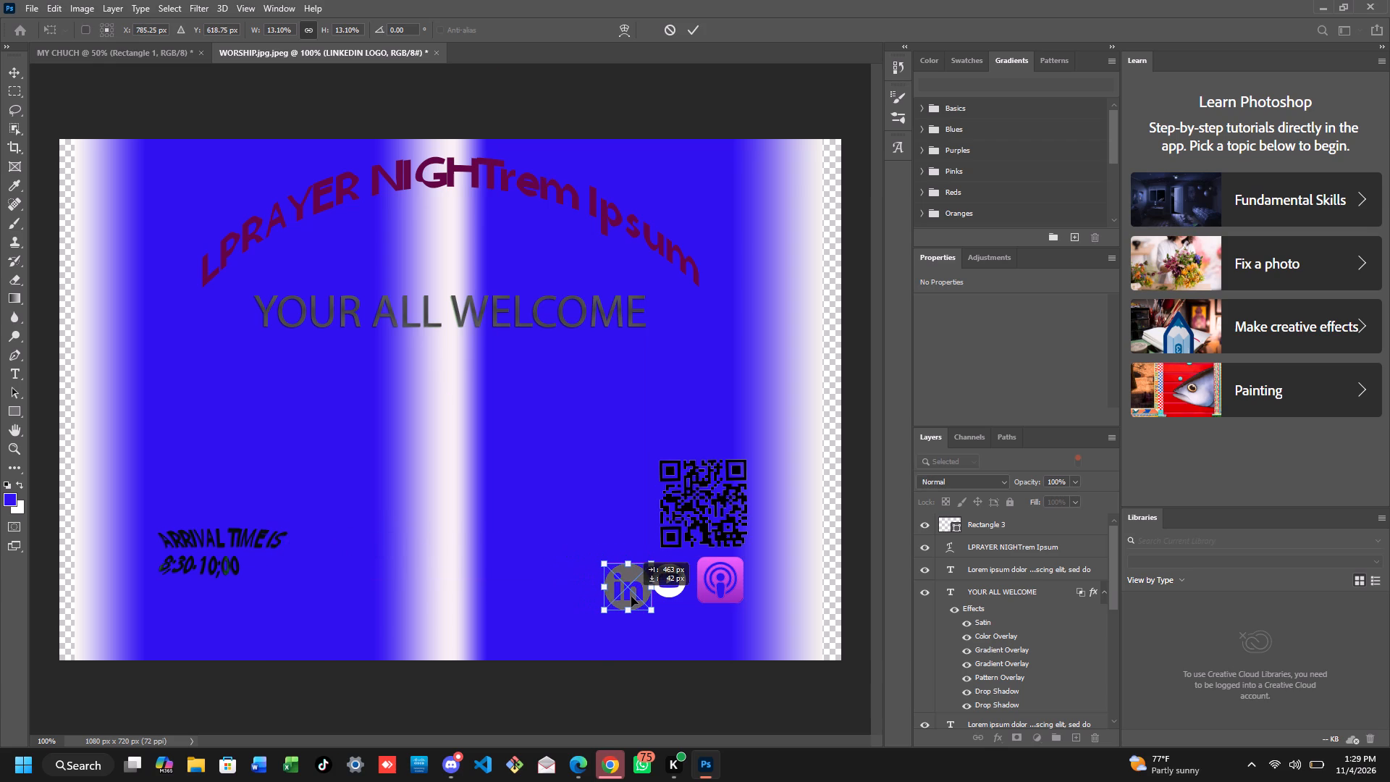
{"action": "left_click_drag", "start_coordinate": [631, 597], "coordinate": [625, 592]}
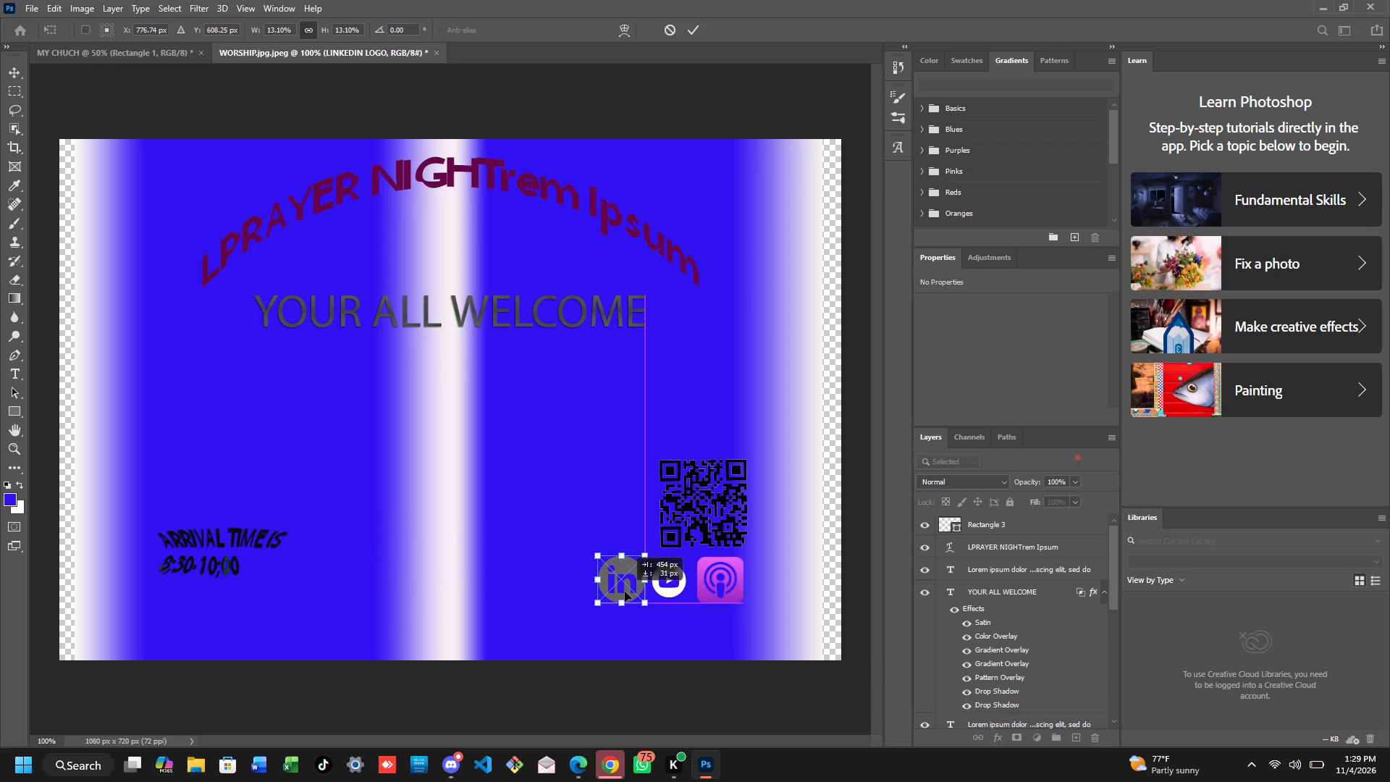
{"action": "double_click", "coordinate": [636, 586]}
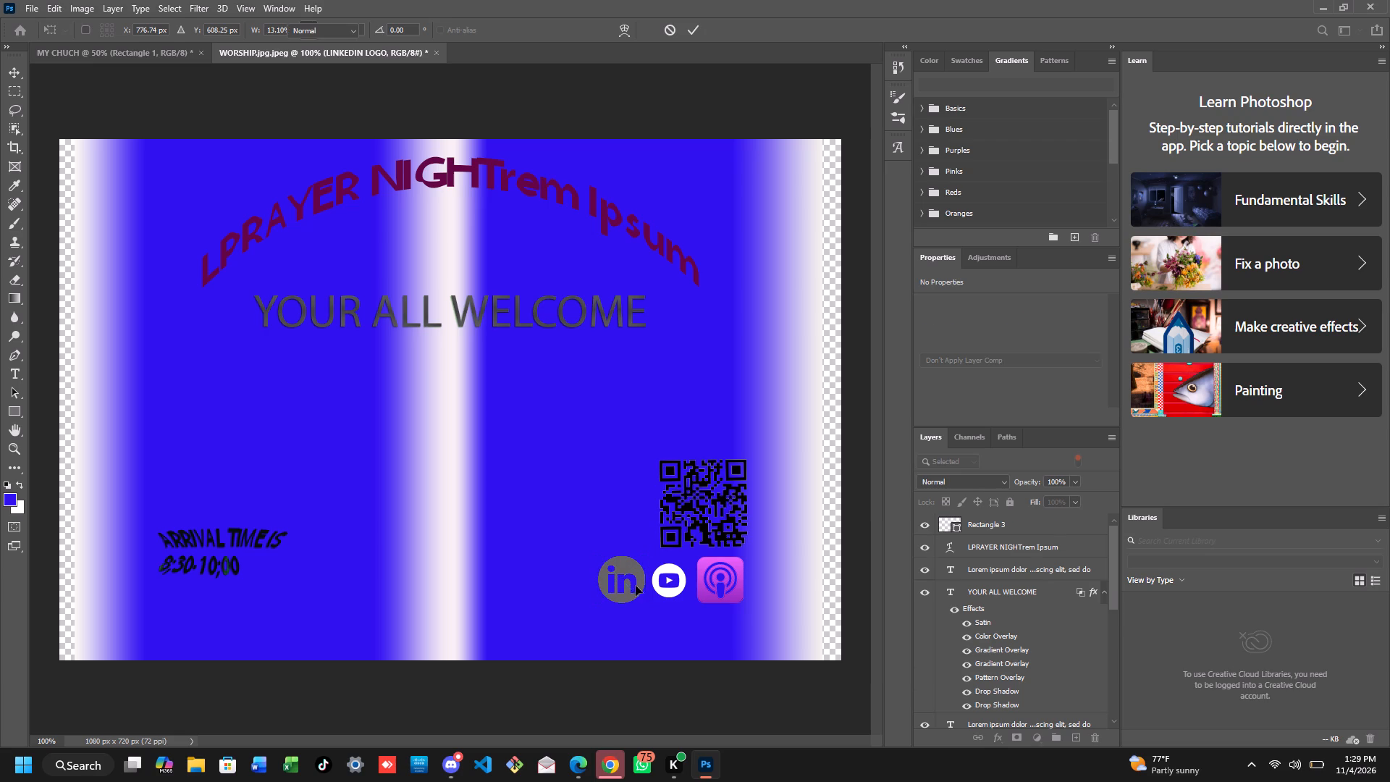
{"action": "left_click_drag", "start_coordinate": [636, 586], "coordinate": [651, 598]}
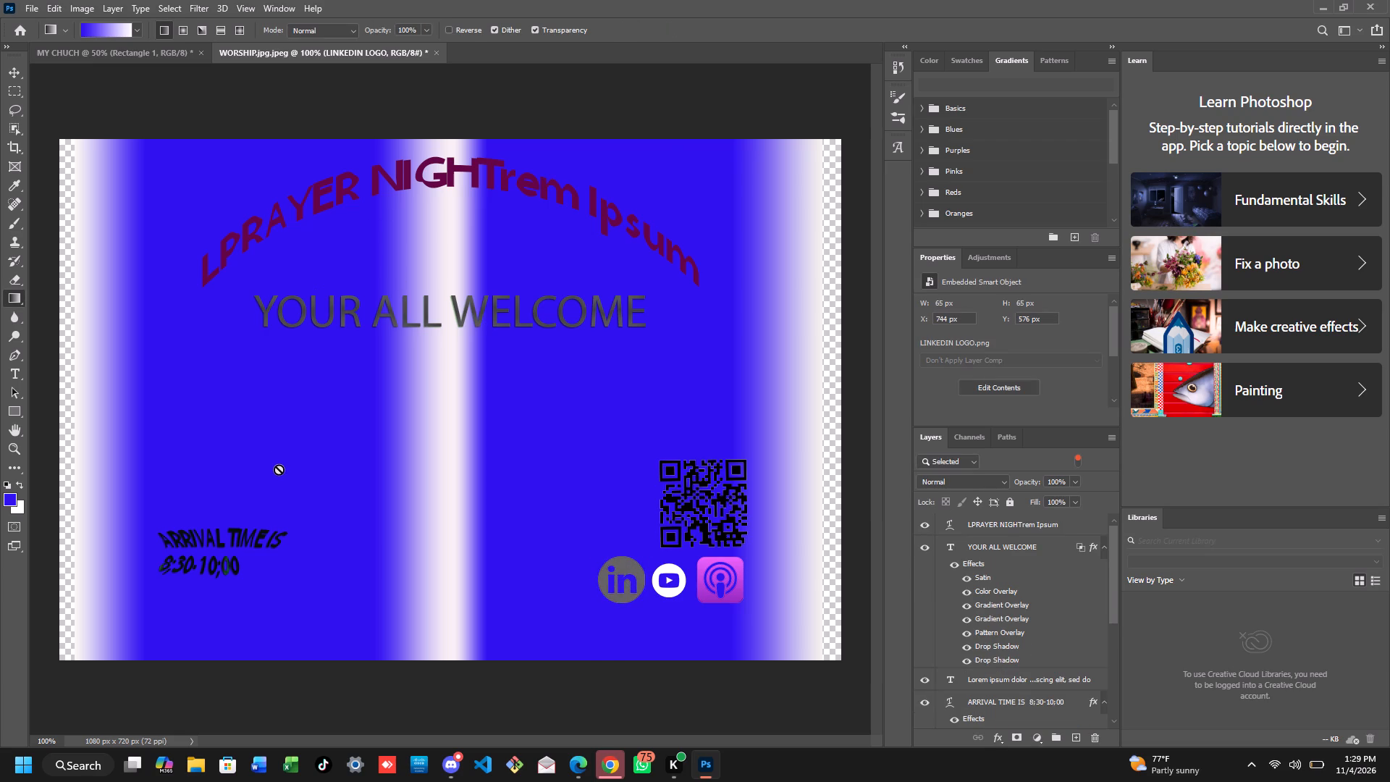
Place the WORSHIP.jpg photo from the Pictures folder into the design as an embedded object.
{"action": "left_click", "coordinate": [38, 4]}
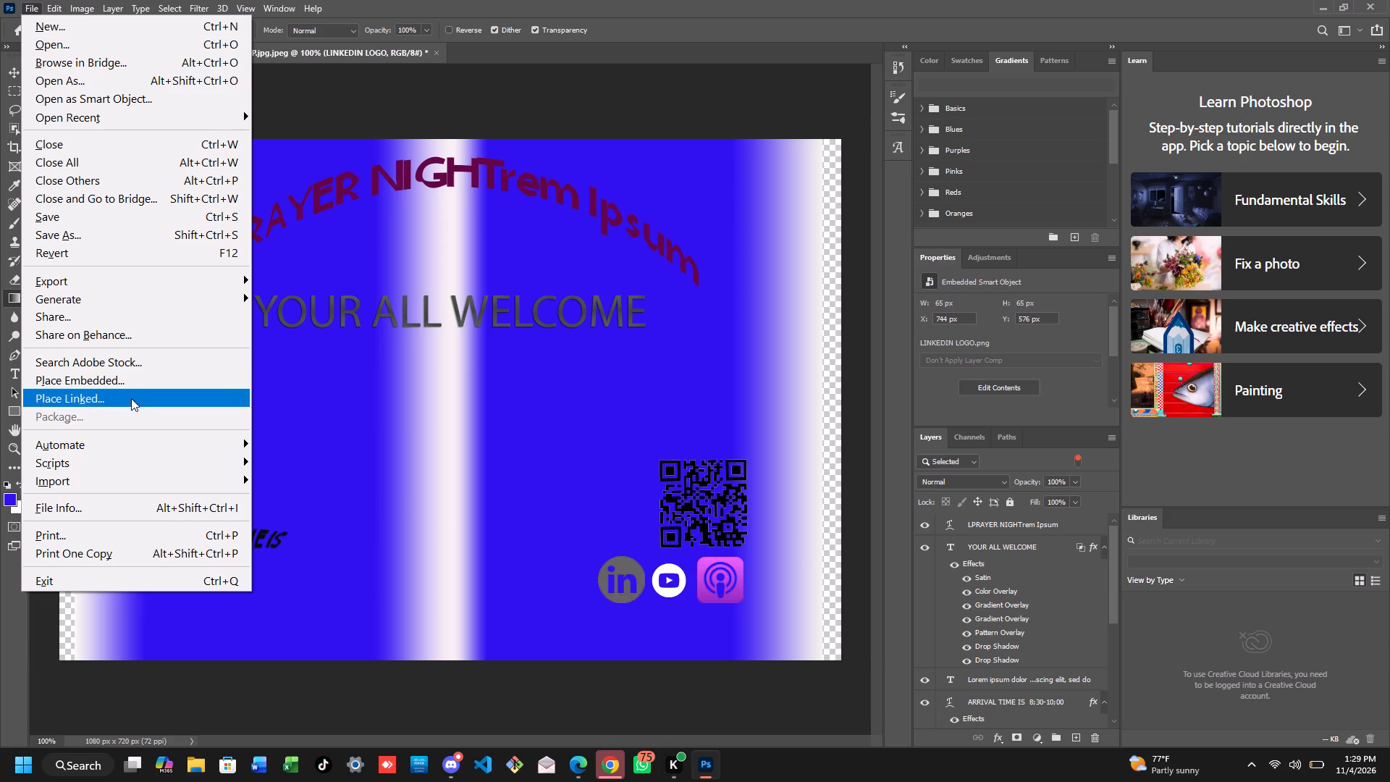
{"action": "left_click", "coordinate": [133, 386]}
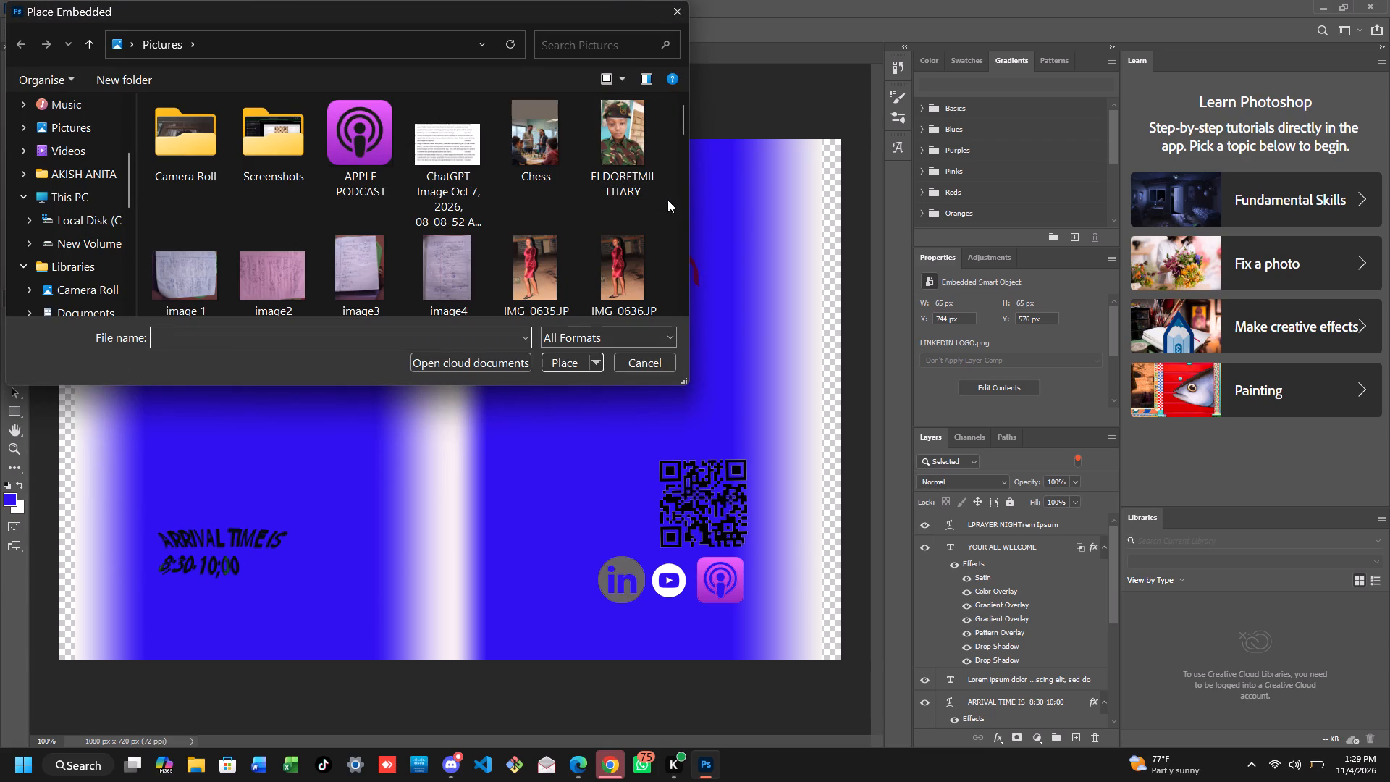
{"action": "left_click", "coordinate": [682, 201]}
{"action": "left_click_drag", "start_coordinate": [682, 201], "coordinate": [688, 314]}
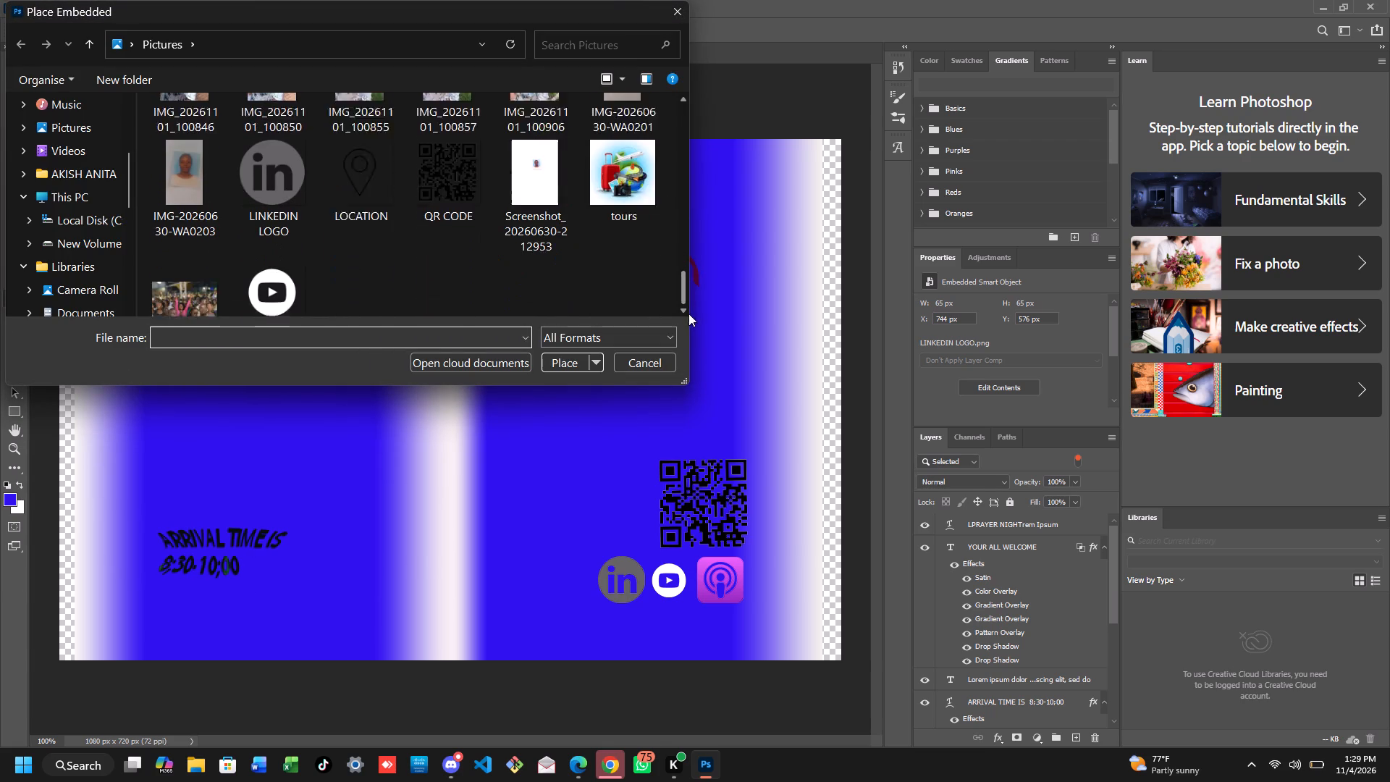
{"action": "left_click_drag", "start_coordinate": [688, 314], "coordinate": [688, 321]}
{"action": "left_click", "coordinate": [182, 240]}
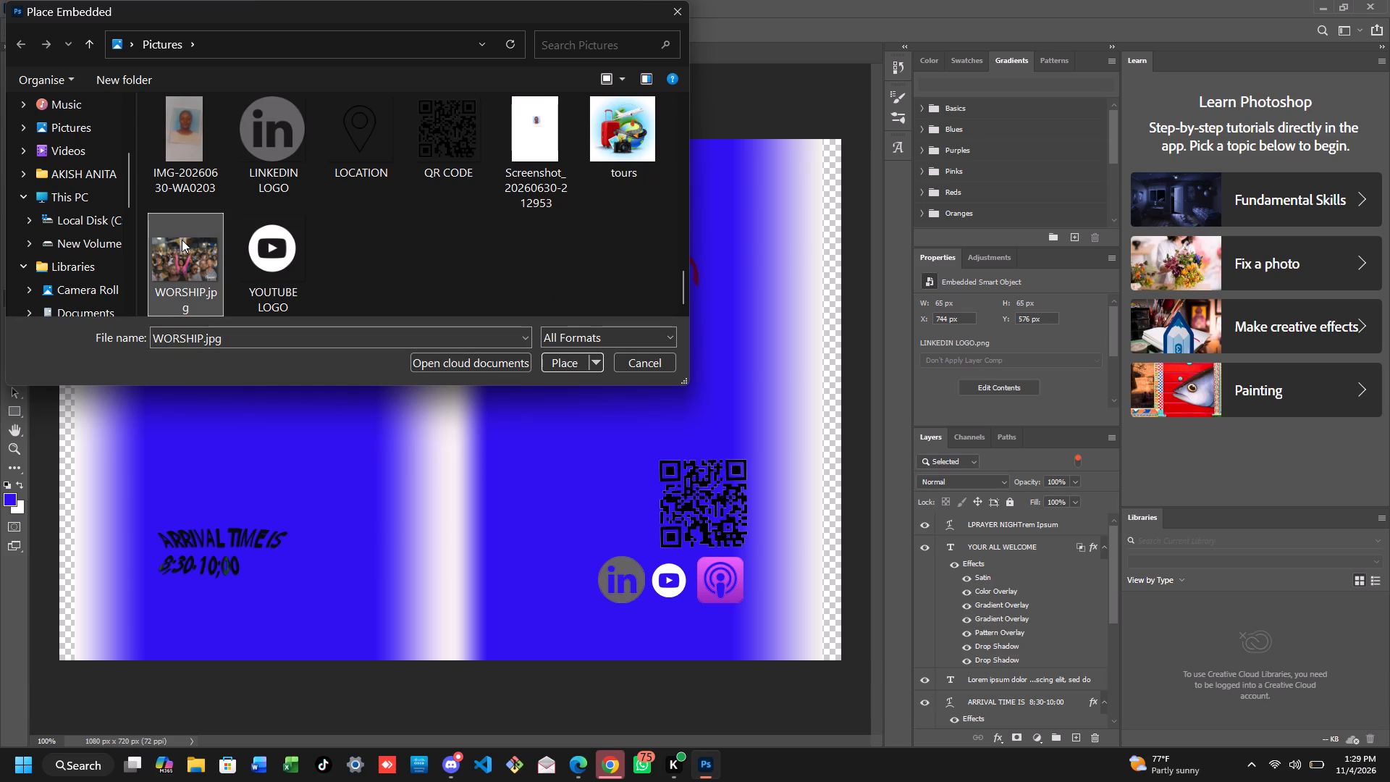
{"action": "left_click", "coordinate": [582, 367]}
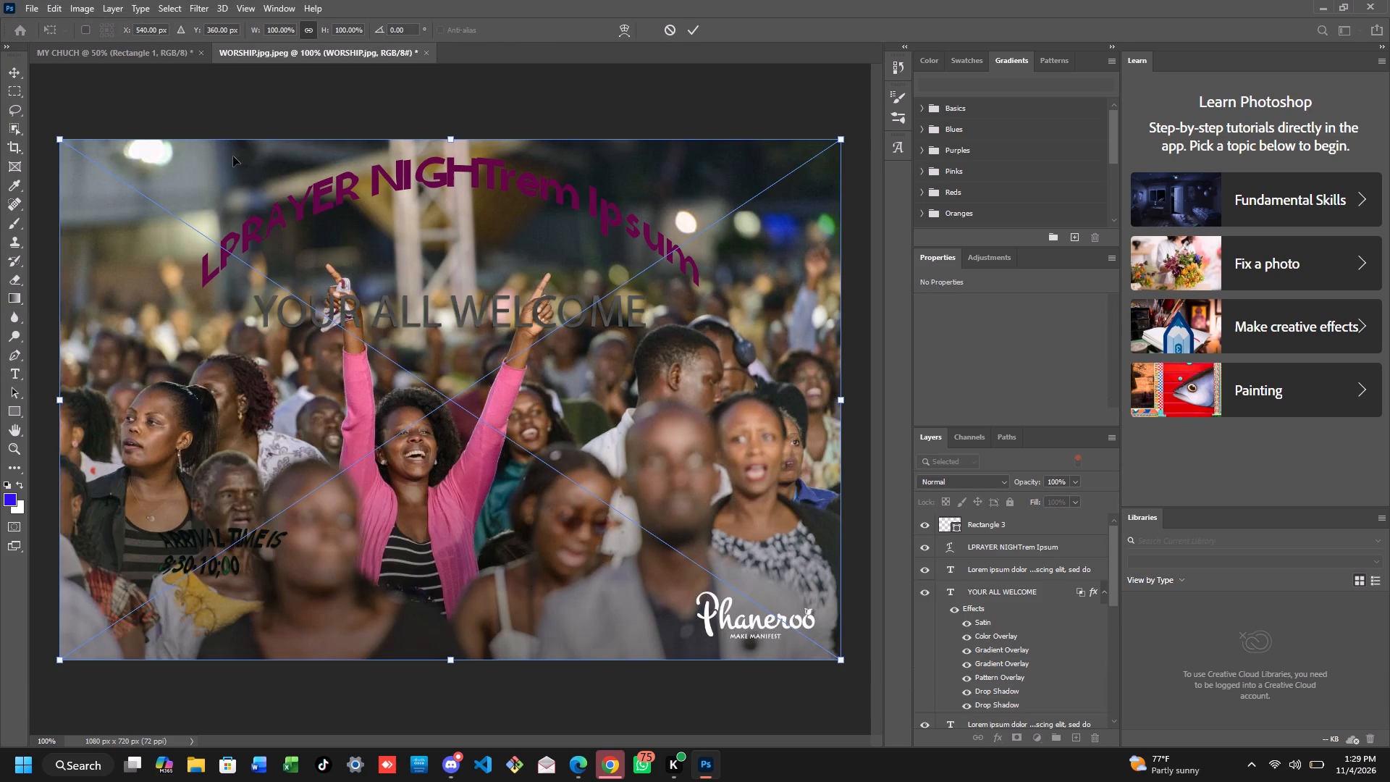
Scale the worship photo to about 36.5% and commit it beneath YOUR ALL WELCOME, centred near X 537.5, Y 405.9 px.
{"action": "left_click_drag", "start_coordinate": [60, 138], "coordinate": [335, 345]}
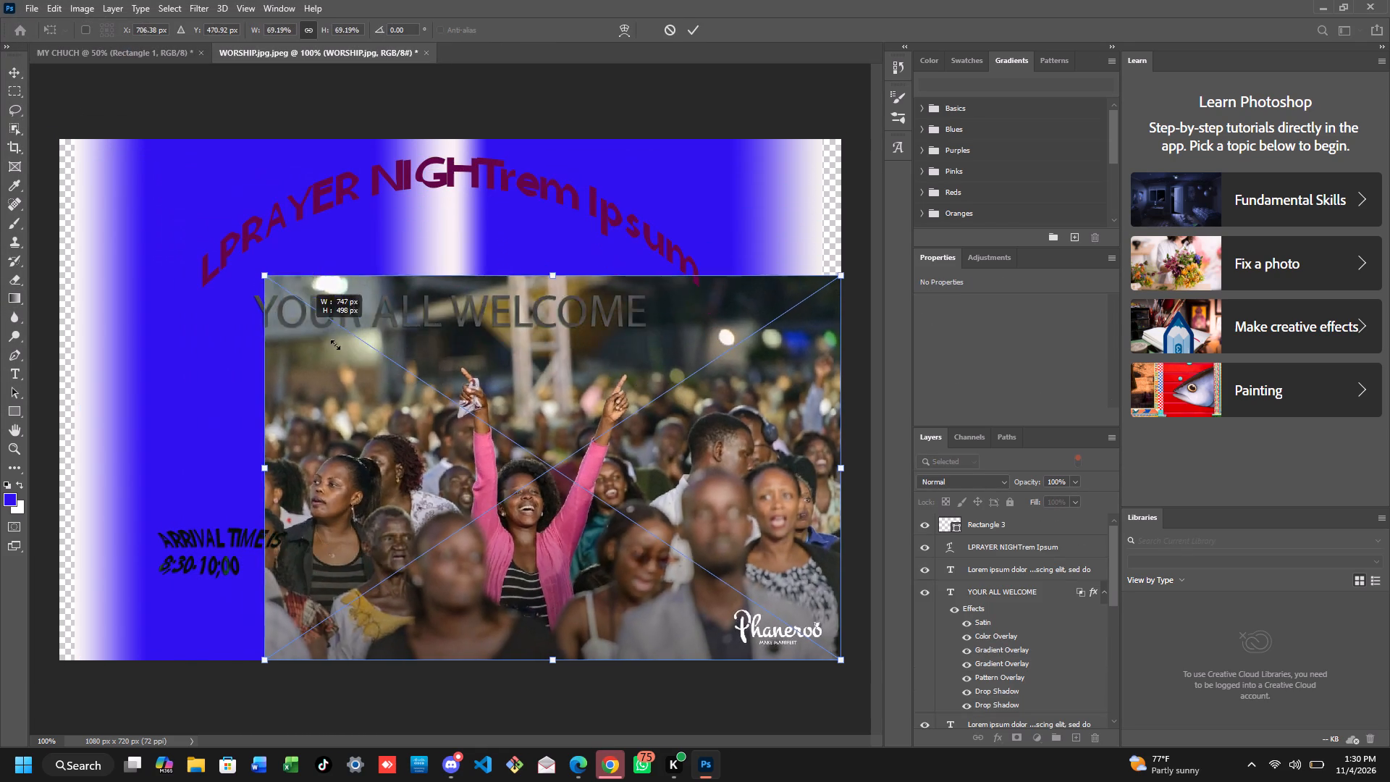
{"action": "left_click_drag", "start_coordinate": [335, 345], "coordinate": [431, 405]}
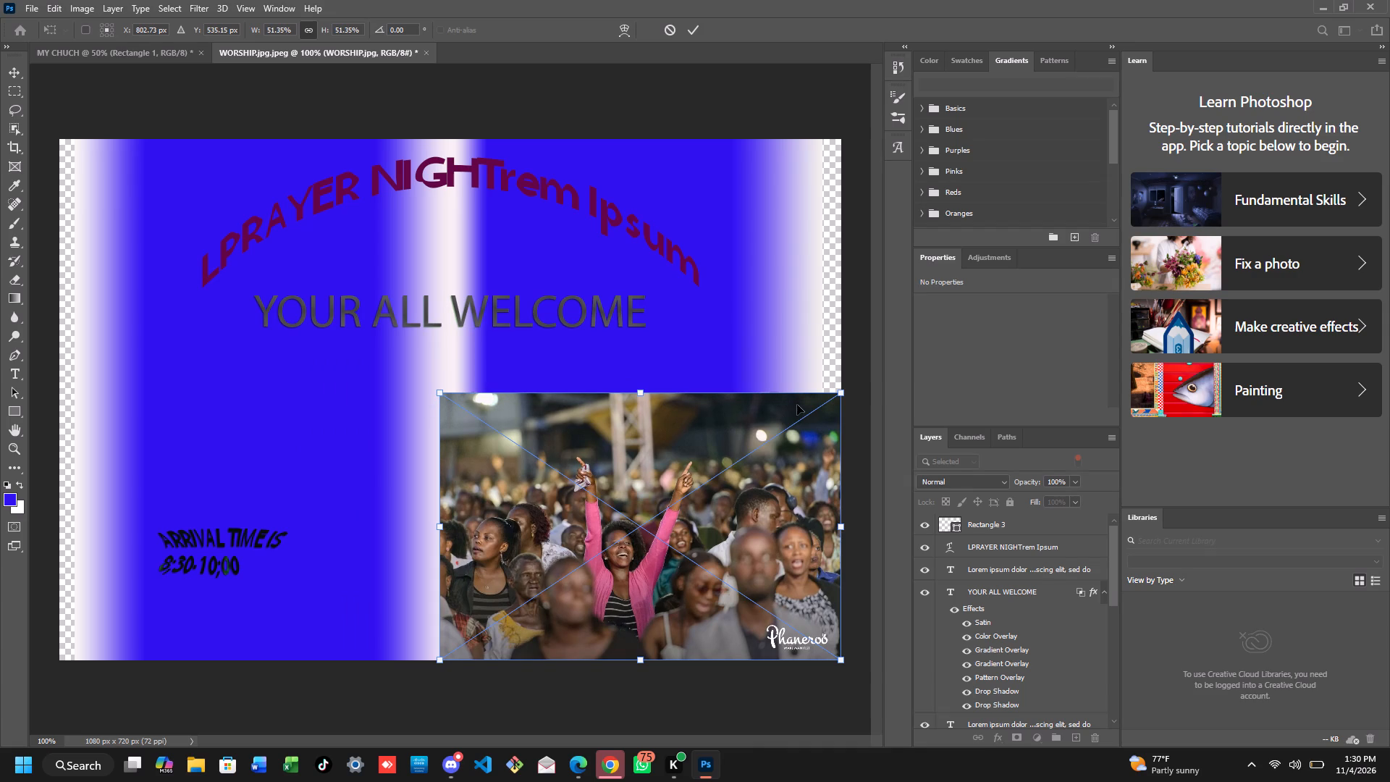
{"action": "left_click_drag", "start_coordinate": [843, 392], "coordinate": [695, 422]}
{"action": "left_click_drag", "start_coordinate": [590, 529], "coordinate": [402, 405]}
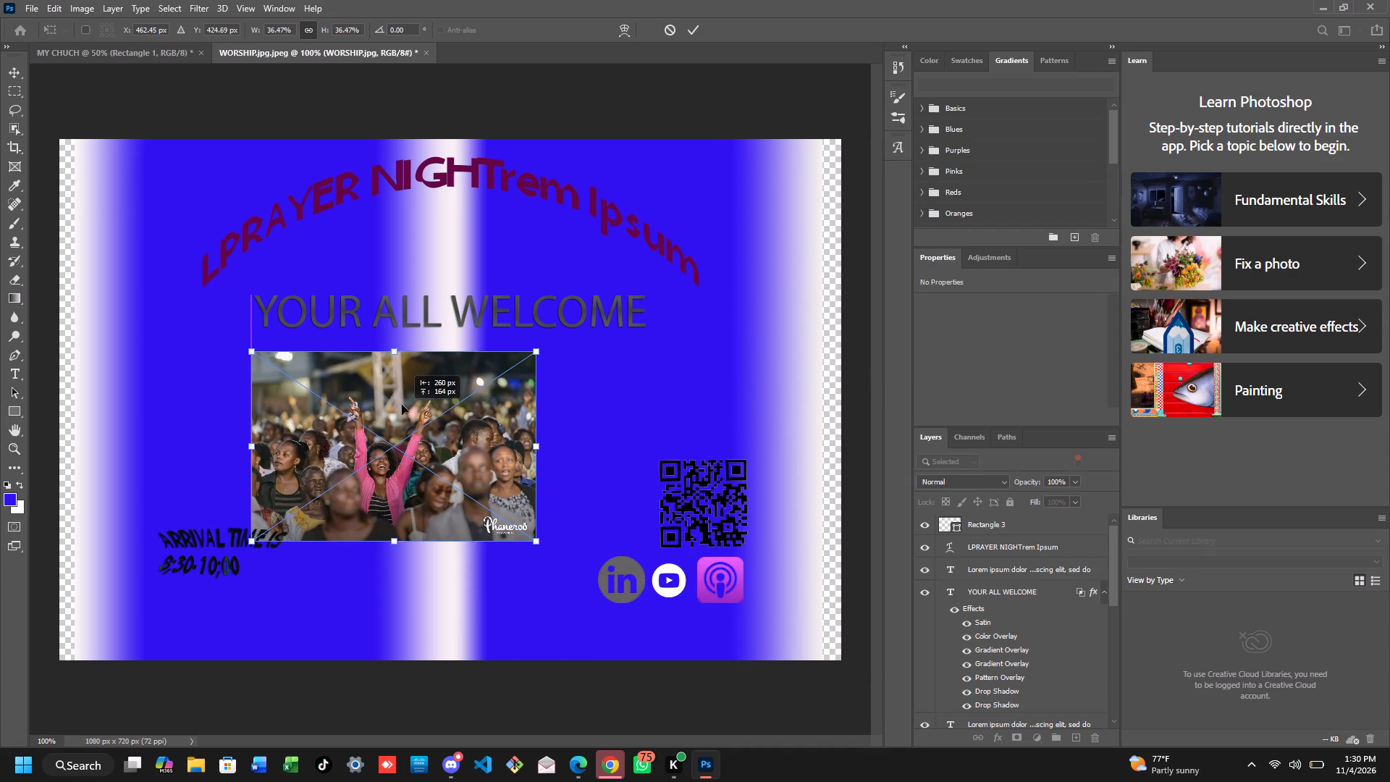
{"action": "left_click_drag", "start_coordinate": [402, 405], "coordinate": [439, 387]}
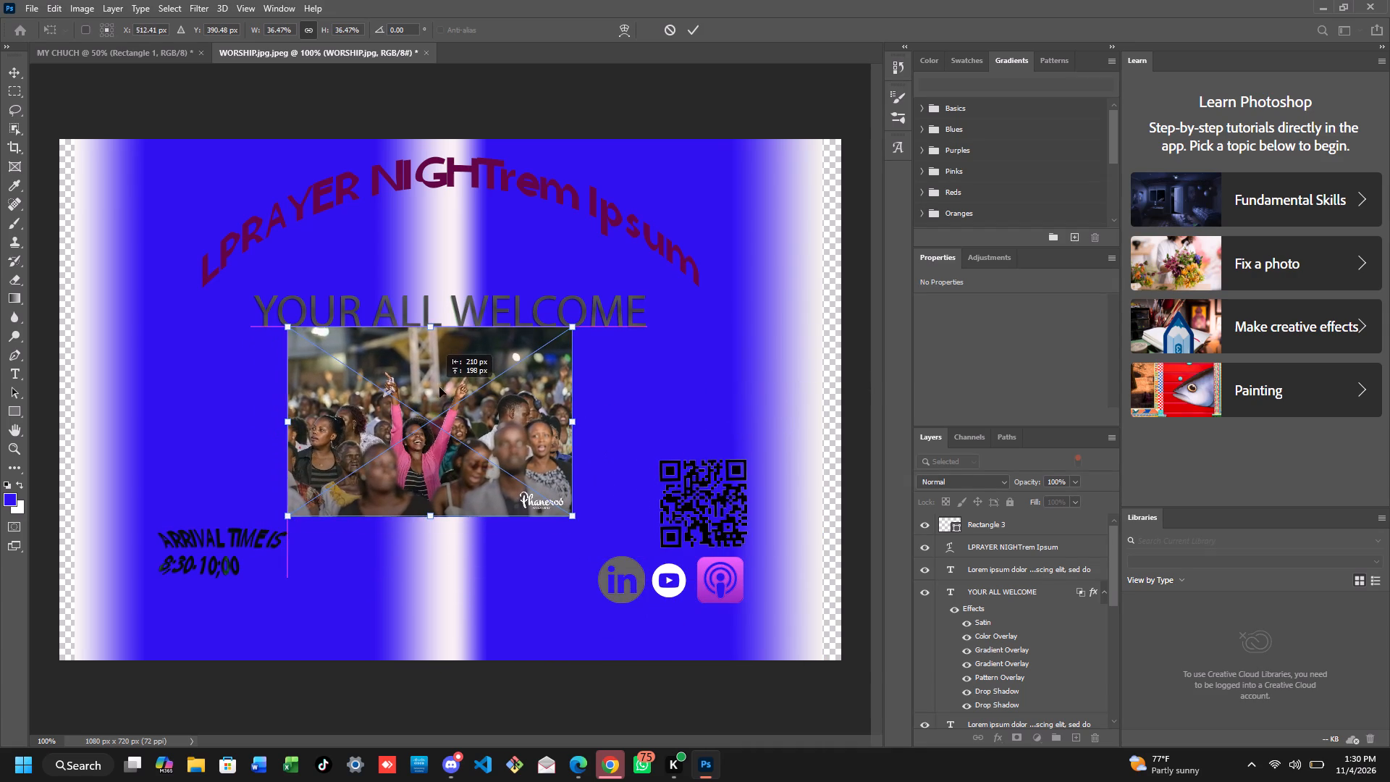
{"action": "left_click_drag", "start_coordinate": [439, 387], "coordinate": [452, 393]}
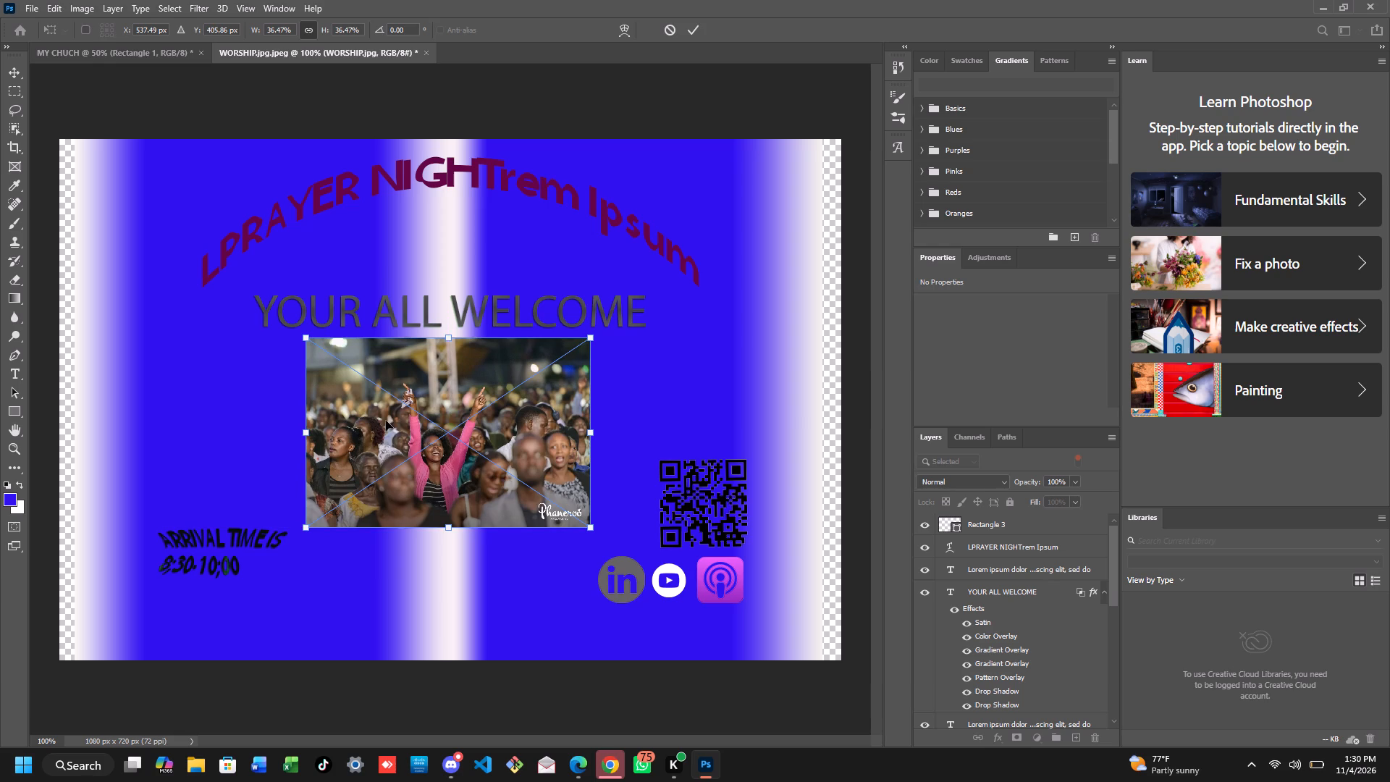
{"action": "left_click", "coordinate": [697, 400]}
{"action": "double_click", "coordinate": [455, 422]}
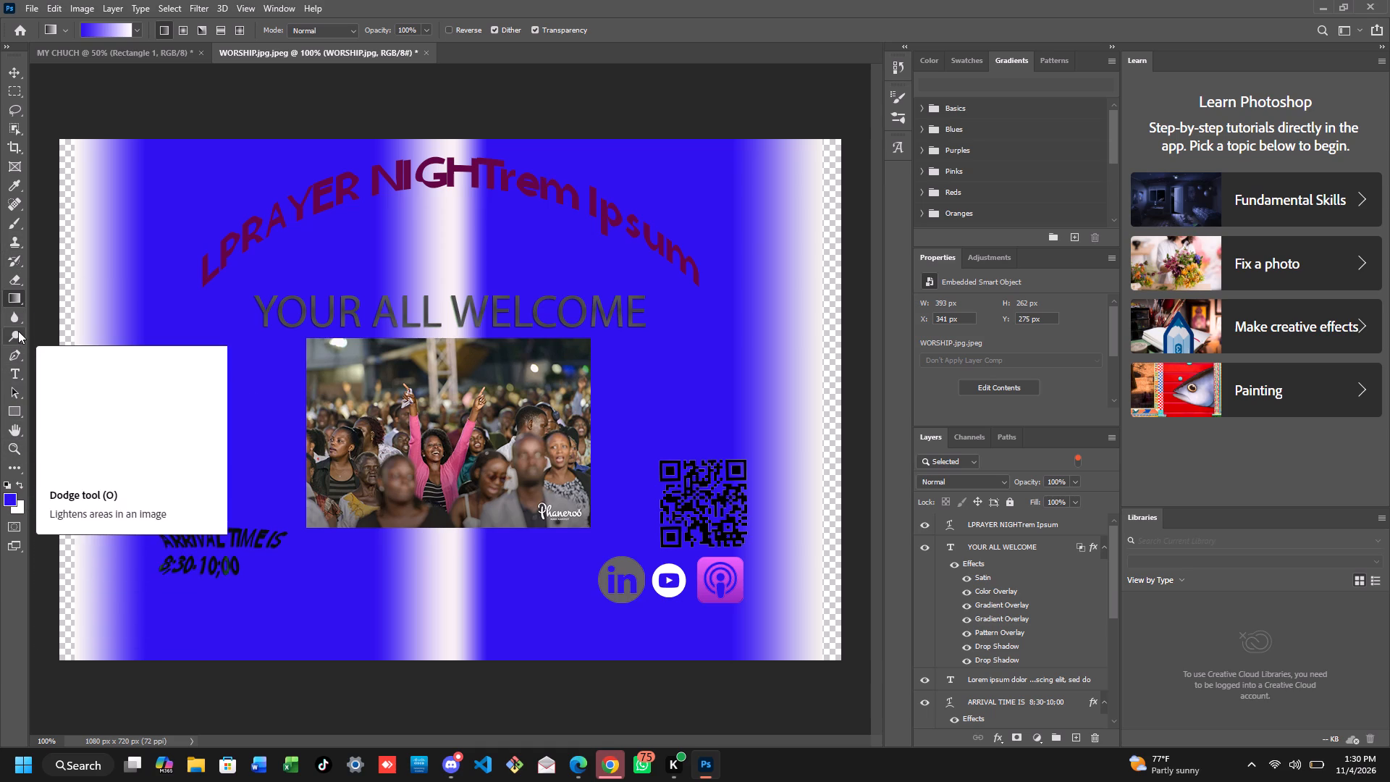
Rasterize the worship photo's smart object so the Brush tool can paint on it.
{"action": "left_click", "coordinate": [25, 264]}
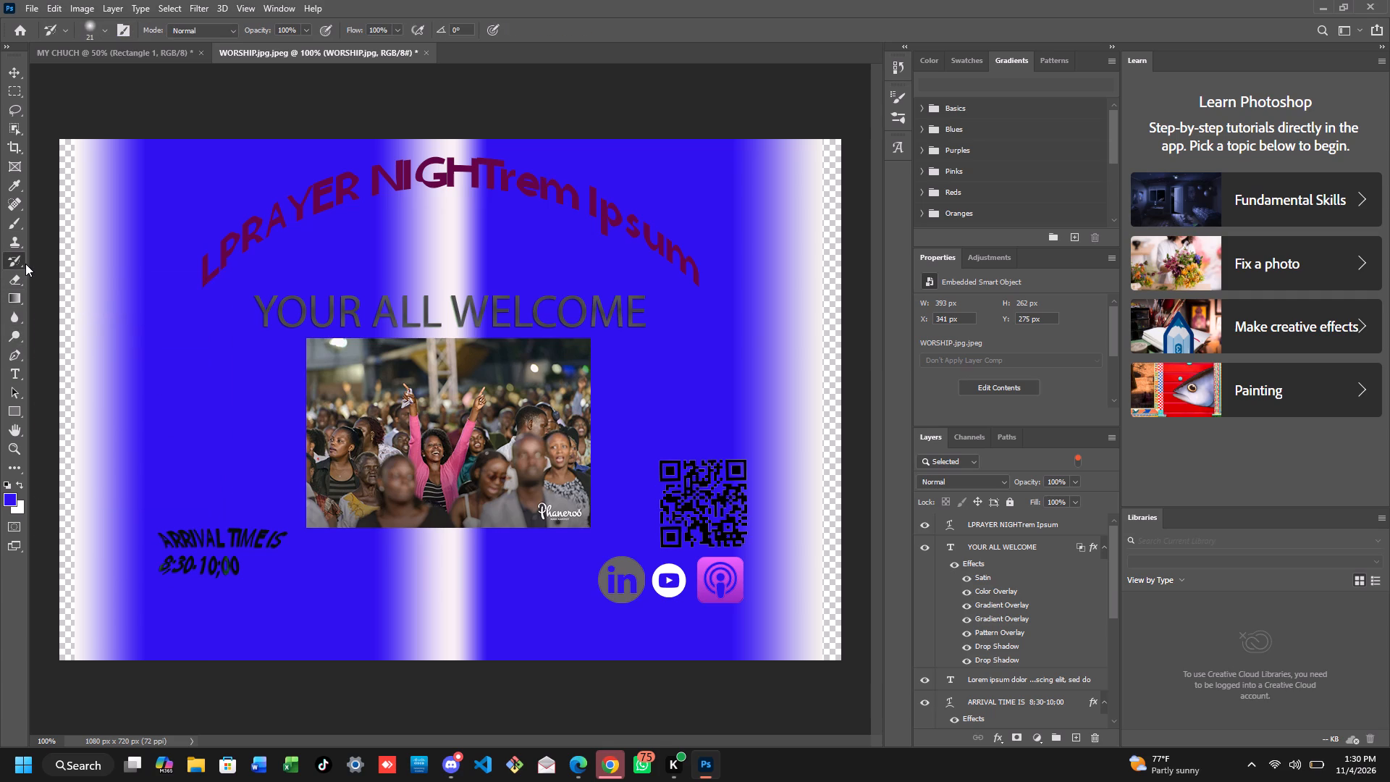
{"action": "left_click", "coordinate": [21, 264]}
{"action": "left_click", "coordinate": [19, 227]}
{"action": "left_click", "coordinate": [19, 227]}
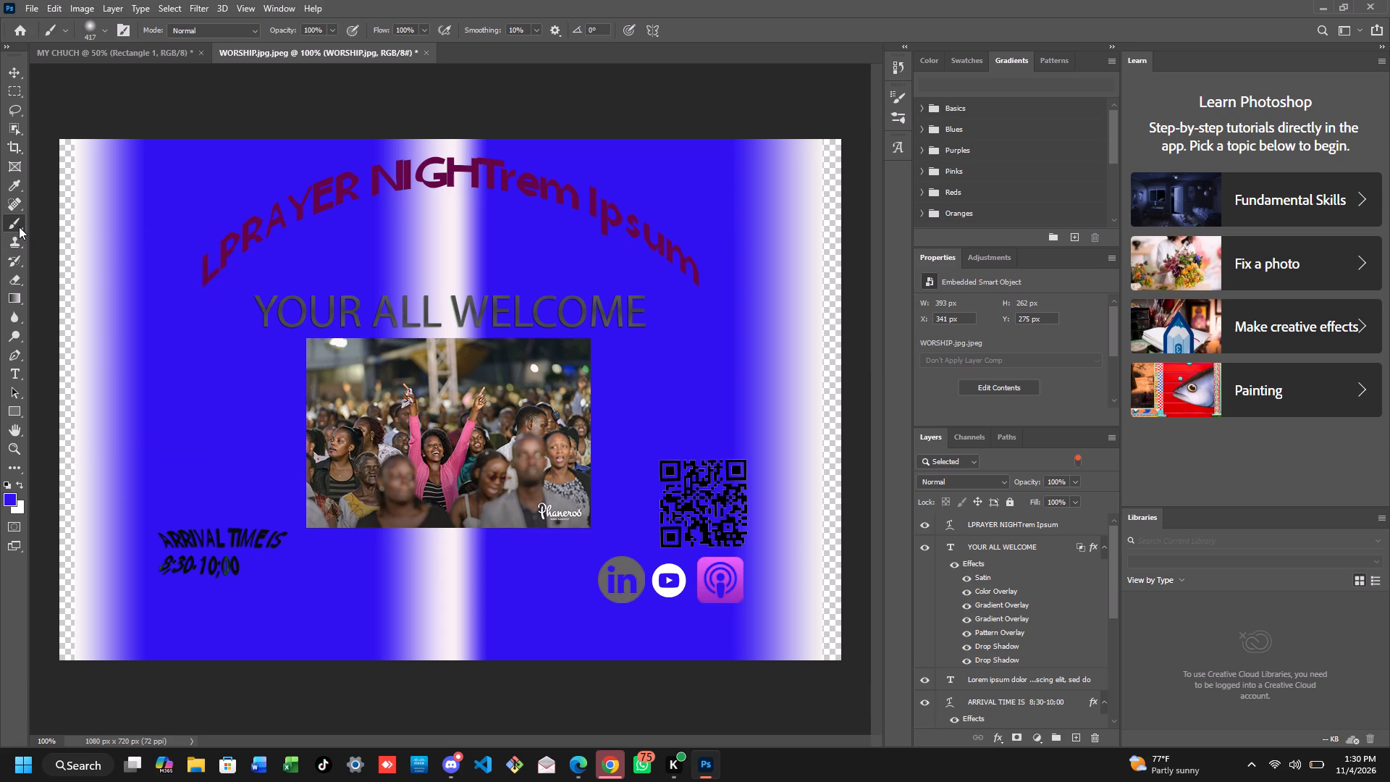
{"action": "left_click", "coordinate": [22, 226]}
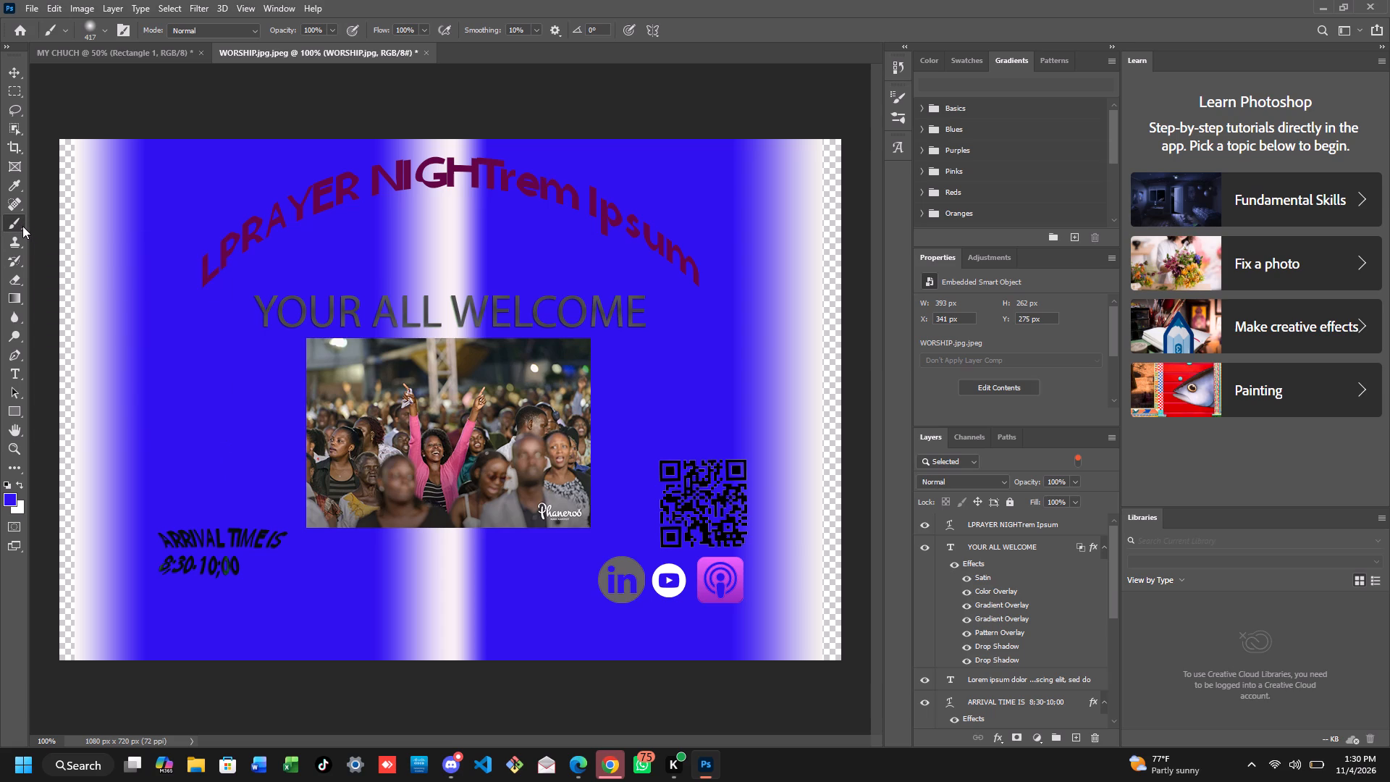
{"action": "left_click", "coordinate": [14, 223]}
{"action": "left_click_drag", "start_coordinate": [311, 526], "coordinate": [337, 529]}
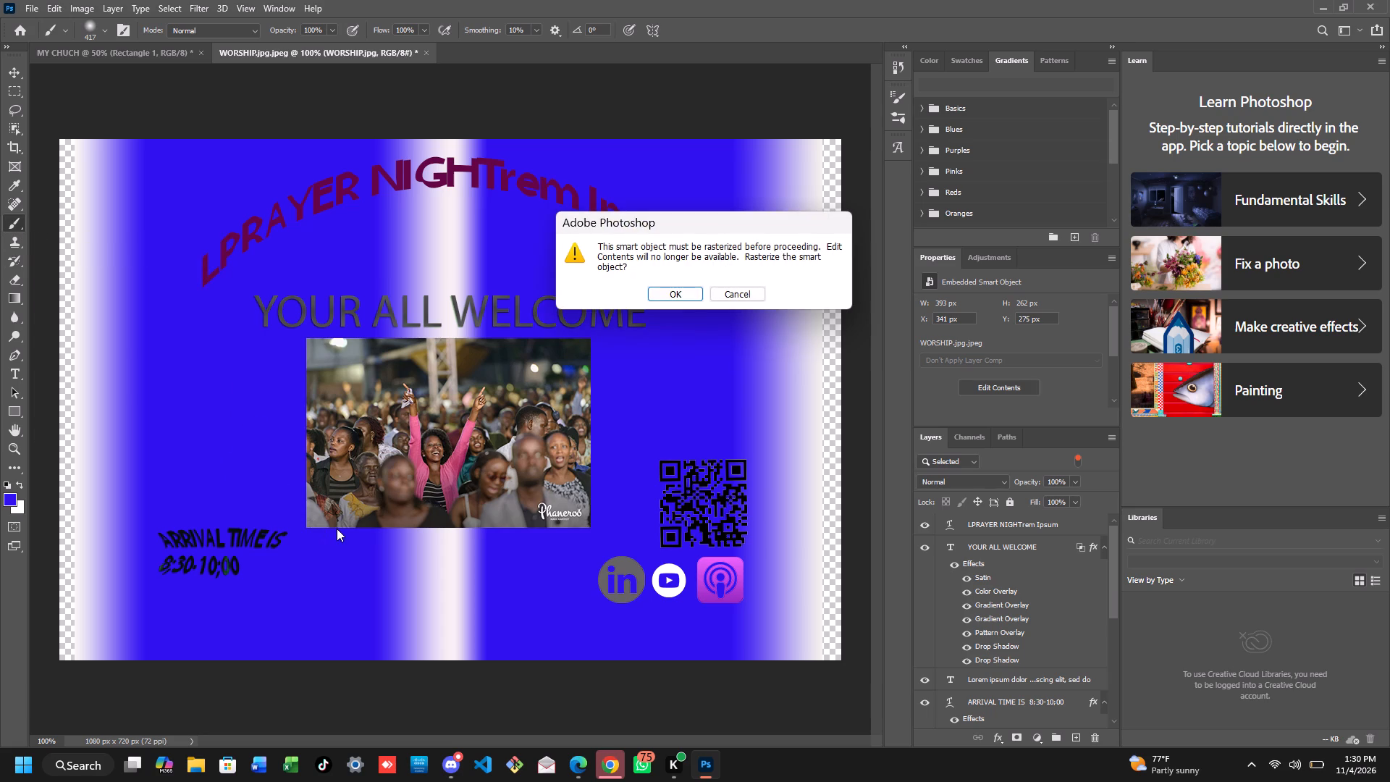
{"action": "left_click", "coordinate": [688, 289]}
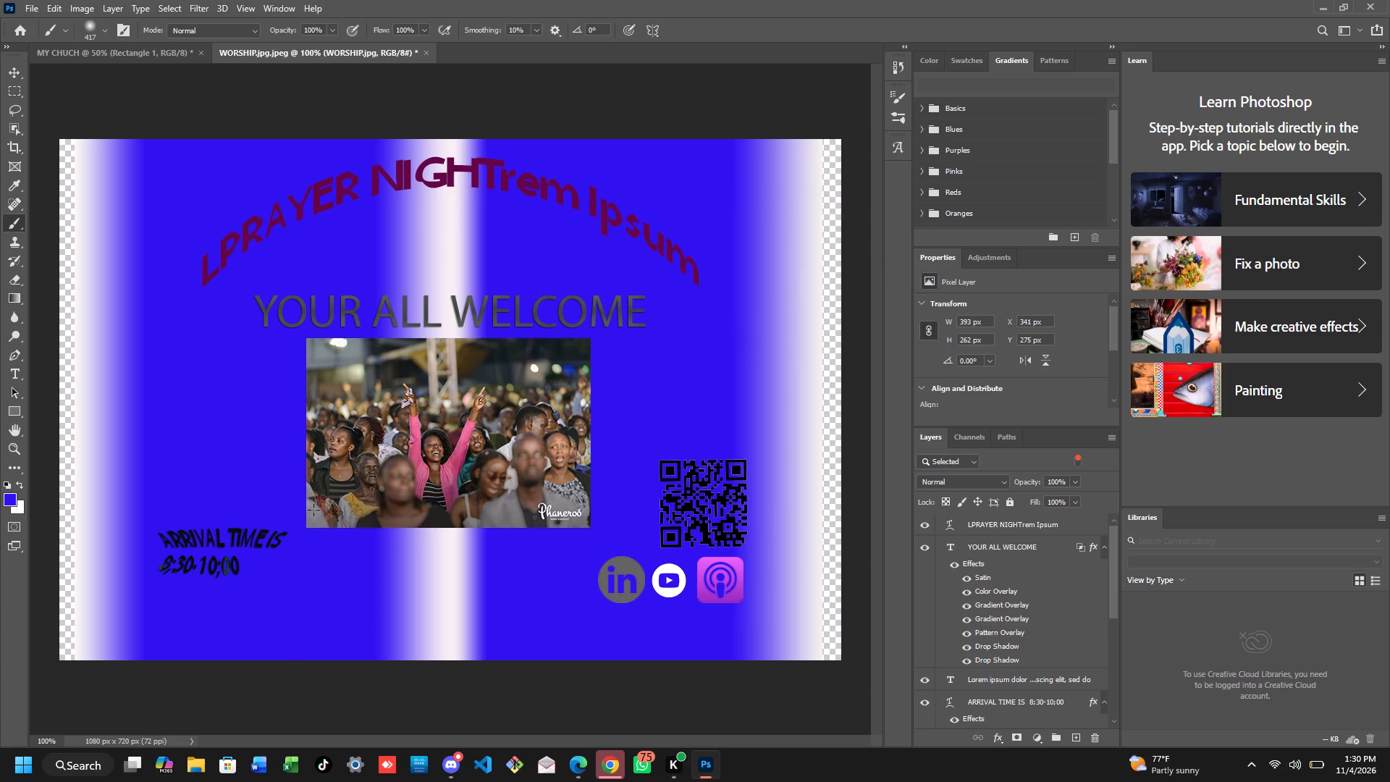
Brush soft blue over the lower part of the worship photo with the 417 px brush to fade its bottom edge.
{"action": "left_click_drag", "start_coordinate": [317, 510], "coordinate": [345, 510]}
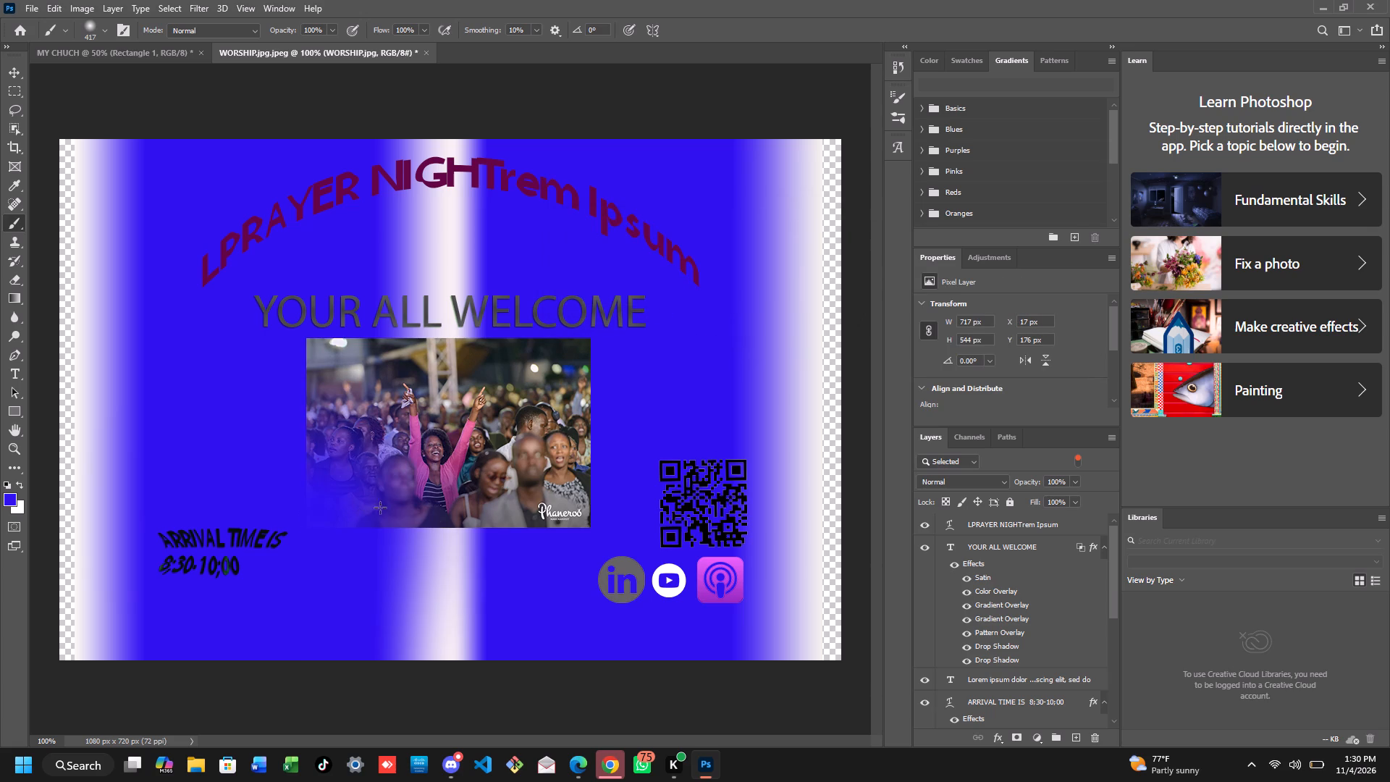
{"action": "left_click", "coordinate": [396, 508]}
{"action": "left_click", "coordinate": [458, 518]}
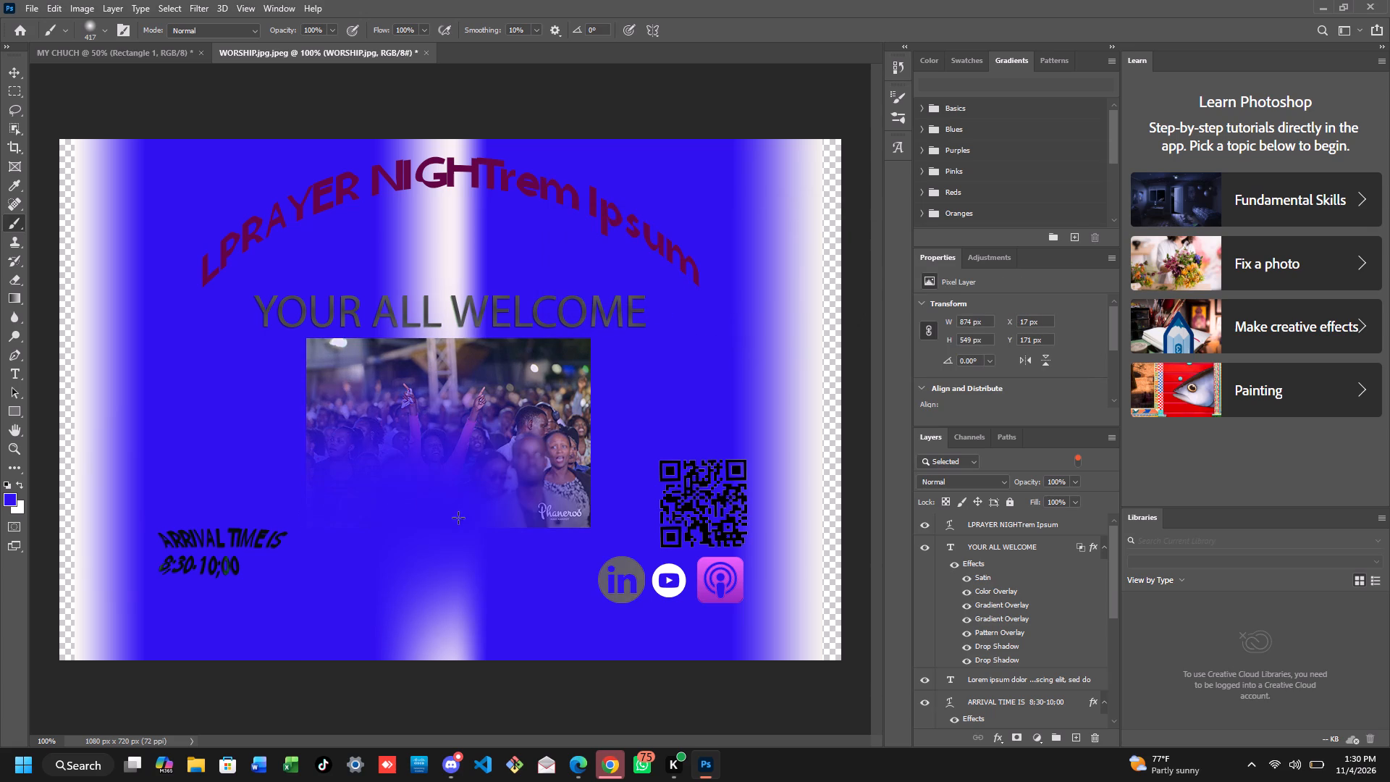
{"action": "left_click", "coordinate": [562, 526]}
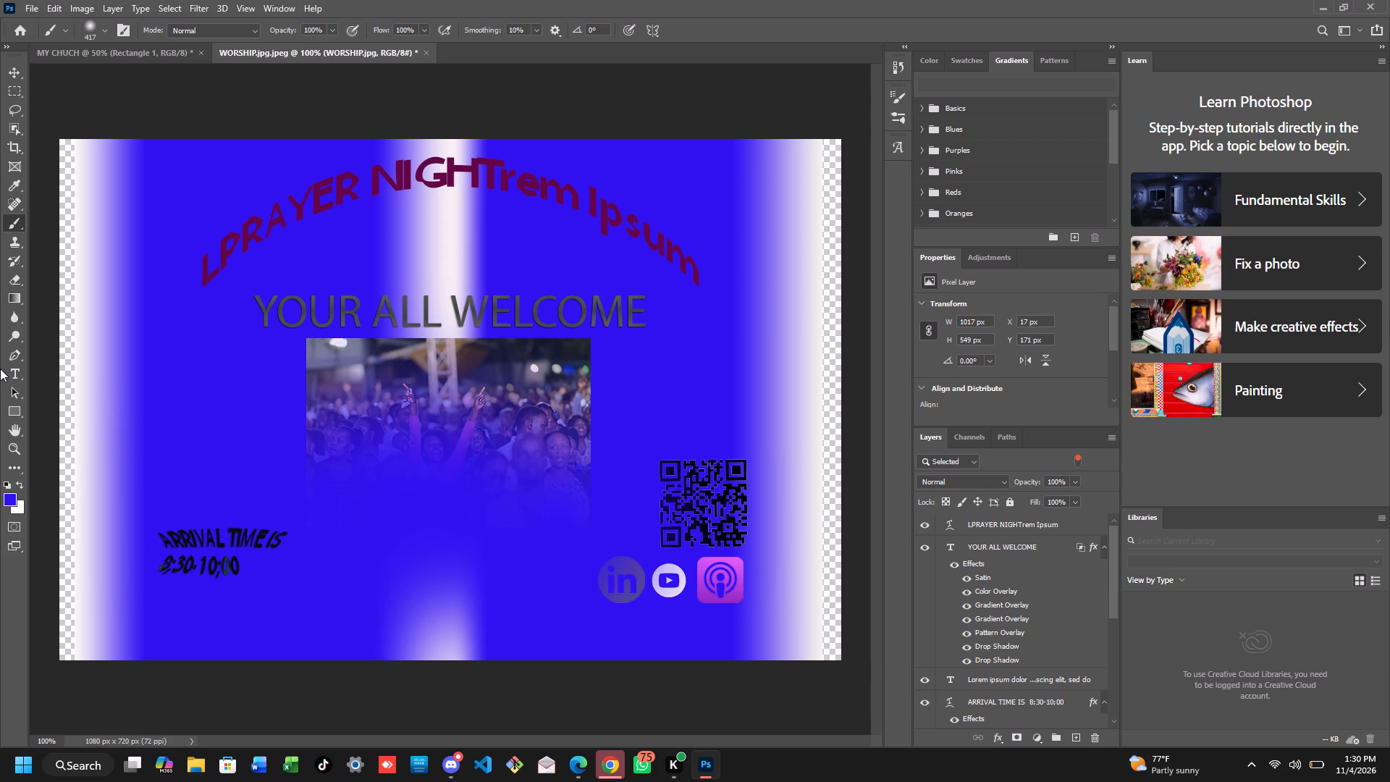
Start a new 6 pt horizontal text line over the worship photo's faded lower-left area and clear its existing characters.
{"action": "left_click", "coordinate": [22, 375]}
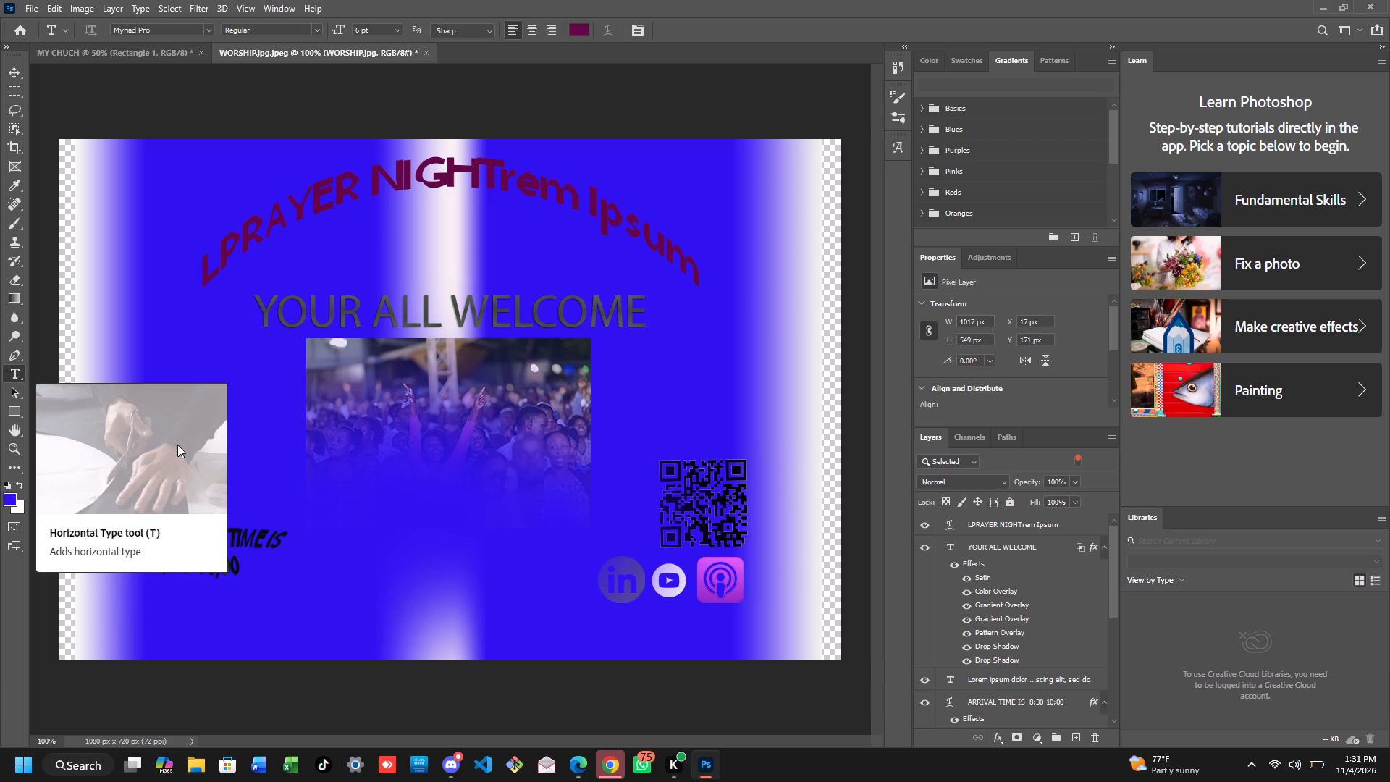
{"action": "left_click", "coordinate": [314, 499]}
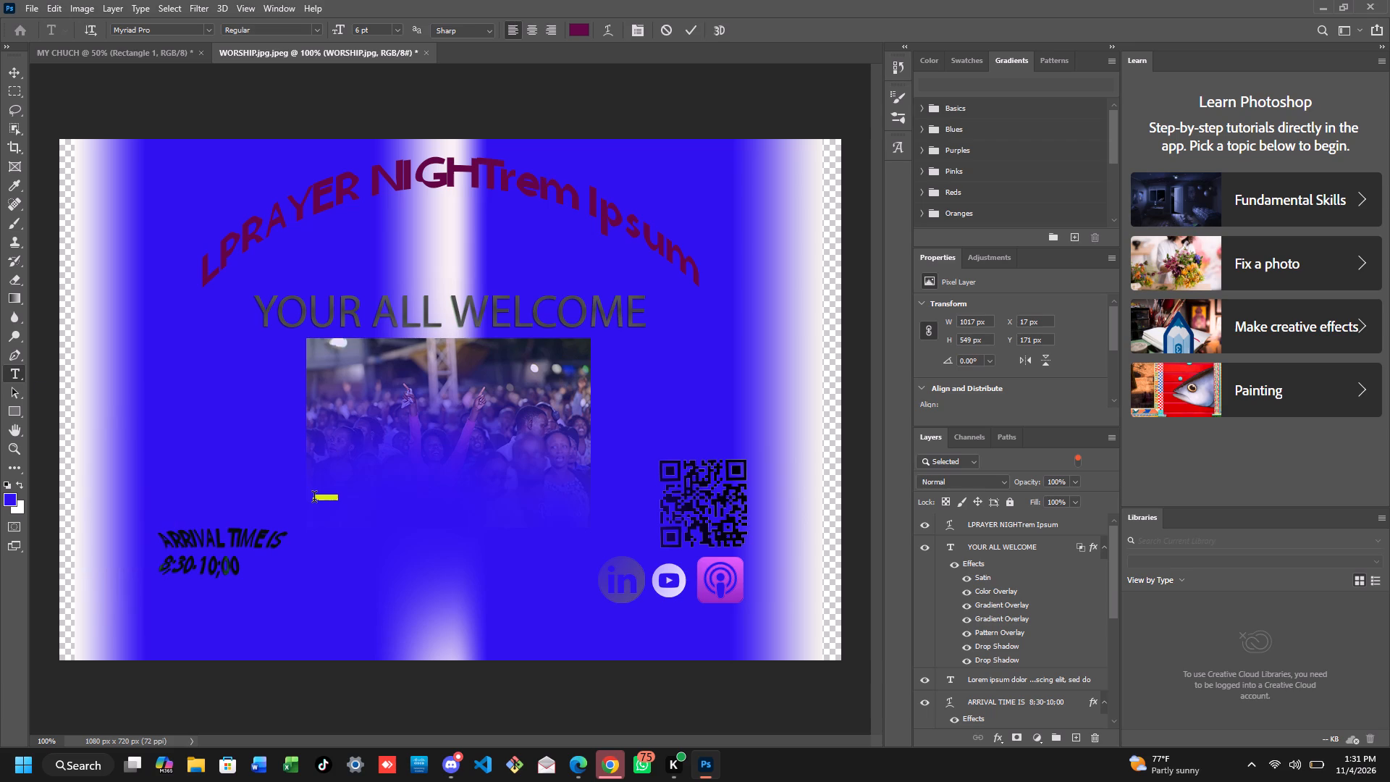
{"action": "key", "text": "a"}
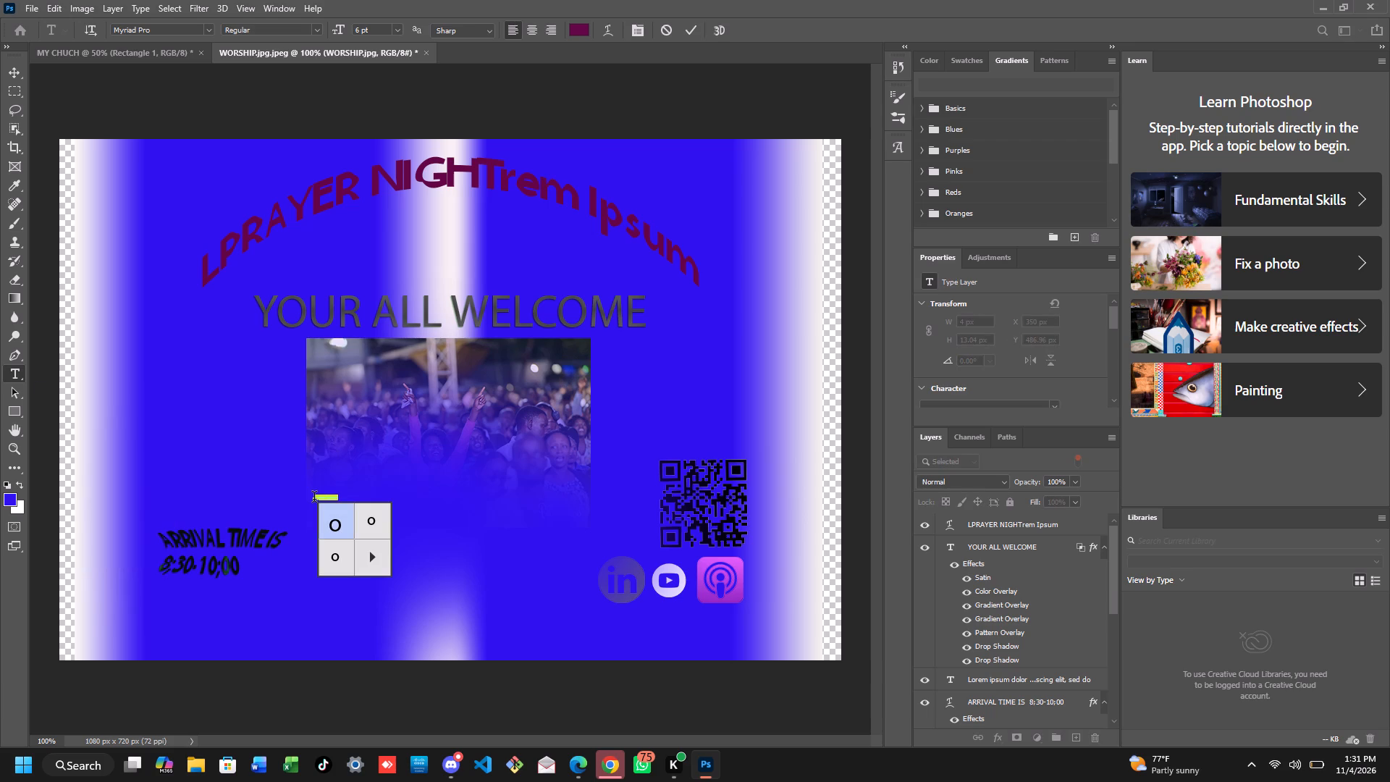
{"action": "key", "text": "BackSpace"}
{"action": "key", "text": "BackSpace"}
{"action": "key", "text": "BackSpace"}
{"action": "key", "text": "BackSpace"}
{"action": "key", "text": "BackSpace"}
{"action": "key", "text": "BackSpace"}
{"action": "key", "text": "BackSpace"}
{"action": "key", "text": "BackSpace"}
{"action": "key", "text": "BackSpace"}
{"action": "key", "text": "BackSpace"}
{"action": "key", "text": "BackSpace"}
{"action": "key", "text": "BackSpace"}
{"action": "key", "text": "BackSpace"}
{"action": "left_click", "coordinate": [338, 496]}
{"action": "key", "text": "BackSpace"}
{"action": "key", "text": "BackSpace"}
{"action": "key", "text": "BackSpace"}
{"action": "key", "text": "BackSpace"}
{"action": "key", "text": "BackSpace"}
{"action": "key", "text": "BackSpace"}
{"action": "key", "text": "BackSpace"}
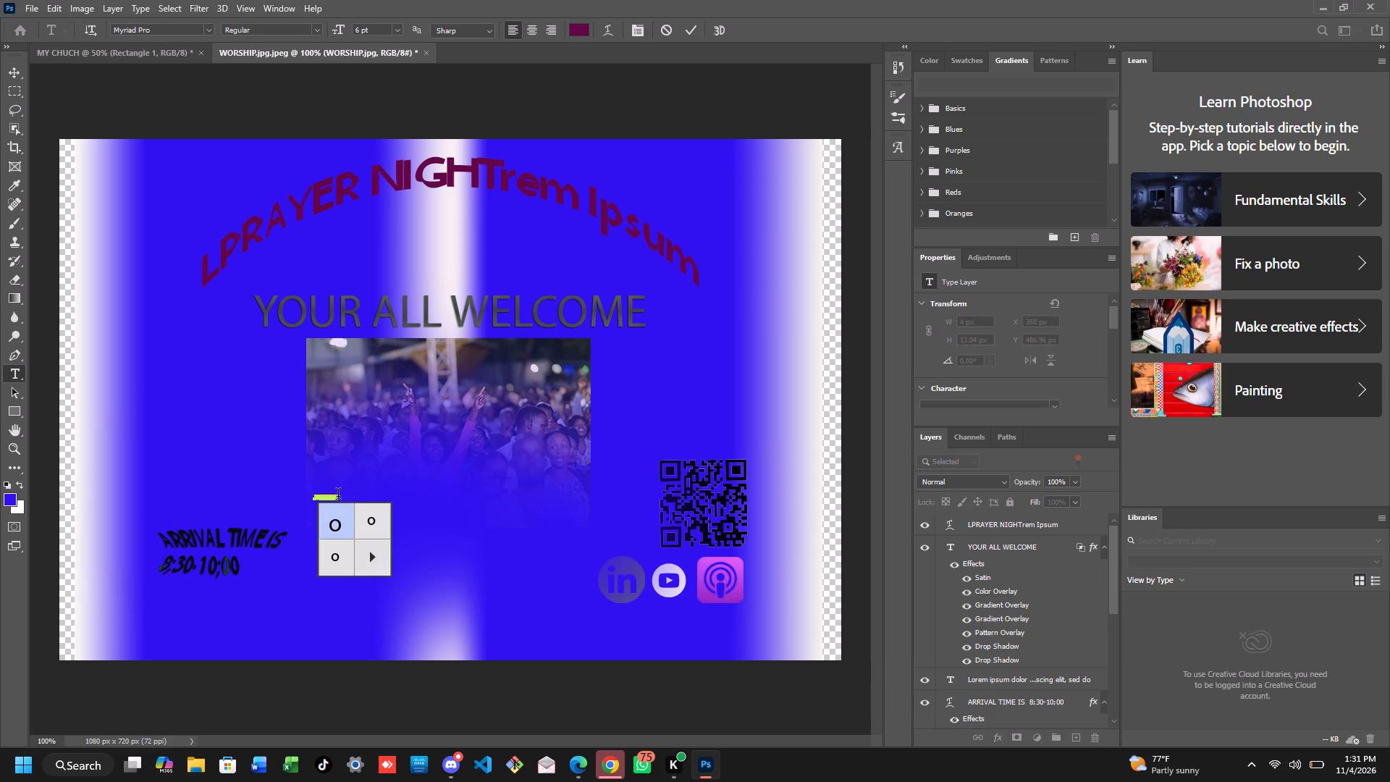
{"action": "key", "text": "BackSpace"}
{"action": "key", "text": "BackSpace"}
{"action": "left_click", "coordinate": [338, 496]}
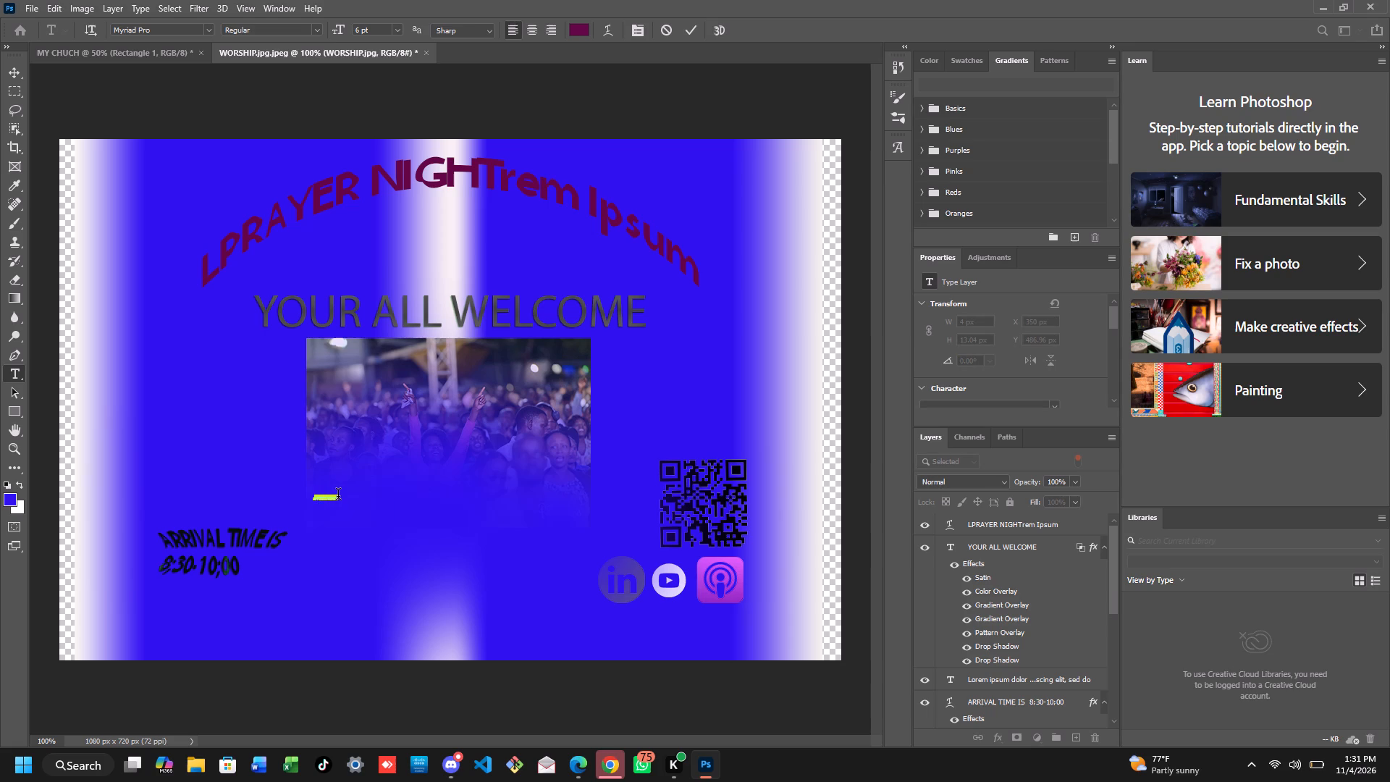
{"action": "left_click", "coordinate": [334, 498]}
{"action": "key", "text": "BackSpace"}
{"action": "key", "text": "BackSpace"}
{"action": "key", "text": "BackSpace"}
{"action": "key", "text": "BackSpace"}
{"action": "key", "text": "BackSpace"}
{"action": "key", "text": "BackSpace"}
{"action": "key", "text": "BackSpace"}
{"action": "key", "text": "BackSpace"}
{"action": "key", "text": "BackSpace"}
{"action": "key", "text": "BackSpace"}
{"action": "key", "text": "BackSpace"}
{"action": "key", "text": "BackSpace"}
{"action": "key", "text": "BackSpace"}
{"action": "key", "text": "BackSpace"}
{"action": "key", "text": "BackSpace"}
{"action": "key", "text": "BackSpace"}
{"action": "key", "text": "BackSpace"}
{"action": "key", "text": "BackSpace"}
{"action": "key", "text": "BackSpace"}
{"action": "key", "text": "BackSpace"}
{"action": "key", "text": "BackSpace"}
{"action": "key", "text": "BackSpace"}
{"action": "key", "text": "BackSpace"}
{"action": "key", "text": "BackSpace"}
{"action": "key", "text": "BackSpace"}
{"action": "key", "text": "BackSpace"}
{"action": "key", "text": "BackSpace"}
{"action": "key", "text": "BackSpace"}
{"action": "key", "text": "BackSpace"}
{"action": "key", "text": "BackSpace"}
{"action": "key", "text": "BackSpace"}
{"action": "key", "text": "BackSpace"}
{"action": "key", "text": "BackSpace"}
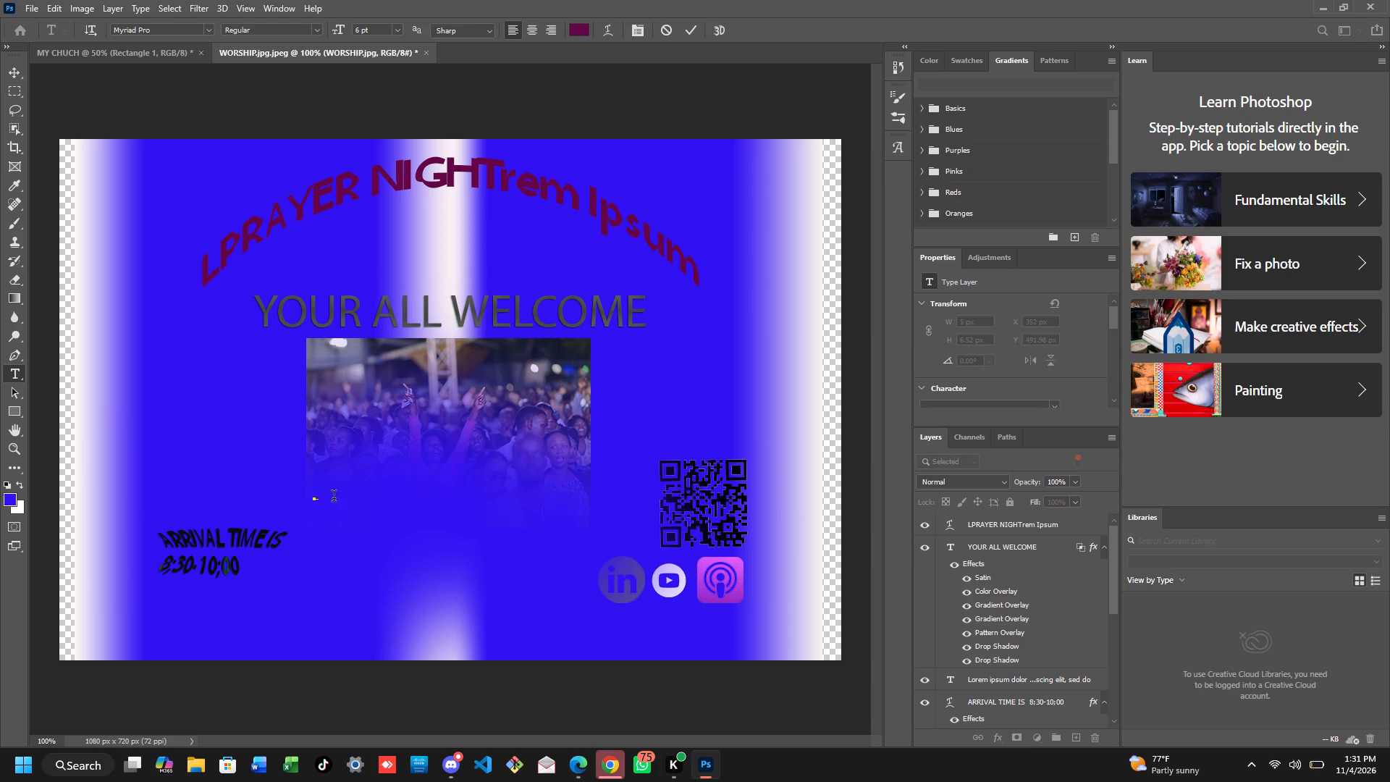
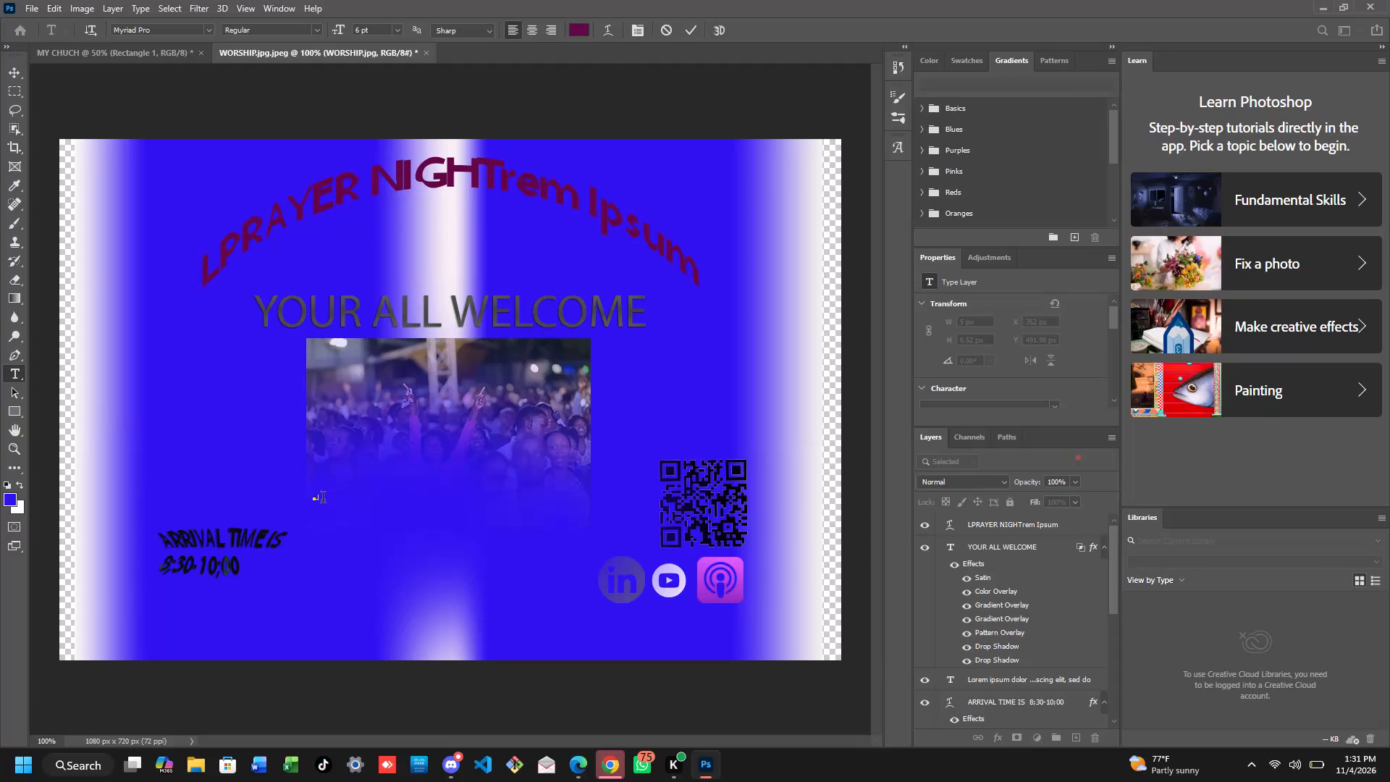
Enter ALL ARE WELCOME as the new text line and commit it.
{"action": "key", "text": "BackSpace"}
{"action": "key", "text": "BackSpace"}
{"action": "key", "text": "BackSpace"}
{"action": "key", "text": "BackSpace"}
{"action": "key", "text": "BackSpace"}
{"action": "type", "text": "ALL ARE WELCOME"}
{"action": "left_click", "coordinate": [10, 59]}
{"action": "left_click", "coordinate": [11, 71]}
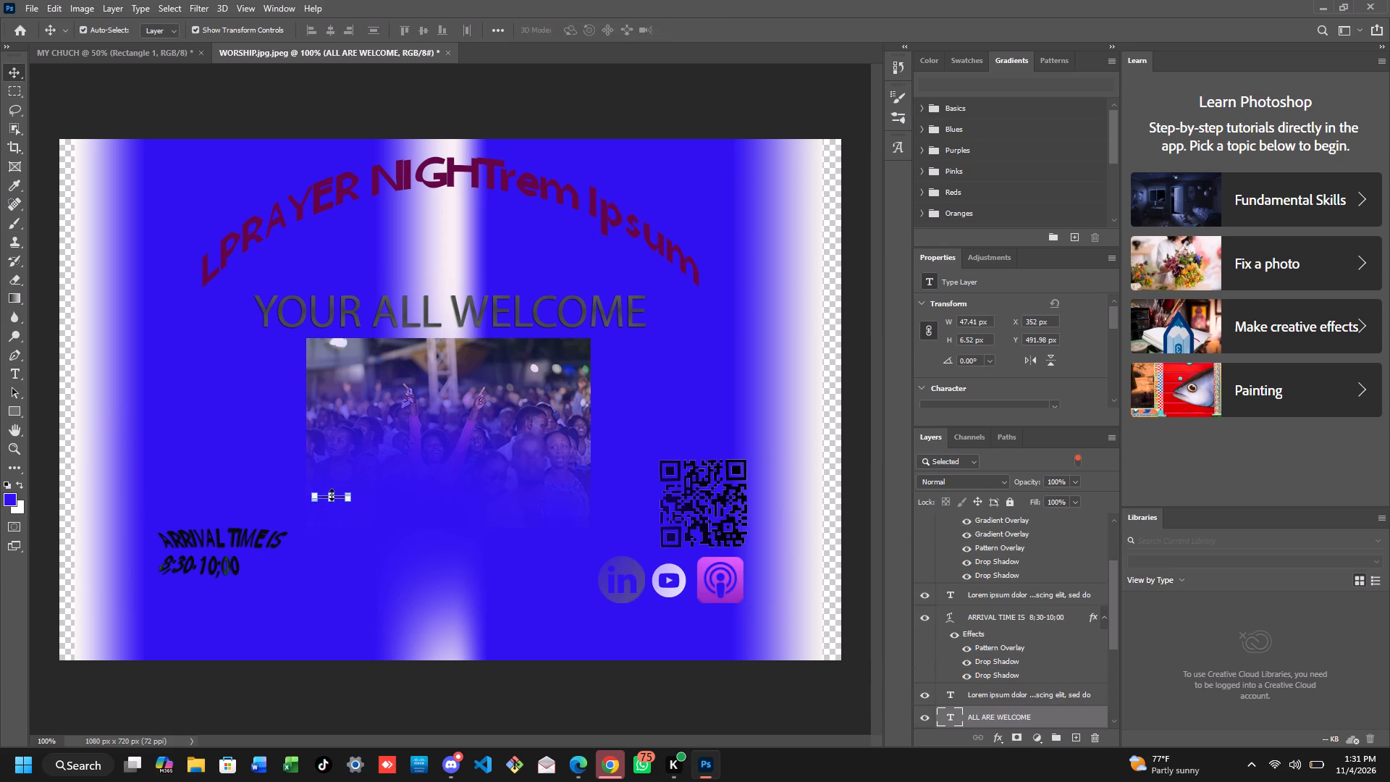
Scale ALL ARE WELCOME to about 1311% and place it below the arrival text, centred near X 391.7, Y 663.7 px.
{"action": "left_click_drag", "start_coordinate": [332, 495], "coordinate": [329, 437]}
{"action": "left_click_drag", "start_coordinate": [333, 472], "coordinate": [348, 495]}
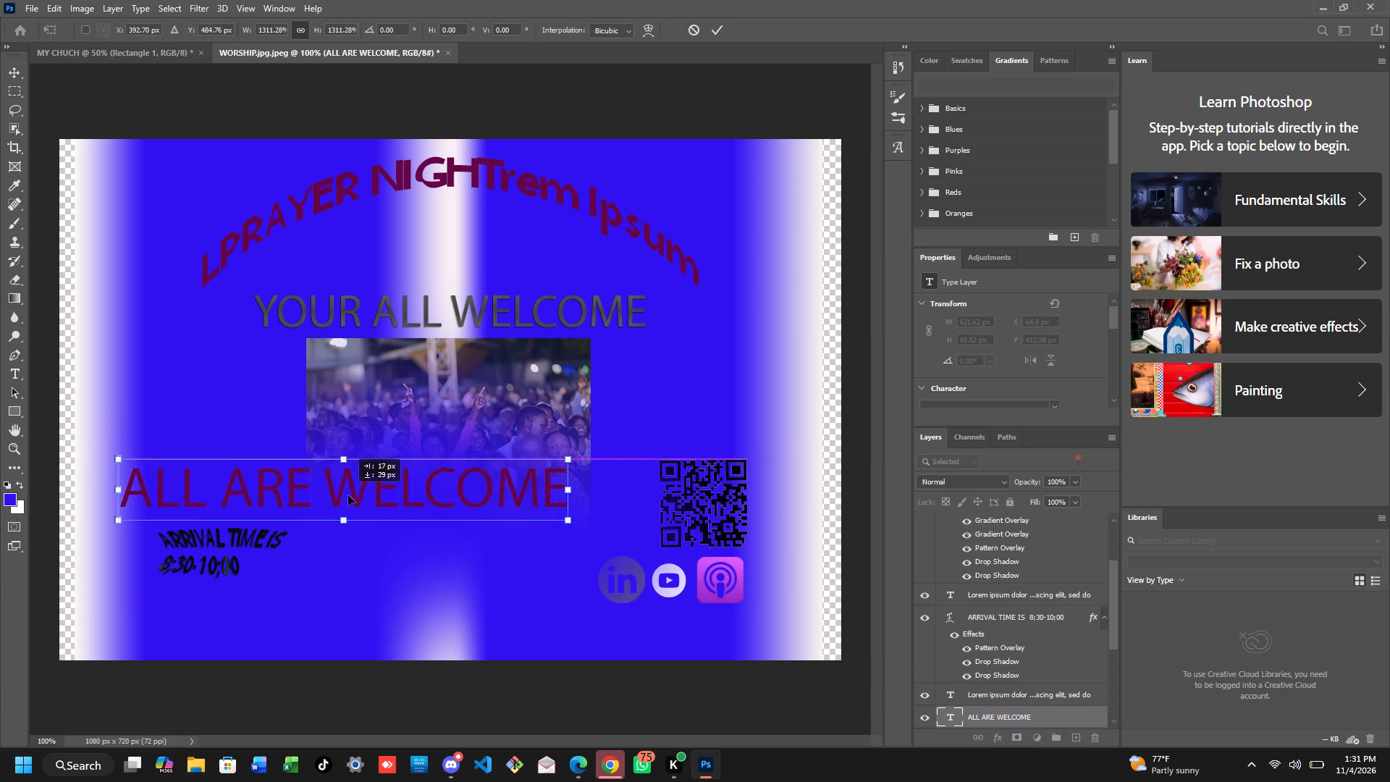
{"action": "left_click_drag", "start_coordinate": [348, 495], "coordinate": [401, 618]}
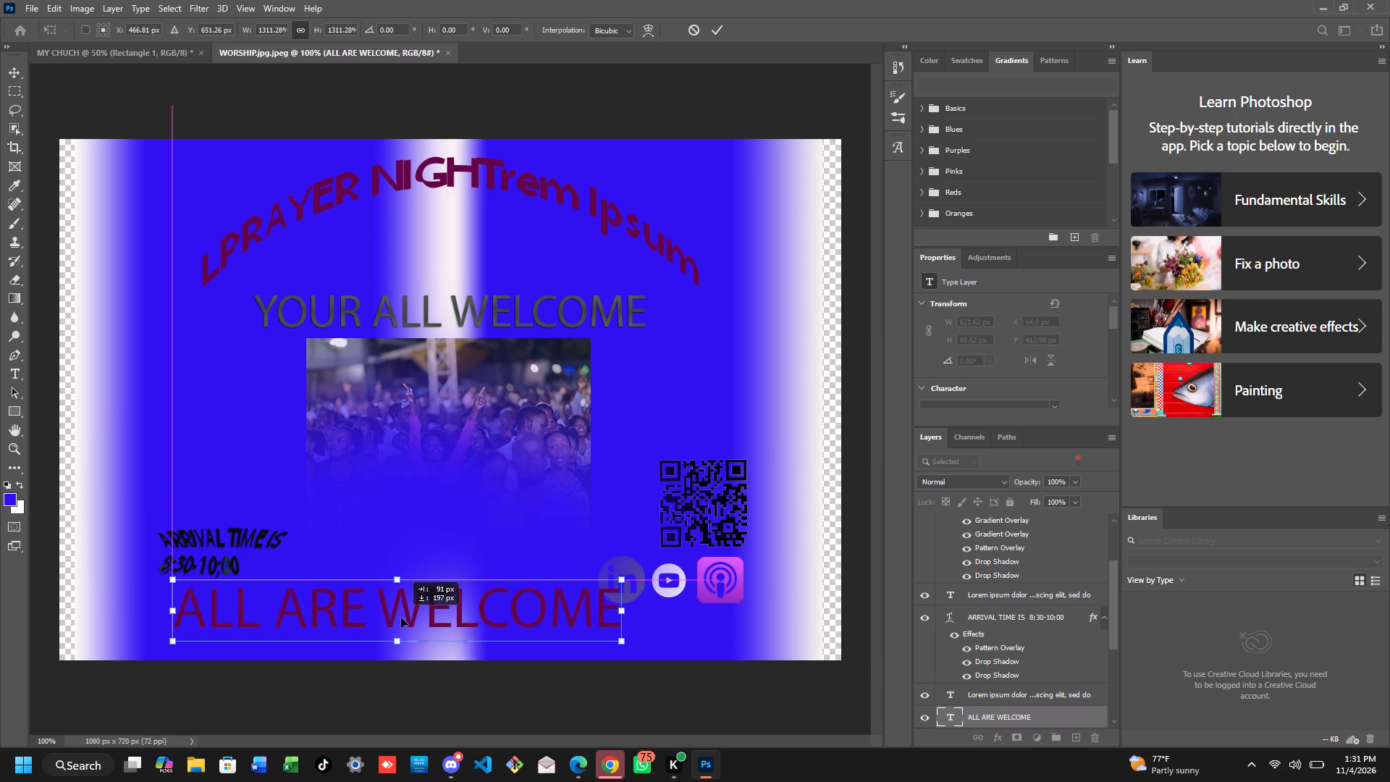
{"action": "left_click_drag", "start_coordinate": [401, 618], "coordinate": [350, 626]}
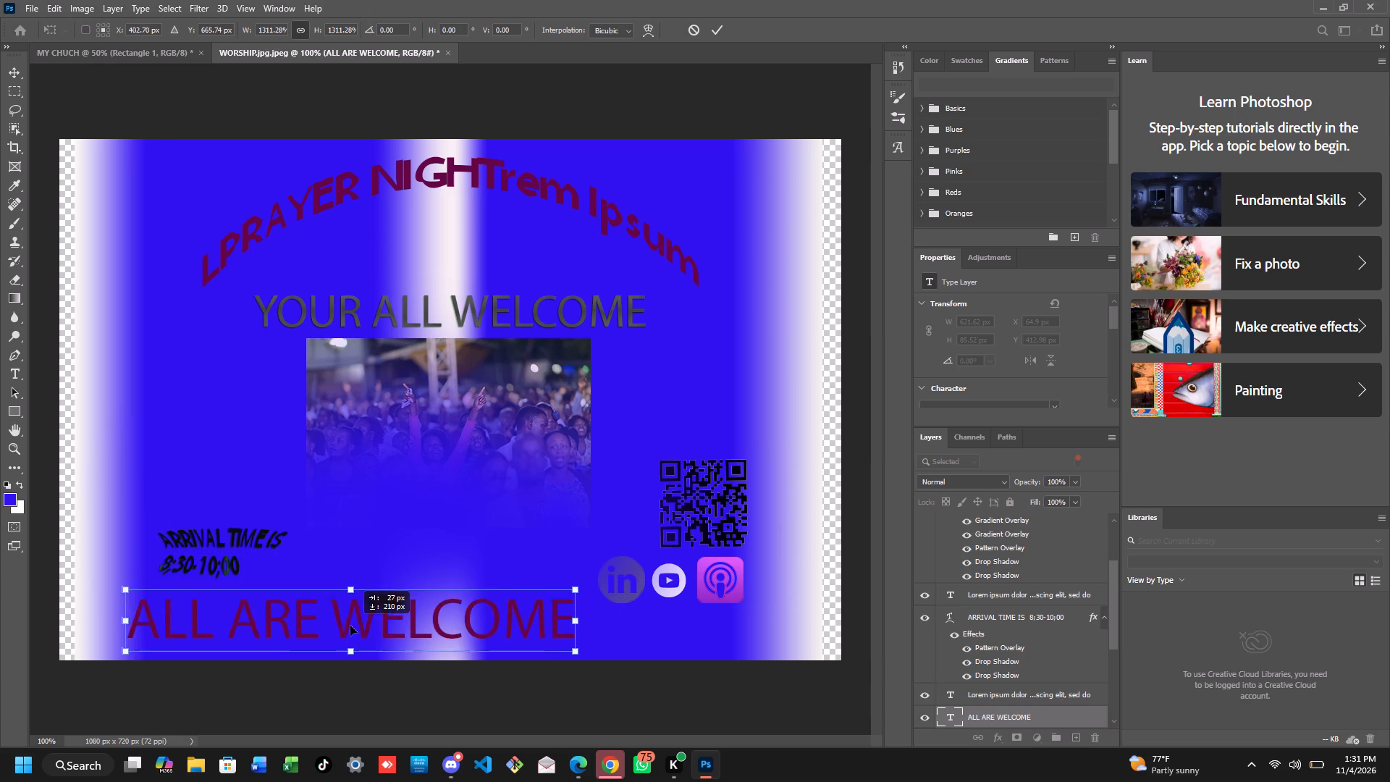
{"action": "left_click_drag", "start_coordinate": [350, 626], "coordinate": [345, 623]}
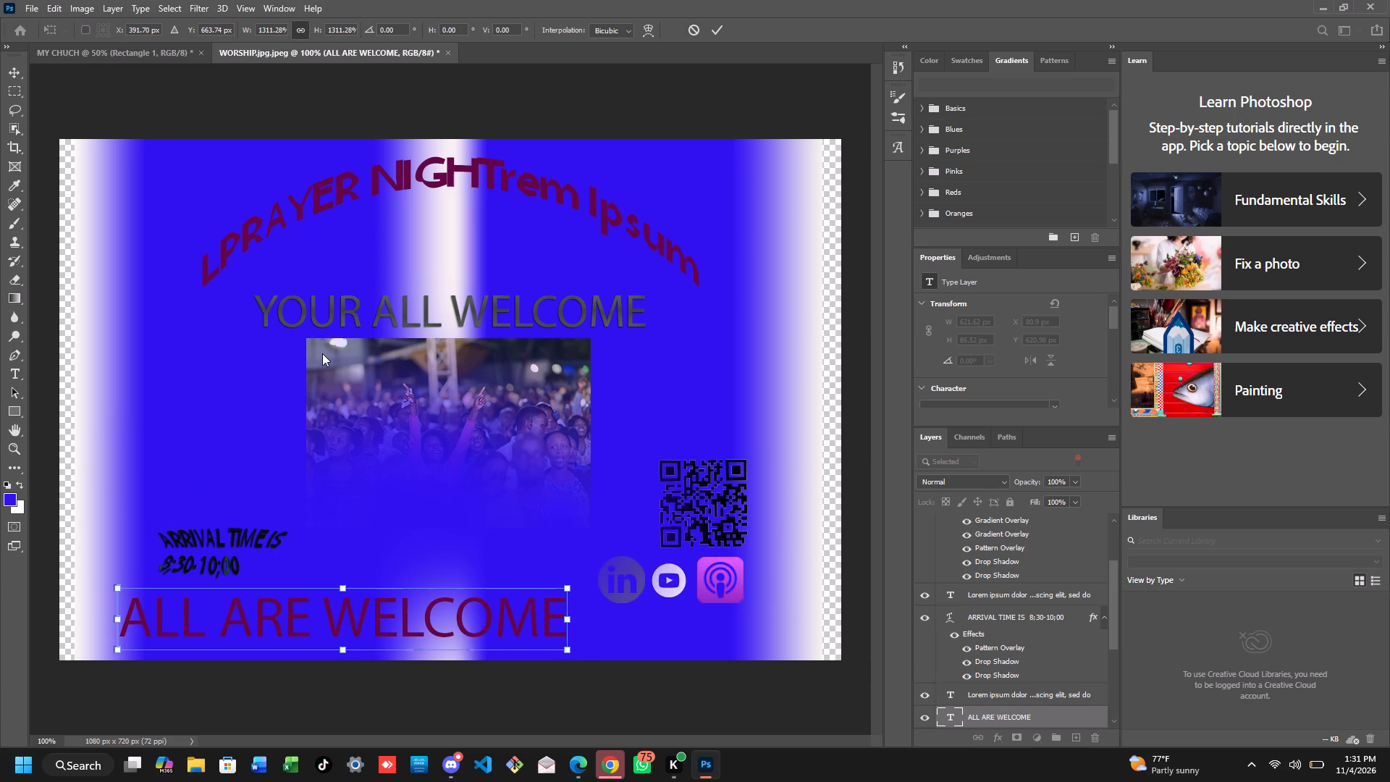
Warp ALL ARE WELCOME with the Fisheye style at 50% bend and commit the transform.
{"action": "right_click", "coordinate": [408, 621]}
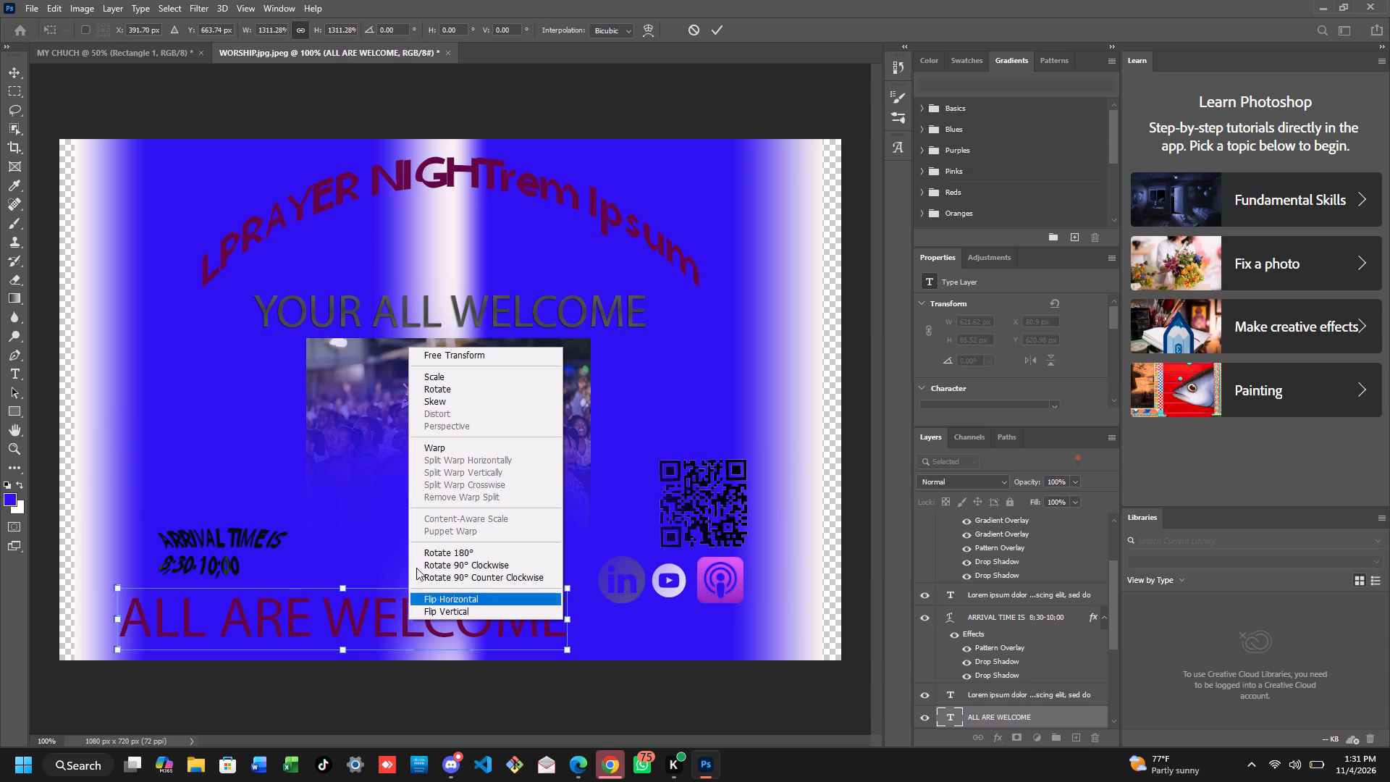
{"action": "left_click", "coordinate": [433, 449]}
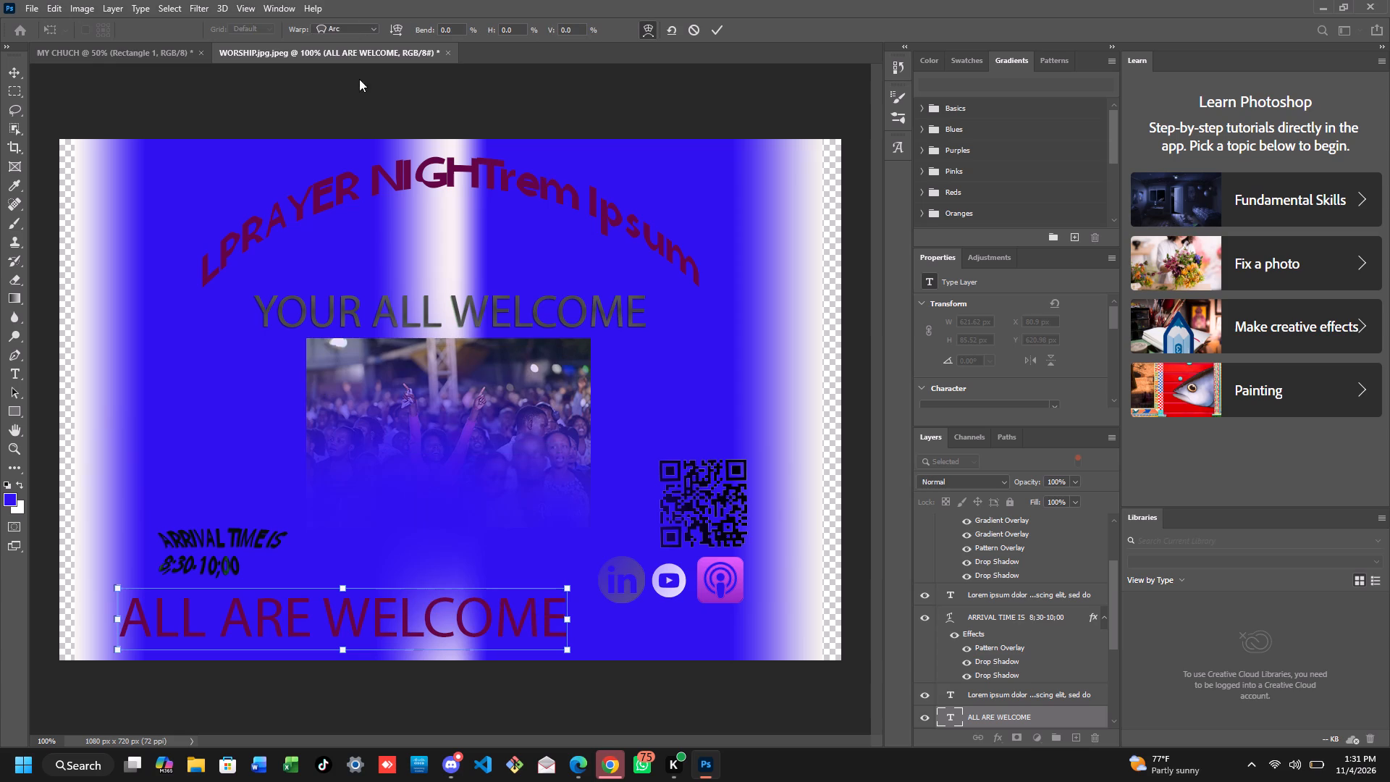
{"action": "left_click", "coordinate": [373, 24]}
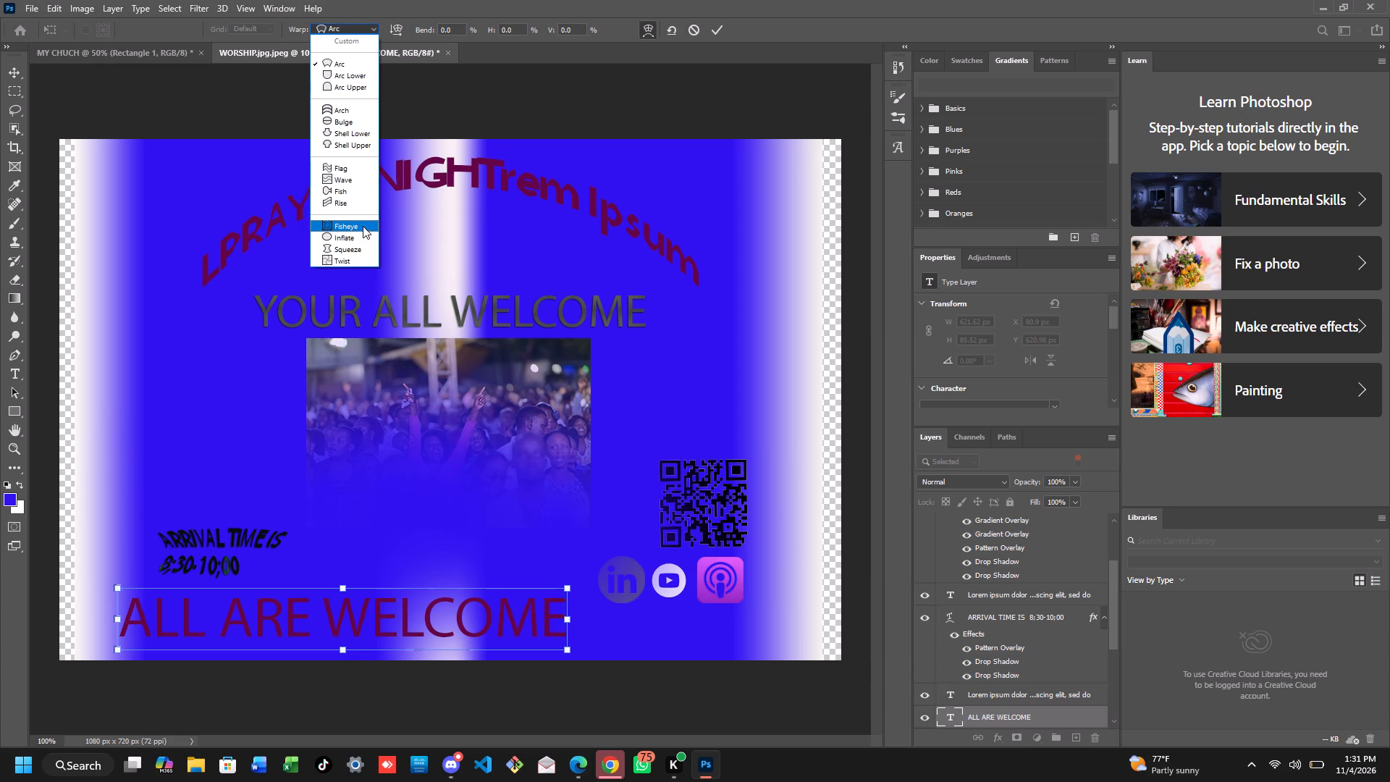
{"action": "left_click", "coordinate": [361, 231]}
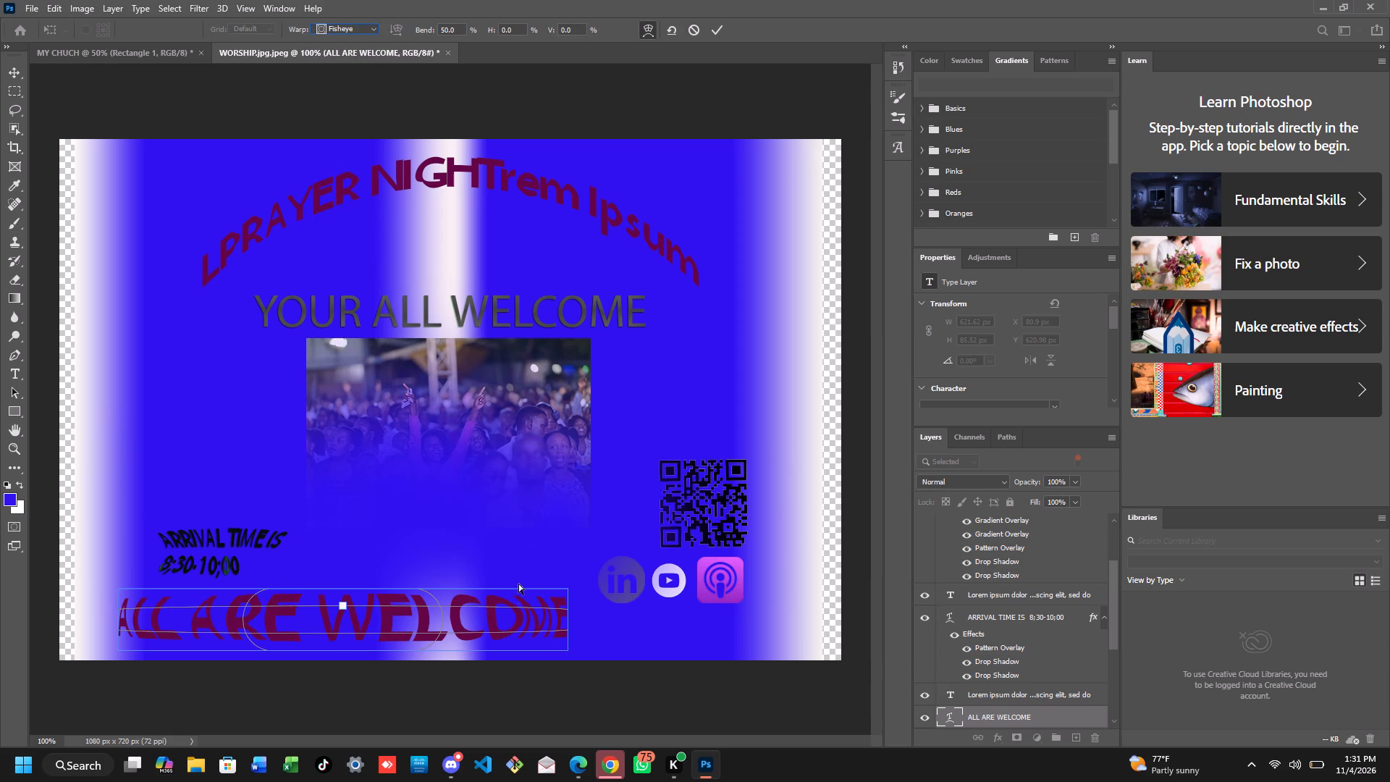
{"action": "right_click", "coordinate": [1003, 710]}
Try both Gradient Overlays in the ALL ARE WELCOME layer style and keep only the near-white linear one enabled.
{"action": "right_click", "coordinate": [1003, 710]}
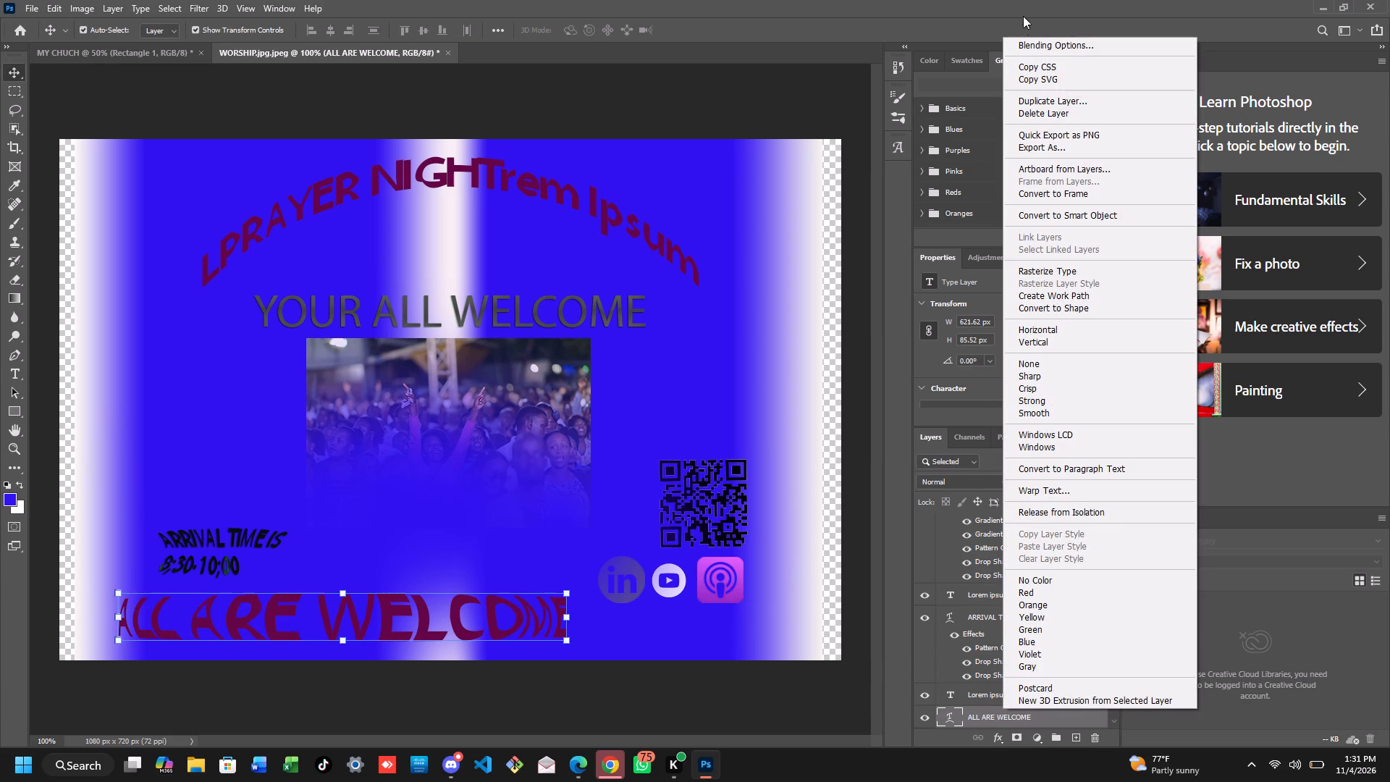
{"action": "left_click", "coordinate": [1032, 39]}
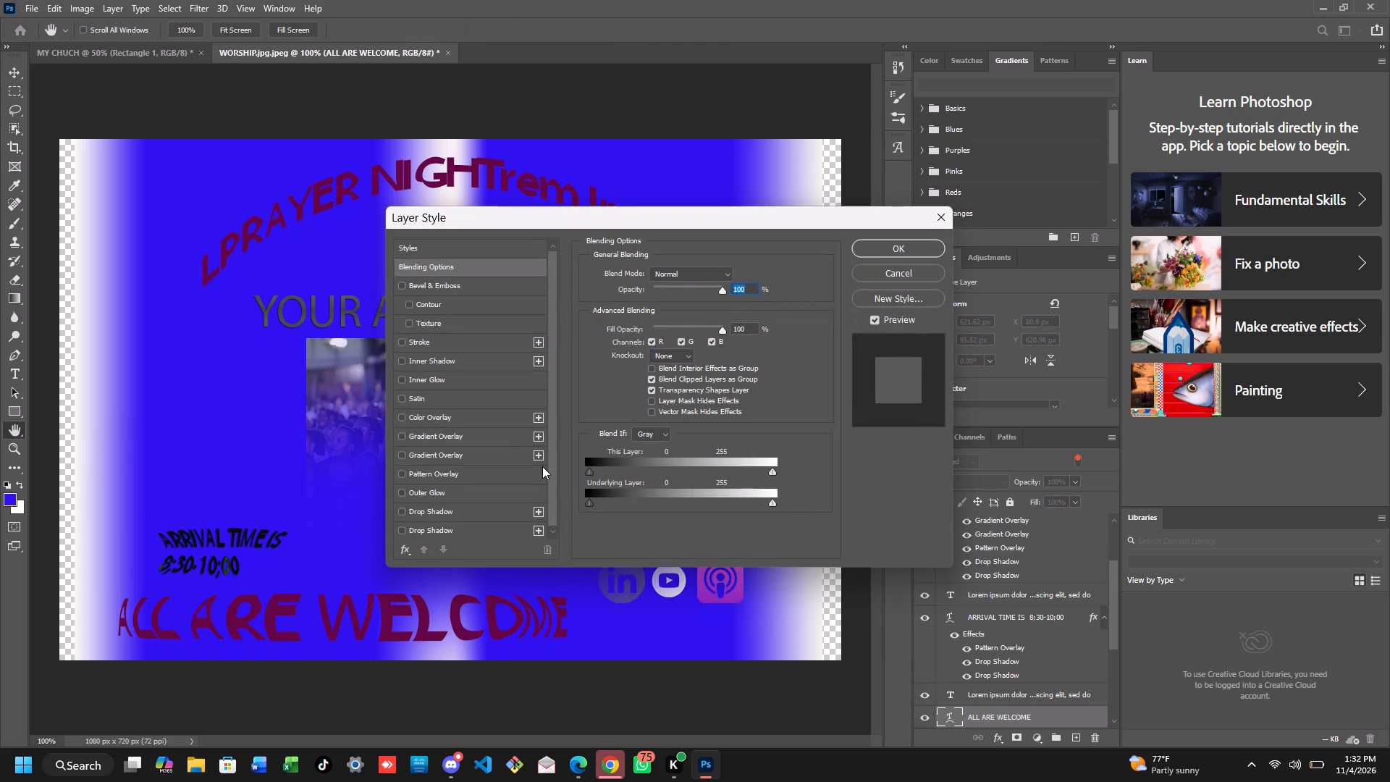
{"action": "left_click", "coordinate": [395, 455]}
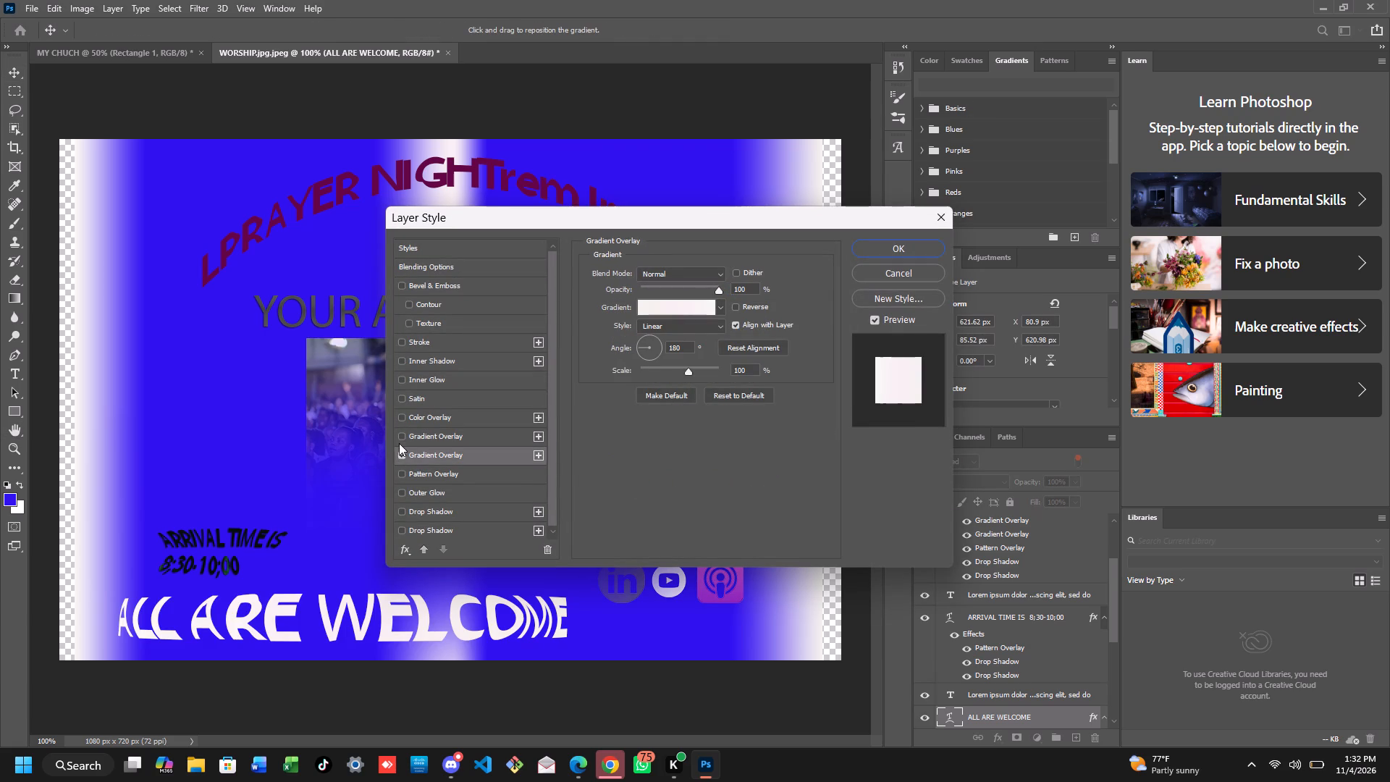
{"action": "left_click", "coordinate": [400, 438]}
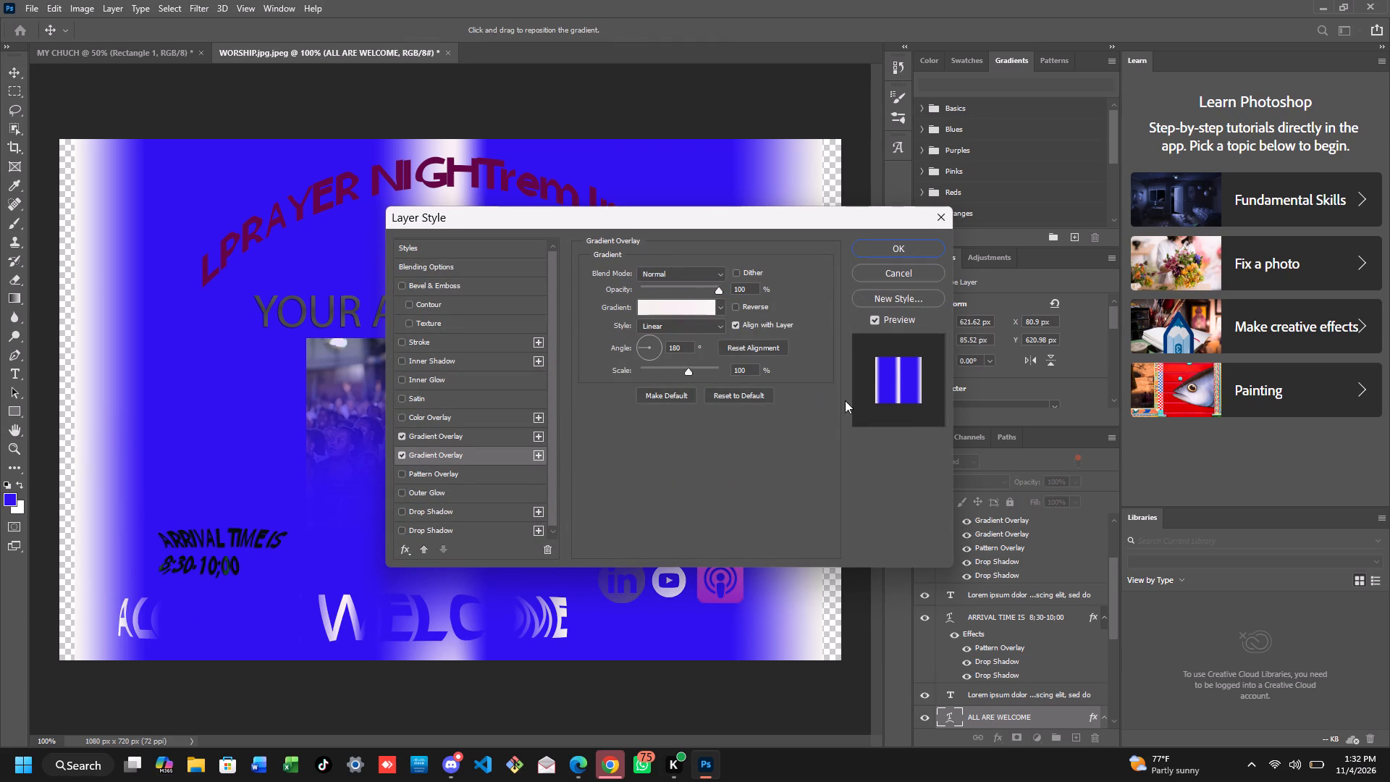
{"action": "left_click", "coordinate": [398, 458]}
{"action": "left_click", "coordinate": [400, 434]}
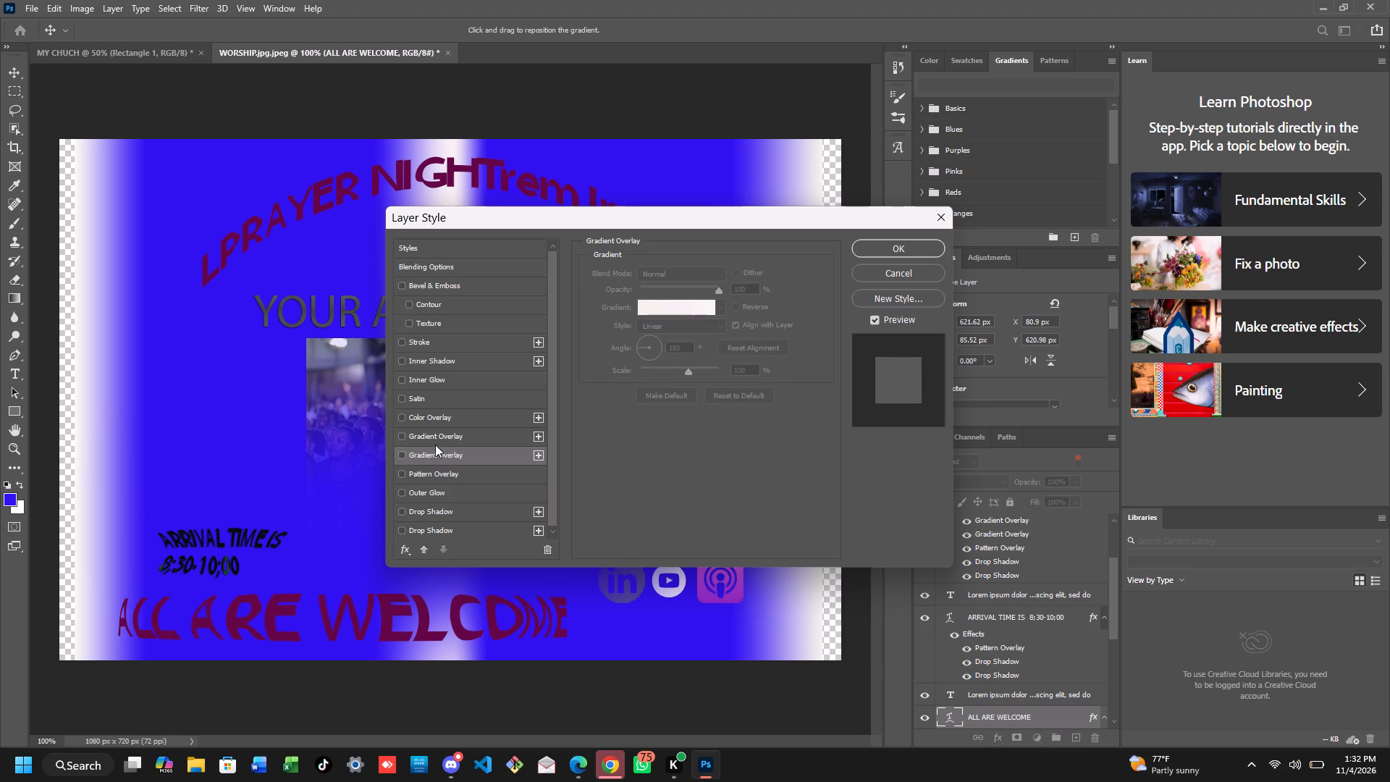
{"action": "left_click", "coordinate": [403, 435]}
{"action": "left_click", "coordinate": [403, 435]}
{"action": "left_click", "coordinate": [402, 458]}
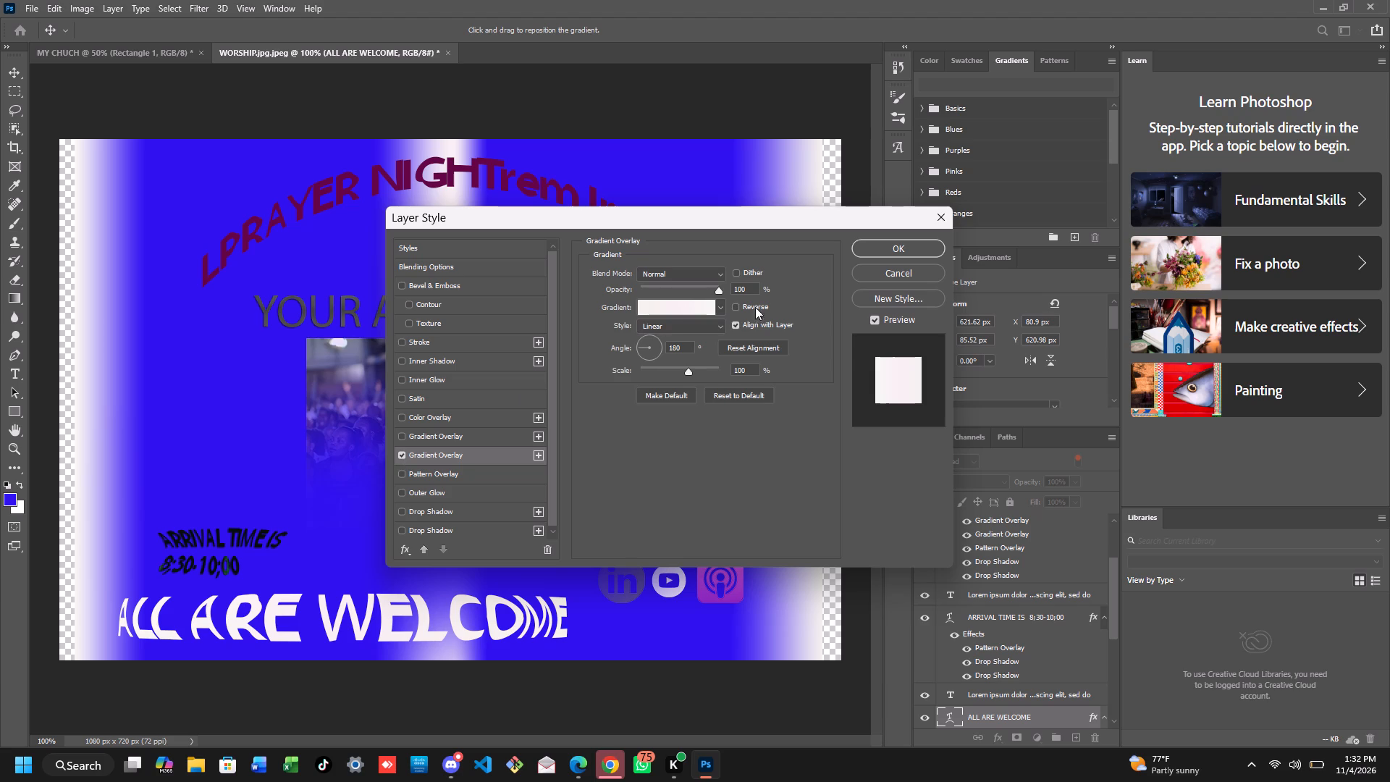
Edit the overlay's near-white gradient, adding a colour stop at 72%, and accept the gradient.
{"action": "left_click", "coordinate": [699, 308]}
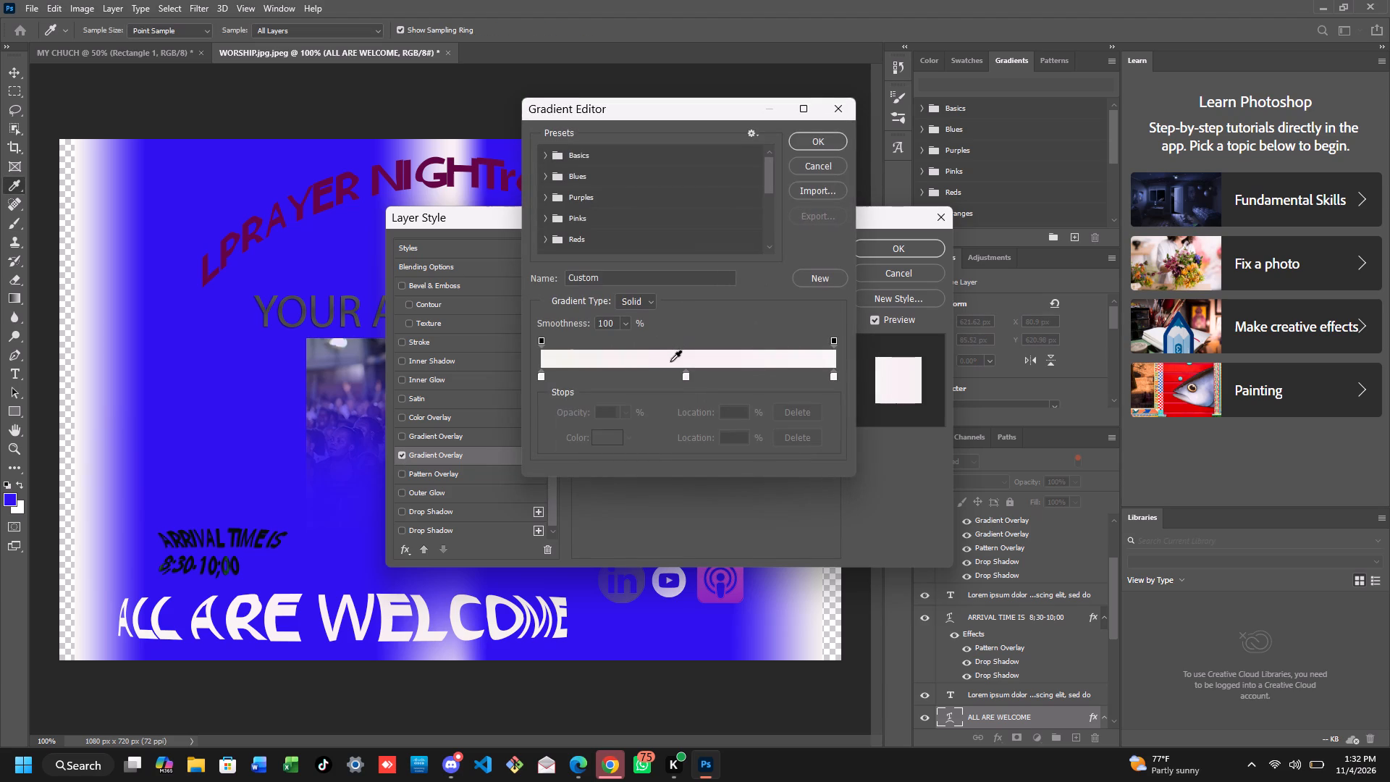
{"action": "left_click", "coordinate": [670, 361]}
{"action": "left_click", "coordinate": [688, 374]}
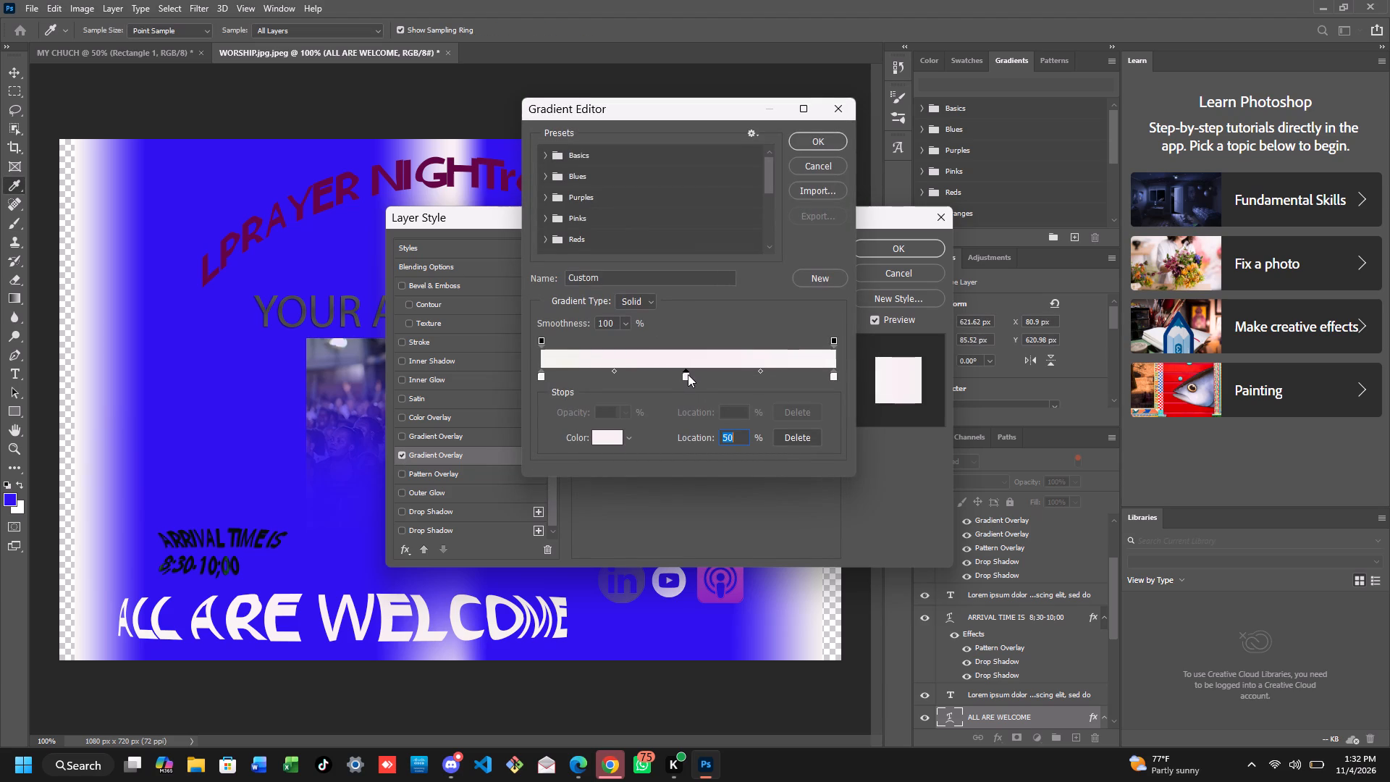
{"action": "left_click", "coordinate": [688, 374]}
{"action": "left_click", "coordinate": [752, 370]}
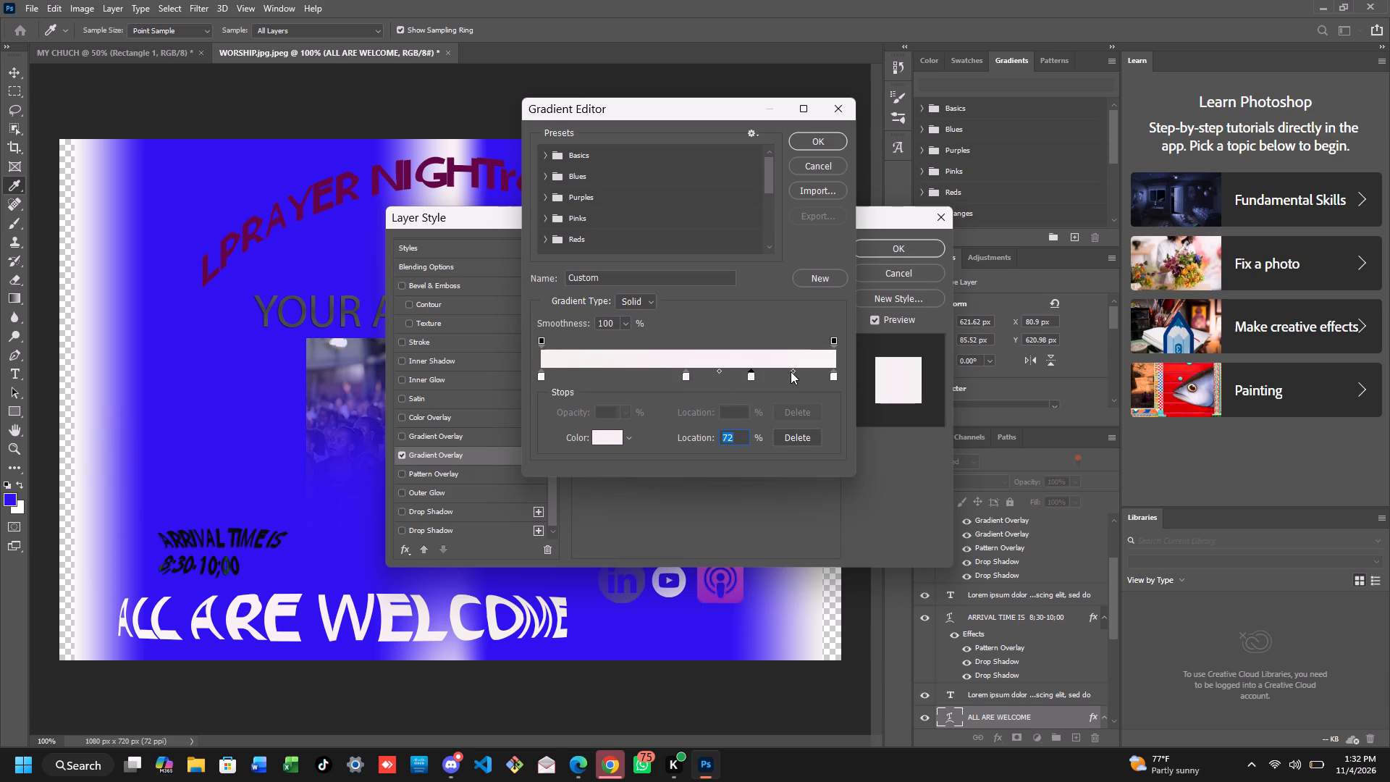
{"action": "left_click", "coordinate": [792, 371]}
{"action": "triple_click", "coordinate": [781, 356]}
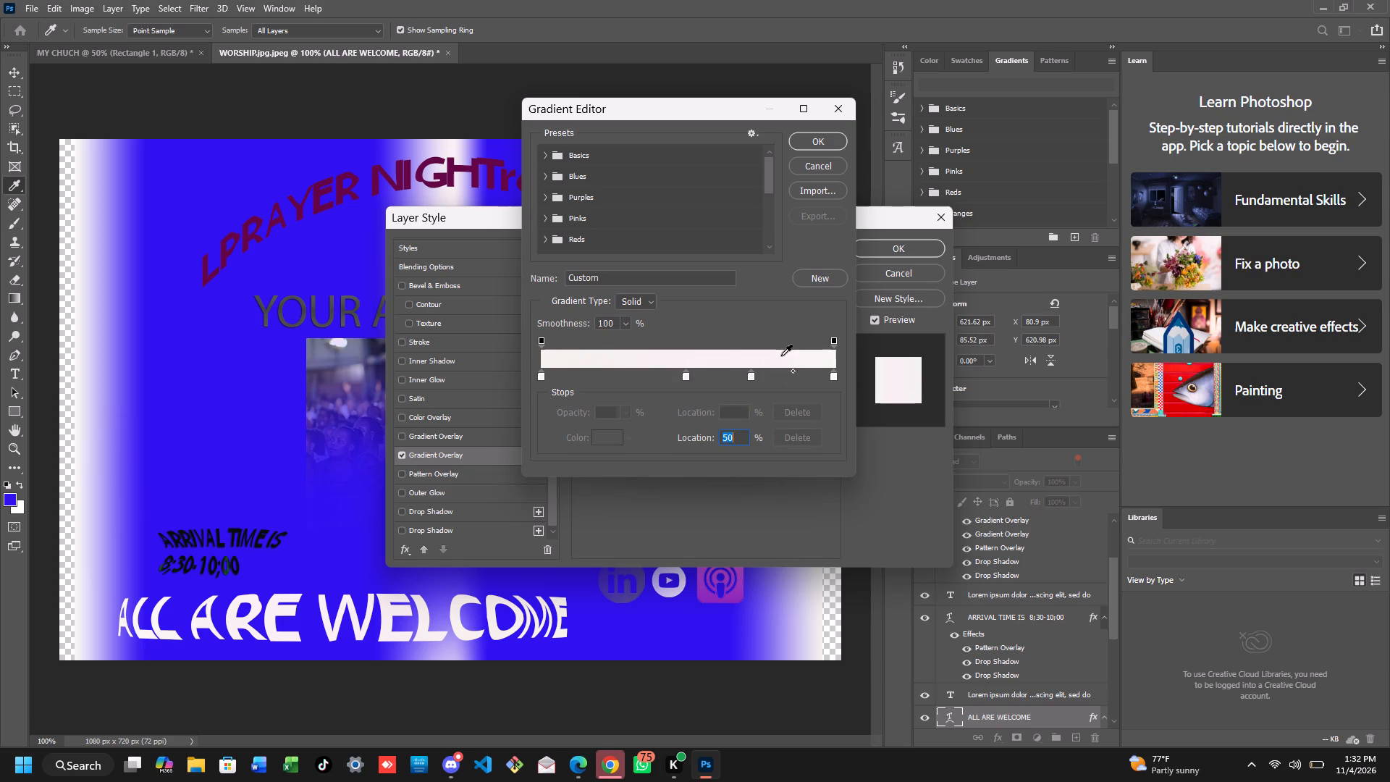
{"action": "left_click", "coordinate": [781, 356]}
{"action": "triple_click", "coordinate": [605, 211]}
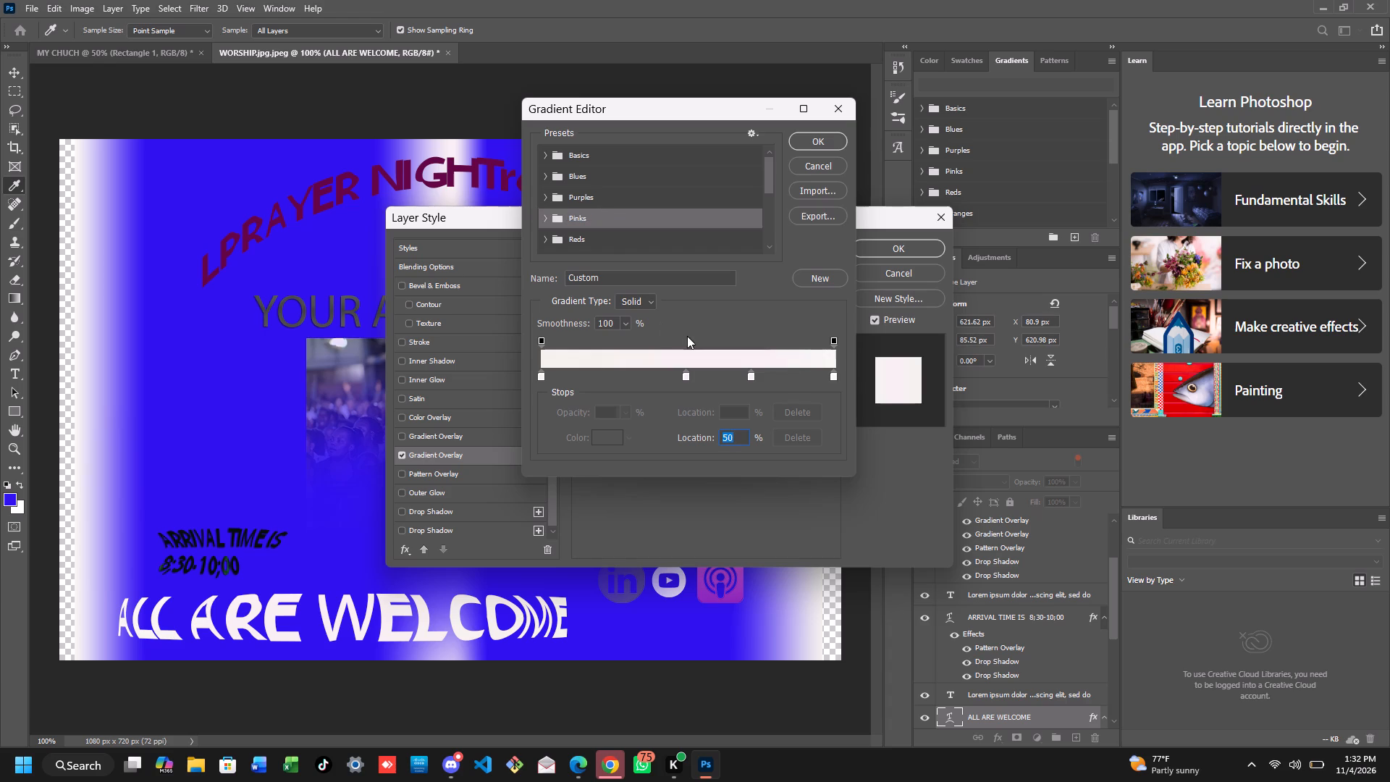
{"action": "left_click", "coordinate": [750, 368]}
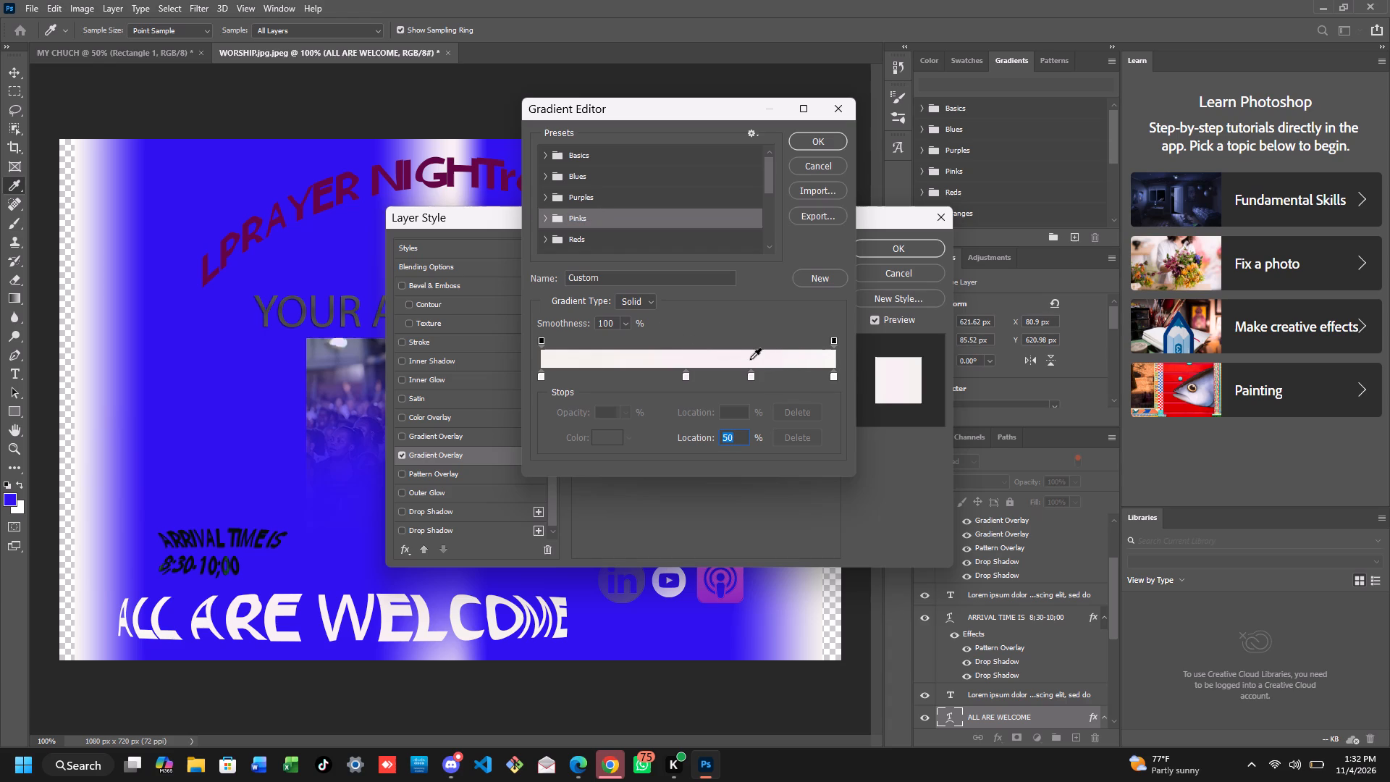
{"action": "triple_click", "coordinate": [750, 359]}
{"action": "left_click", "coordinate": [568, 350]}
{"action": "left_click", "coordinate": [571, 361]}
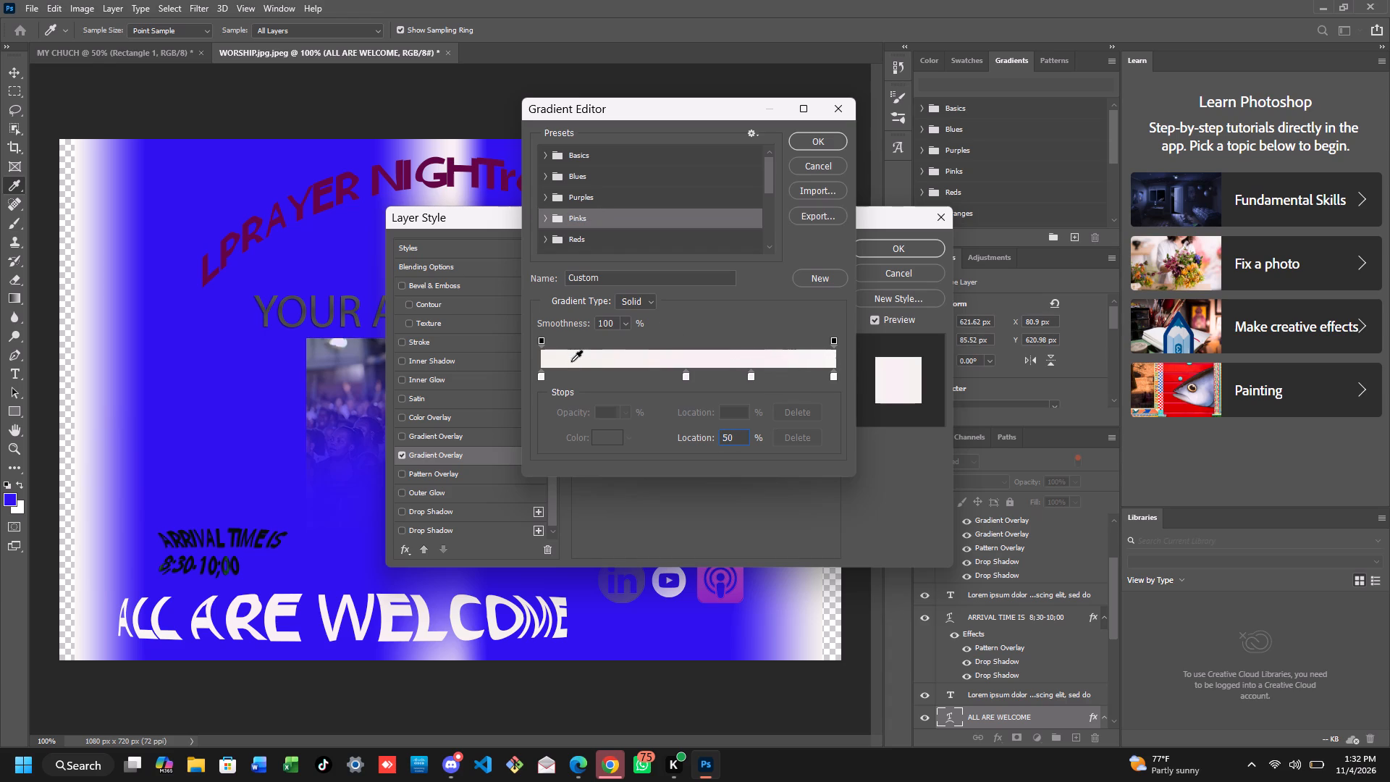
{"action": "left_click", "coordinate": [828, 138]}
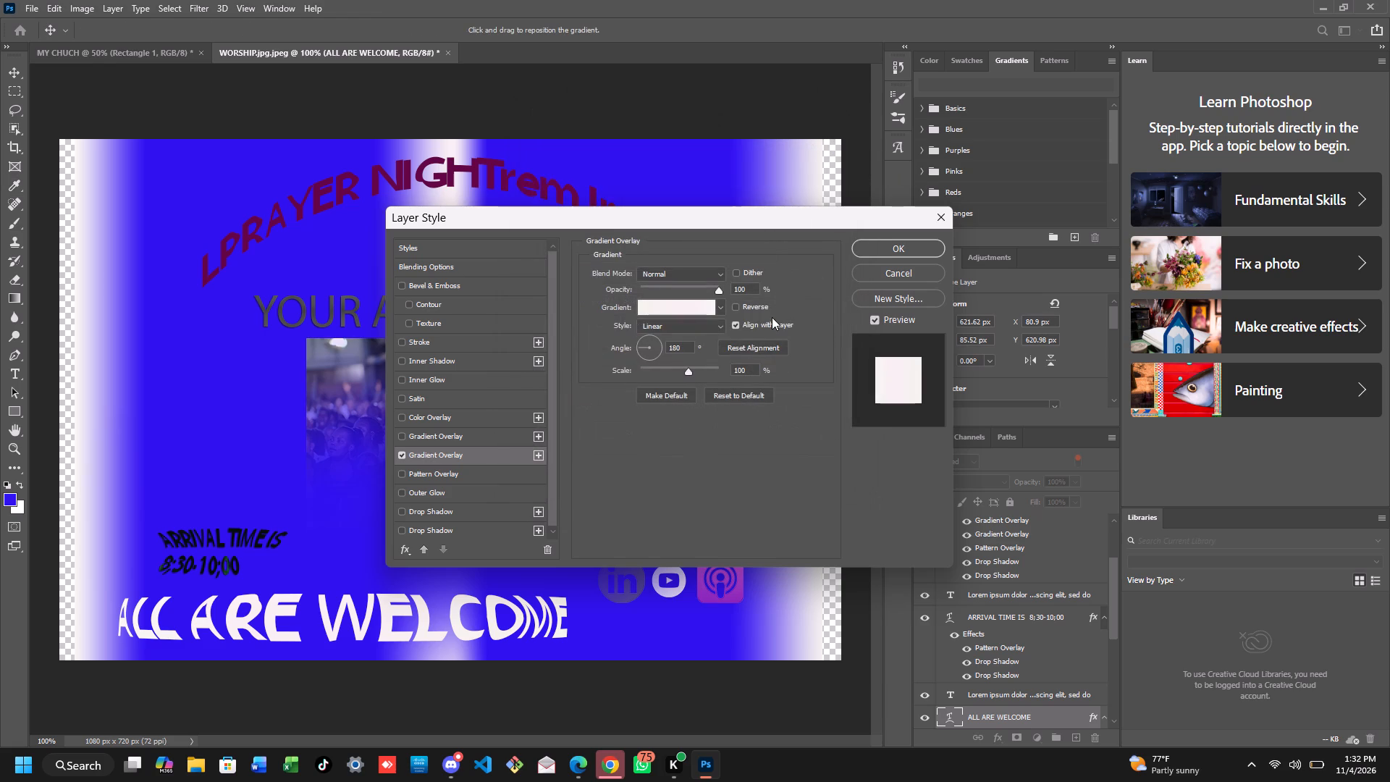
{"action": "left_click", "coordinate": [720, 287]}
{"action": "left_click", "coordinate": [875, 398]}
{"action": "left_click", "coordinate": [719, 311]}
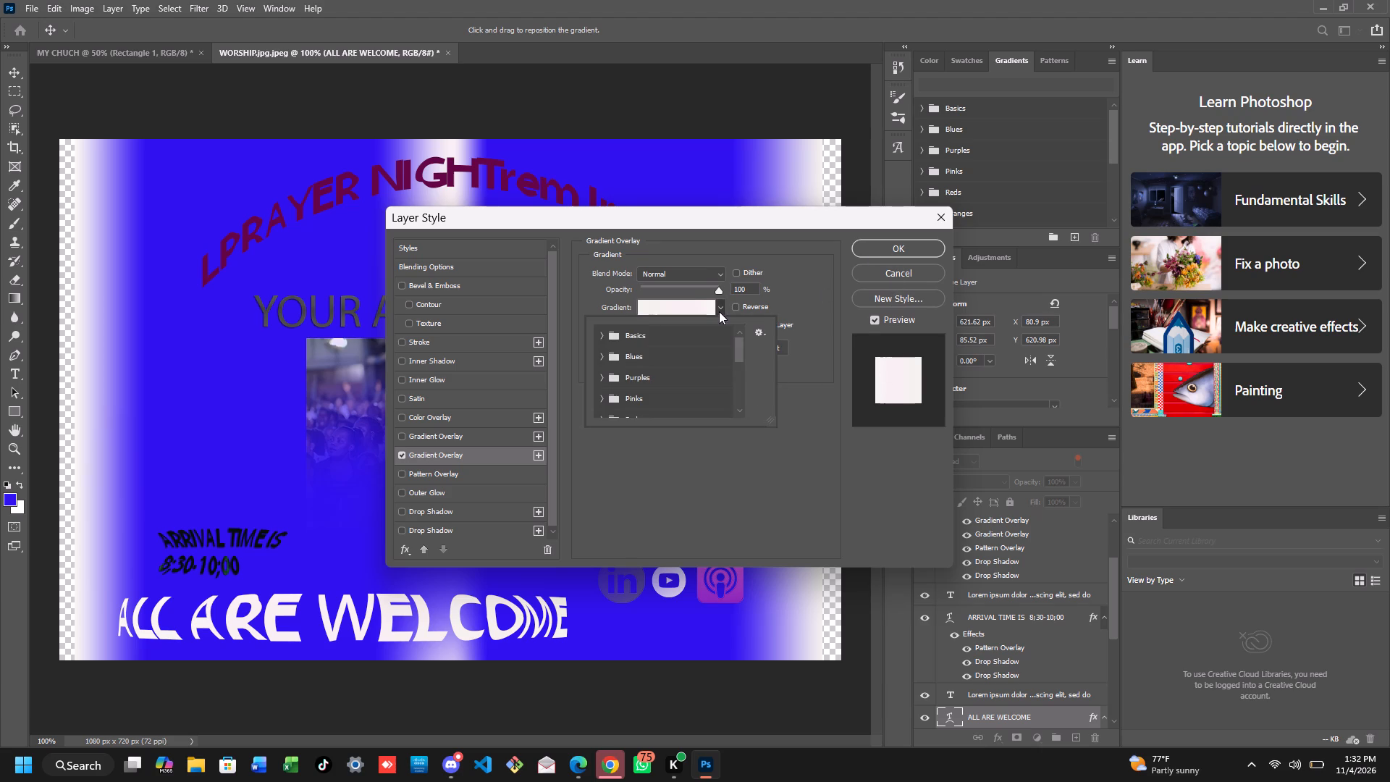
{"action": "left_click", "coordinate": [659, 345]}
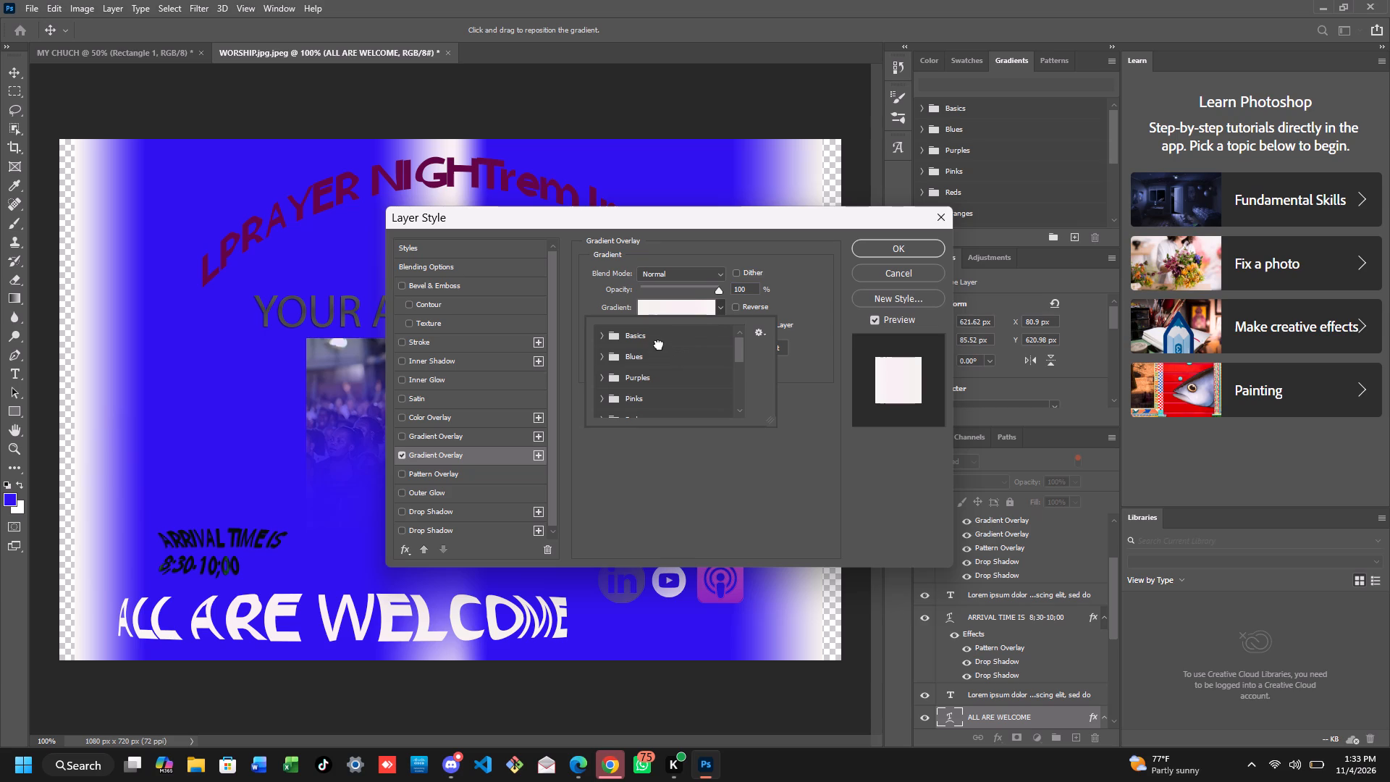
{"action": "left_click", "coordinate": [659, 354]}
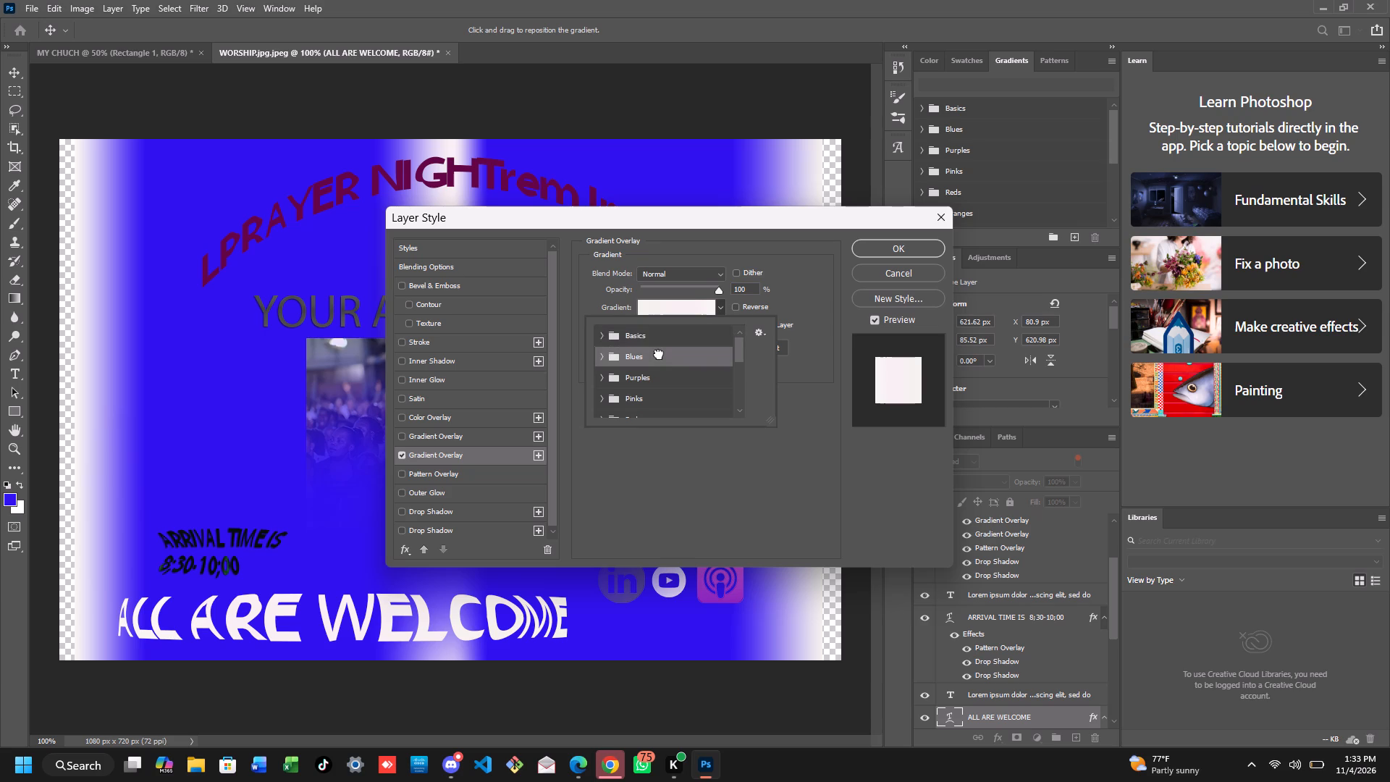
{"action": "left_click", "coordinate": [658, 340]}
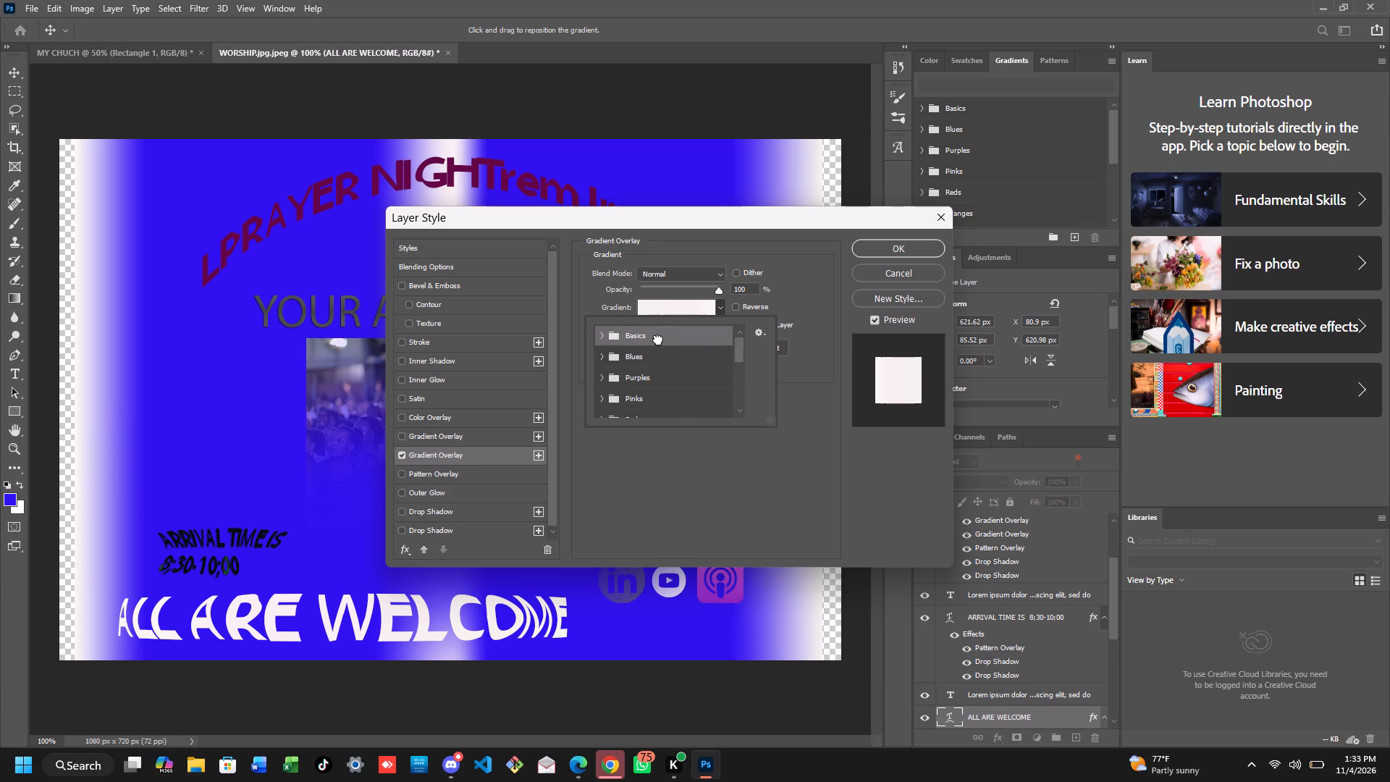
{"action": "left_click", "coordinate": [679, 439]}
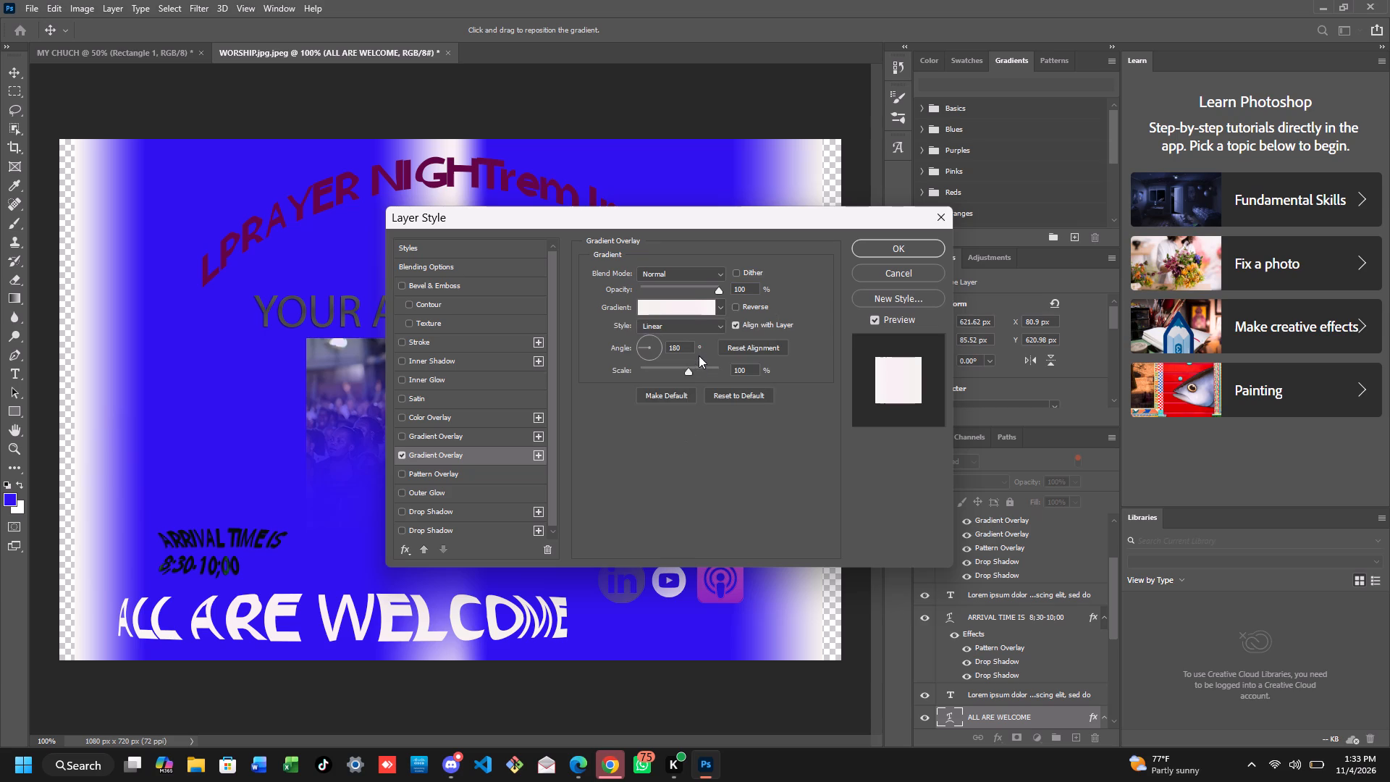
Set the ALL ARE WELCOME gradient overlay's scale to 98%.
{"action": "left_click", "coordinate": [688, 366]}
Open the overlay's near-white gradient for editing and save it as a new preset named Custom.
{"action": "left_click", "coordinate": [719, 303]}
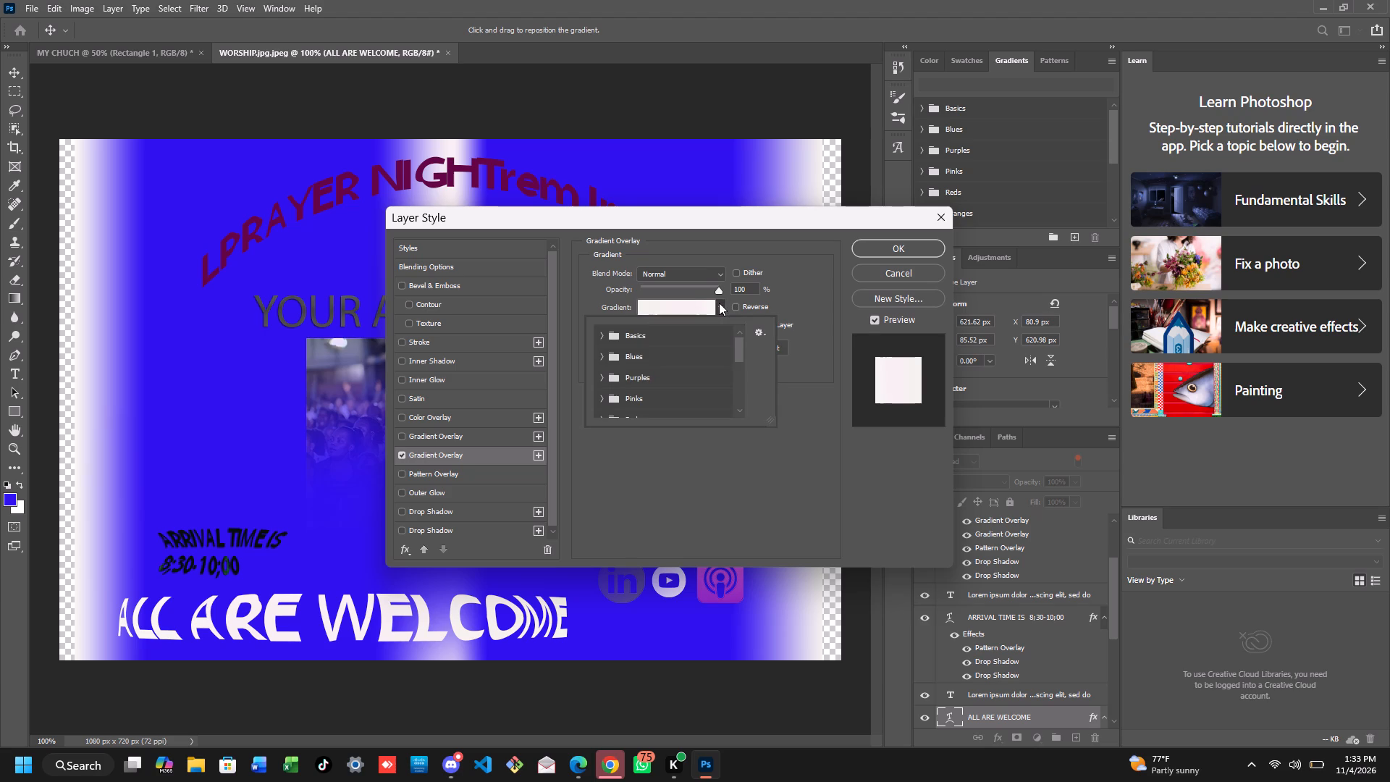
{"action": "triple_click", "coordinate": [673, 313]}
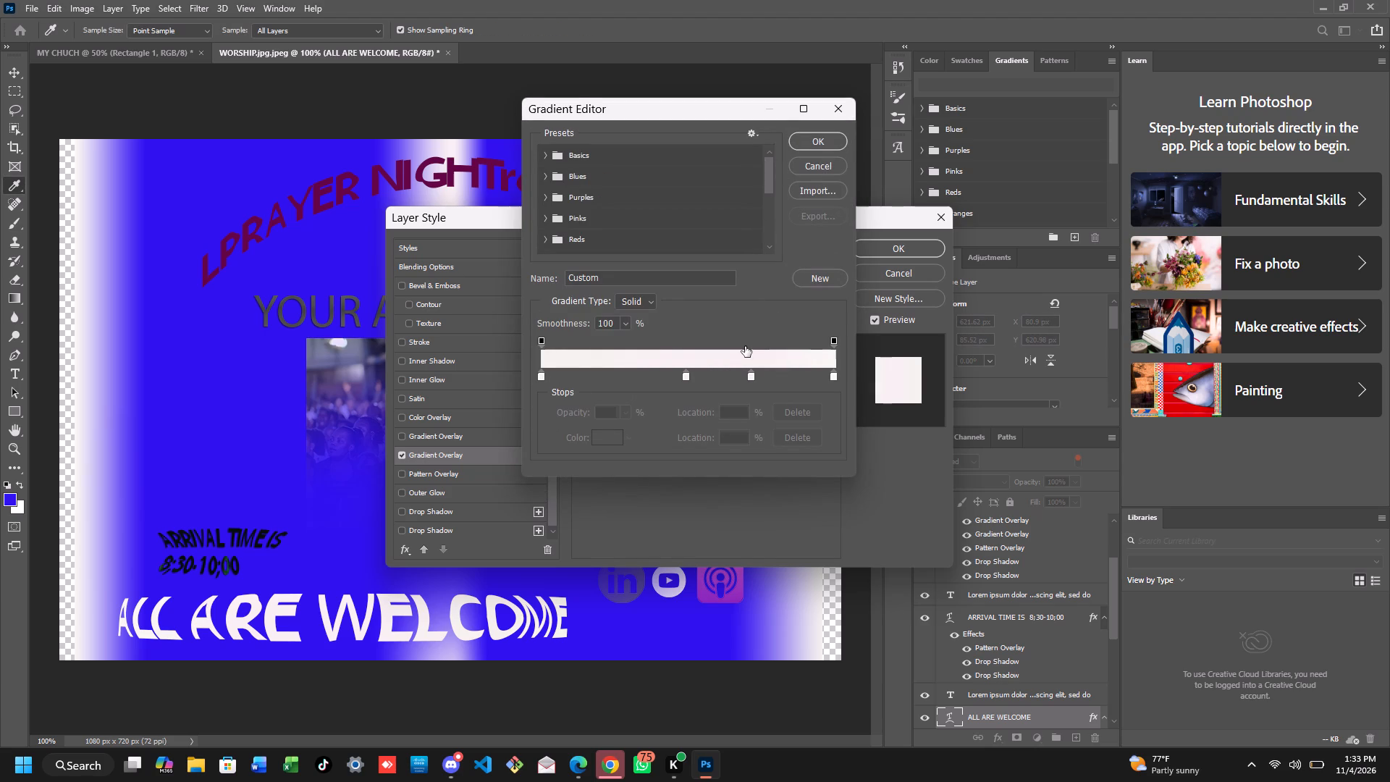
{"action": "left_click", "coordinate": [648, 305]}
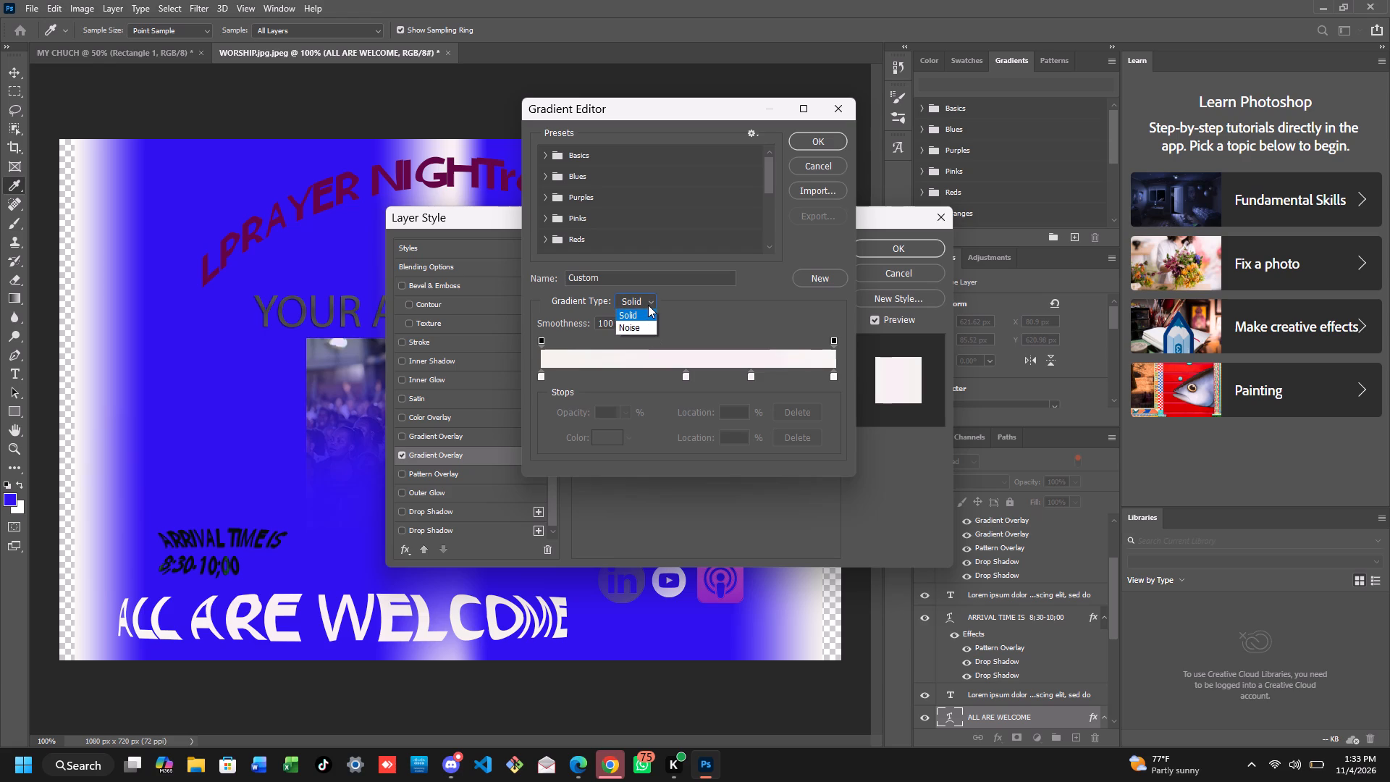
{"action": "left_click", "coordinate": [648, 305]}
{"action": "left_click", "coordinate": [817, 277]}
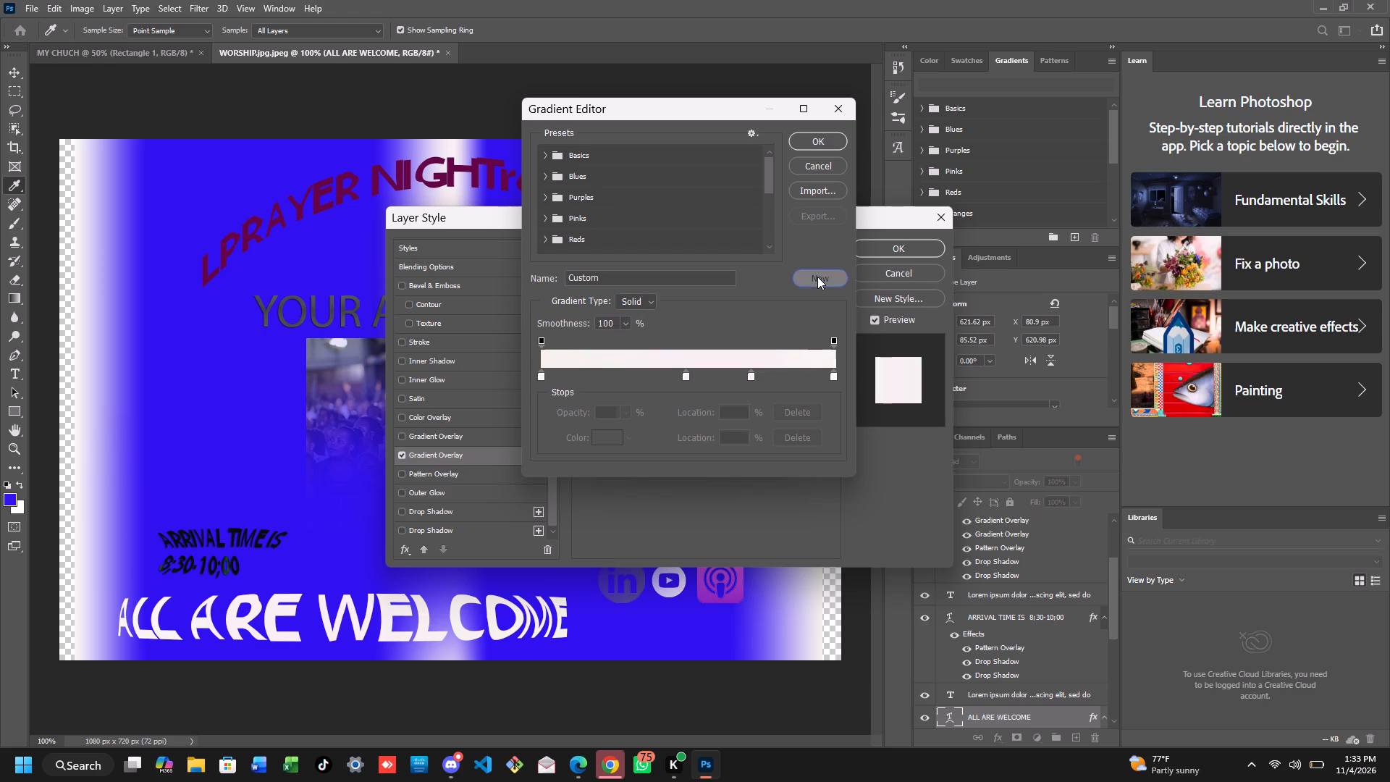
Add a colour stop at 51% to the overlay's near-white gradient.
{"action": "double_click", "coordinate": [653, 356]}
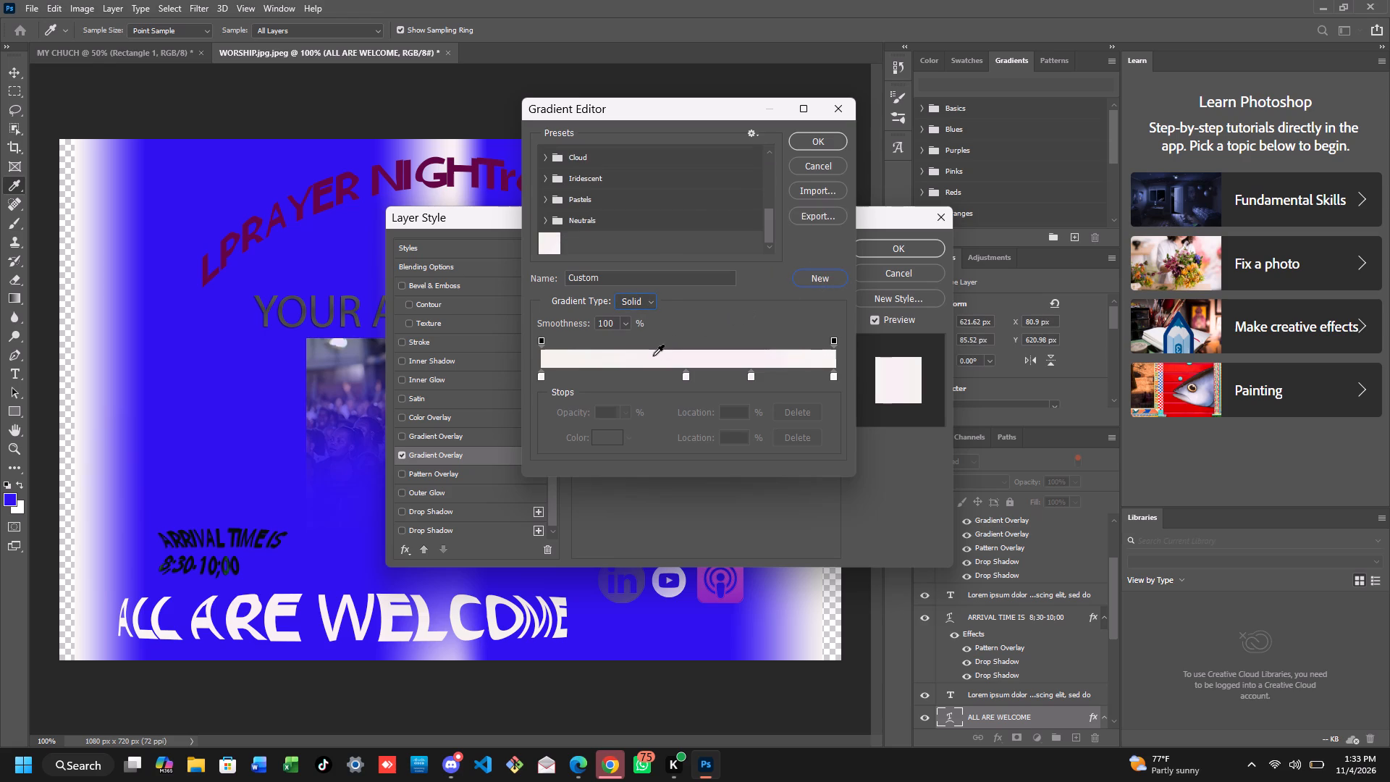
{"action": "left_click_drag", "start_coordinate": [653, 356], "coordinate": [693, 374]}
{"action": "left_click", "coordinate": [693, 374]}
{"action": "left_click", "coordinate": [693, 374]}
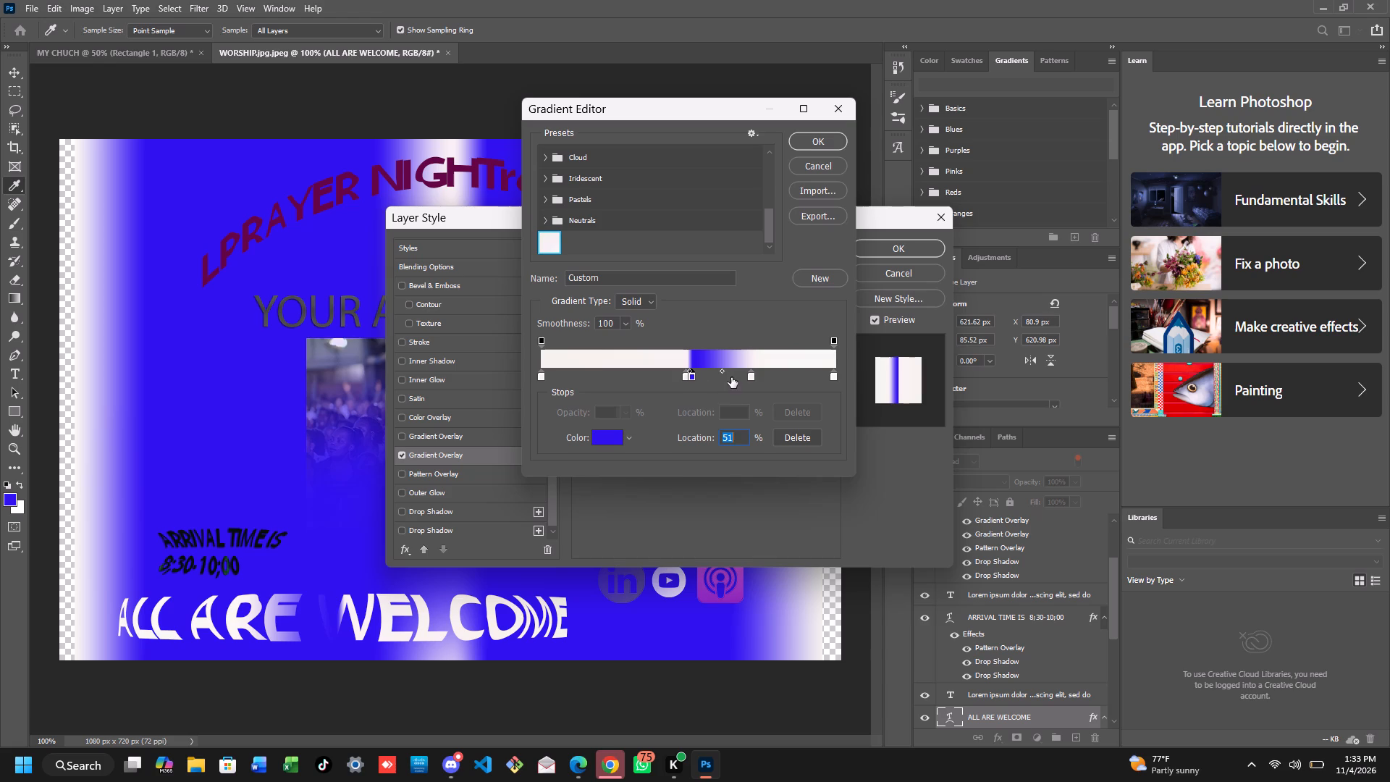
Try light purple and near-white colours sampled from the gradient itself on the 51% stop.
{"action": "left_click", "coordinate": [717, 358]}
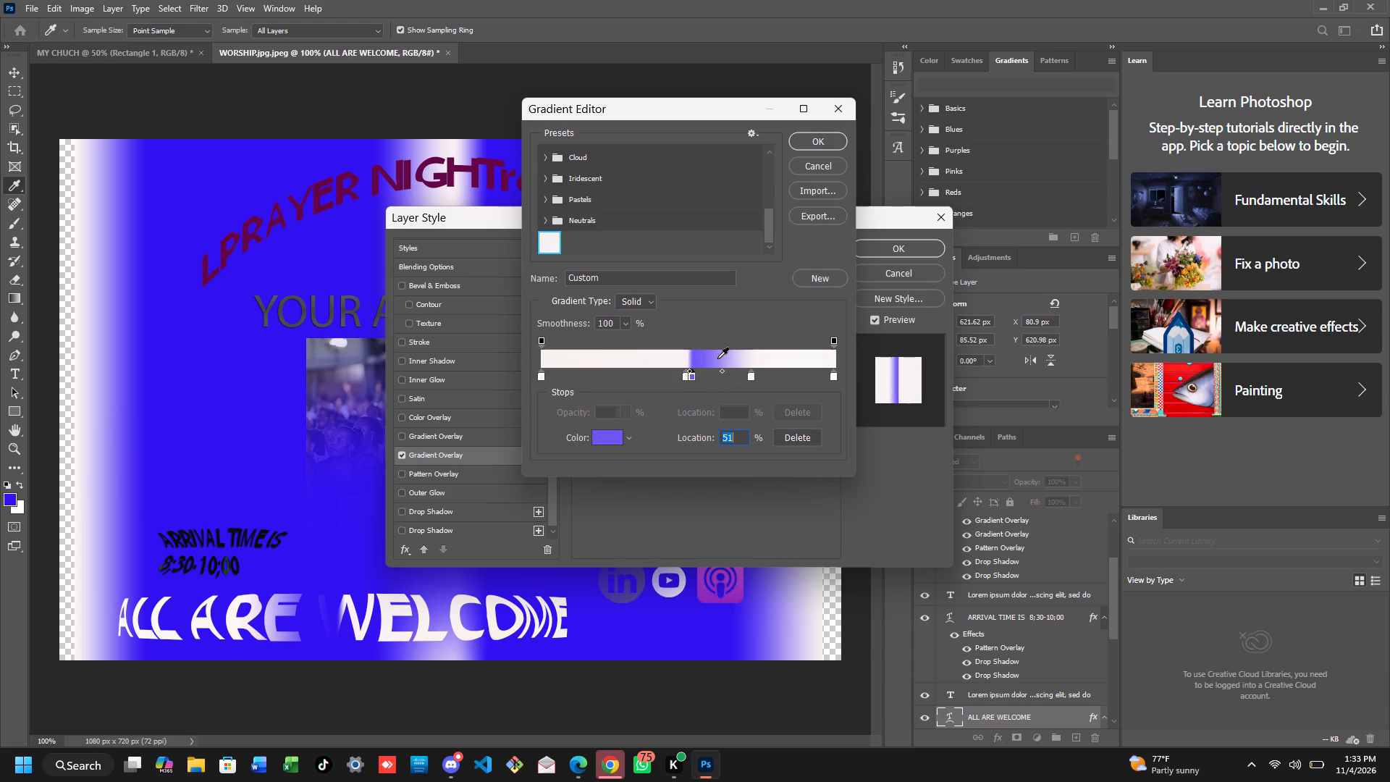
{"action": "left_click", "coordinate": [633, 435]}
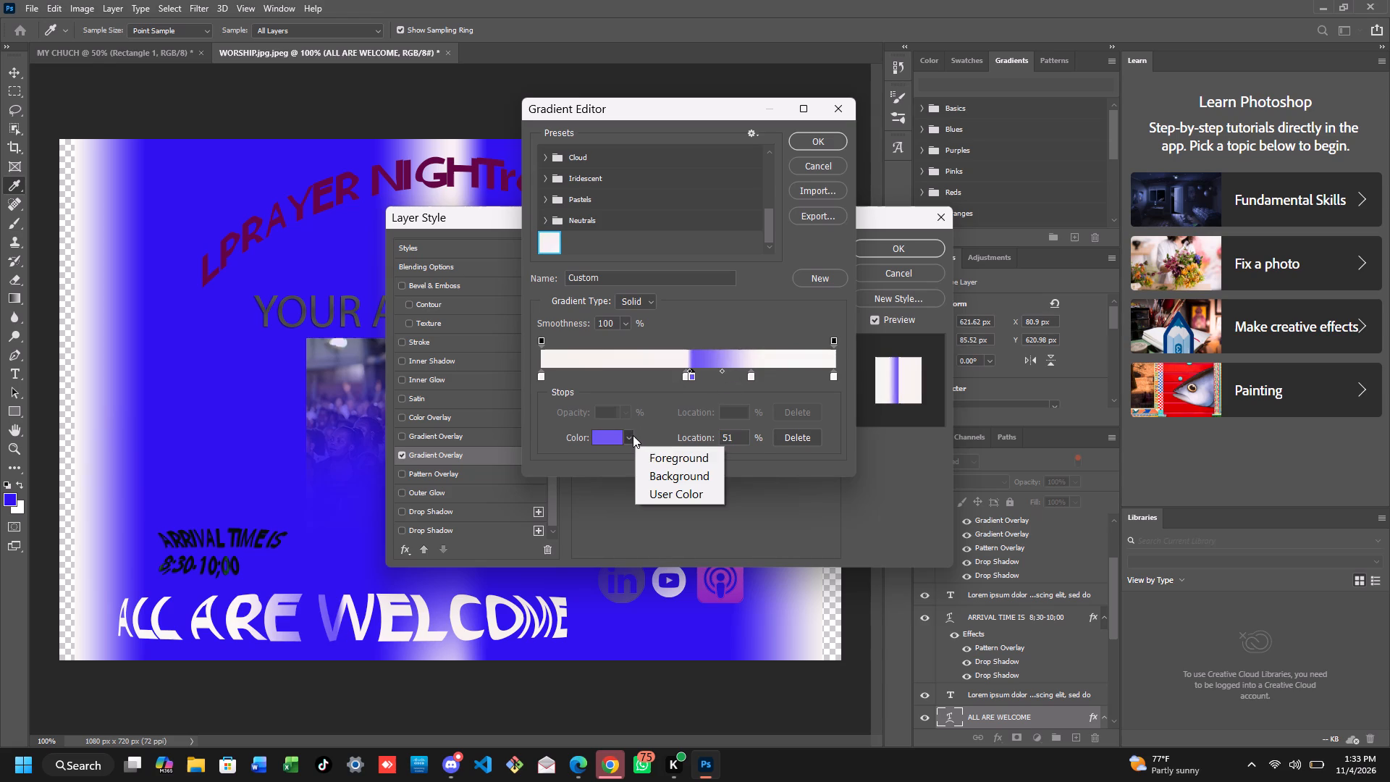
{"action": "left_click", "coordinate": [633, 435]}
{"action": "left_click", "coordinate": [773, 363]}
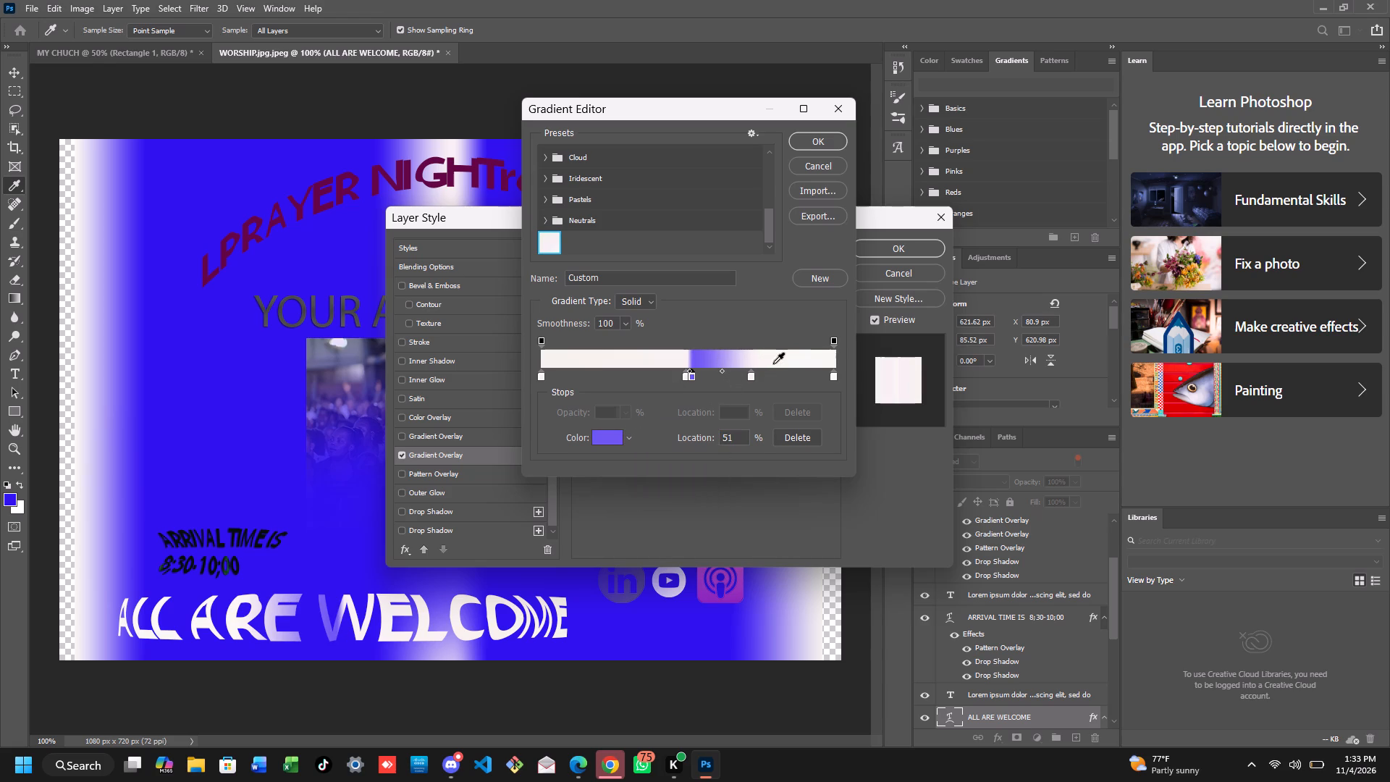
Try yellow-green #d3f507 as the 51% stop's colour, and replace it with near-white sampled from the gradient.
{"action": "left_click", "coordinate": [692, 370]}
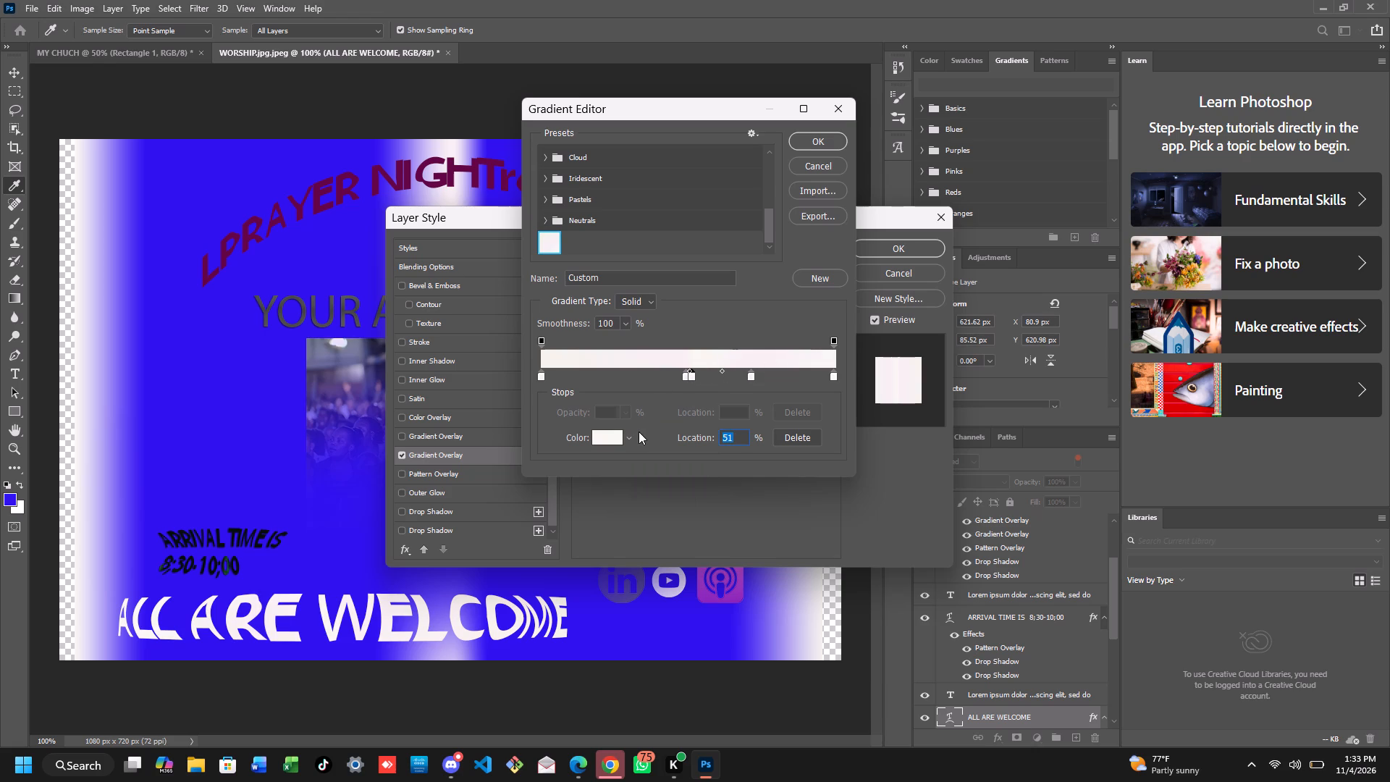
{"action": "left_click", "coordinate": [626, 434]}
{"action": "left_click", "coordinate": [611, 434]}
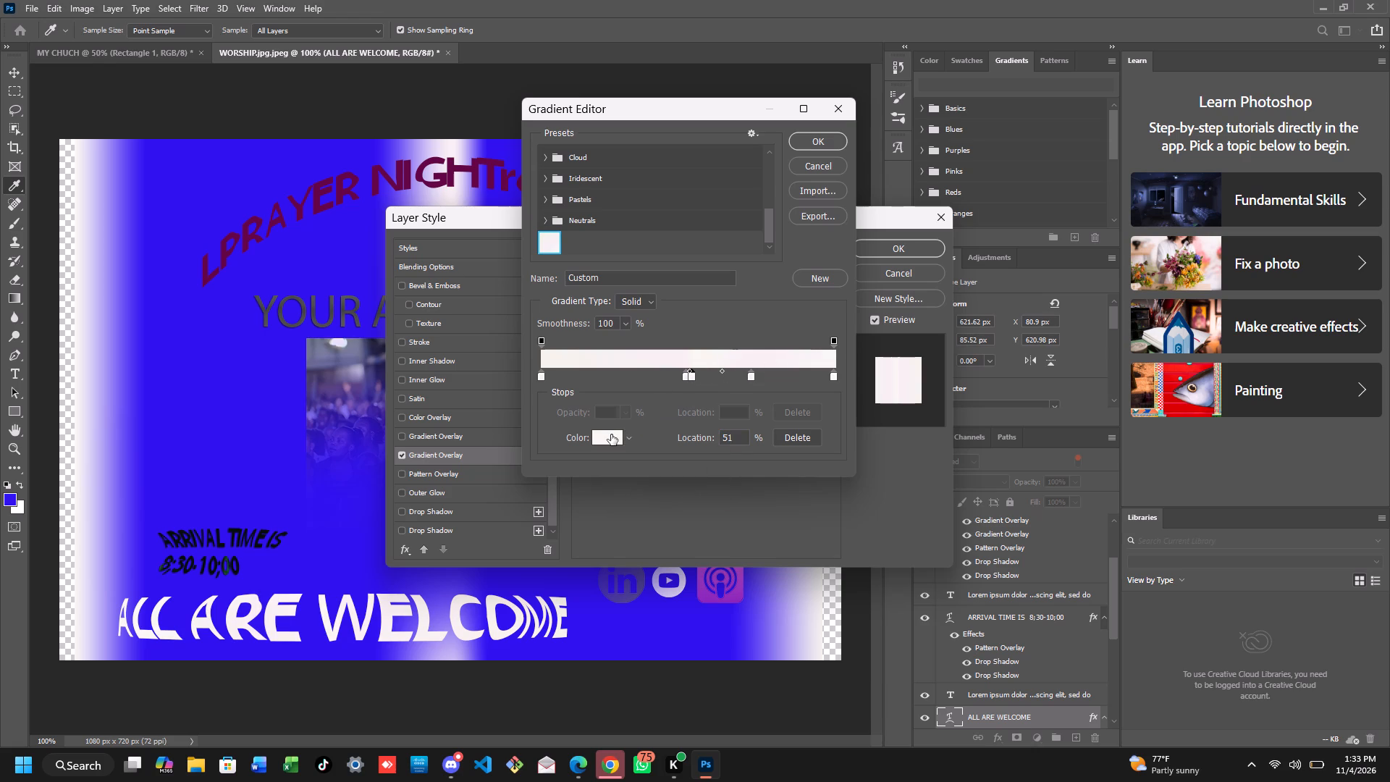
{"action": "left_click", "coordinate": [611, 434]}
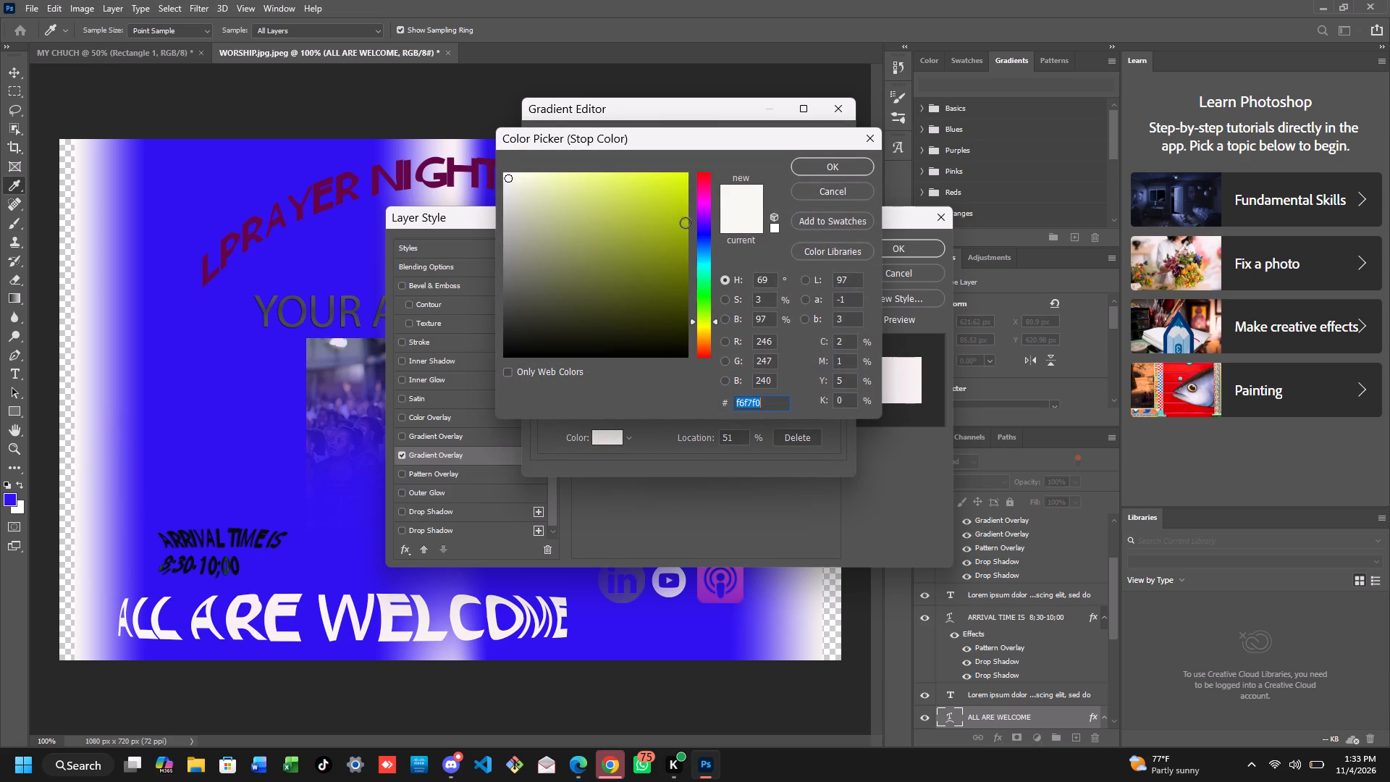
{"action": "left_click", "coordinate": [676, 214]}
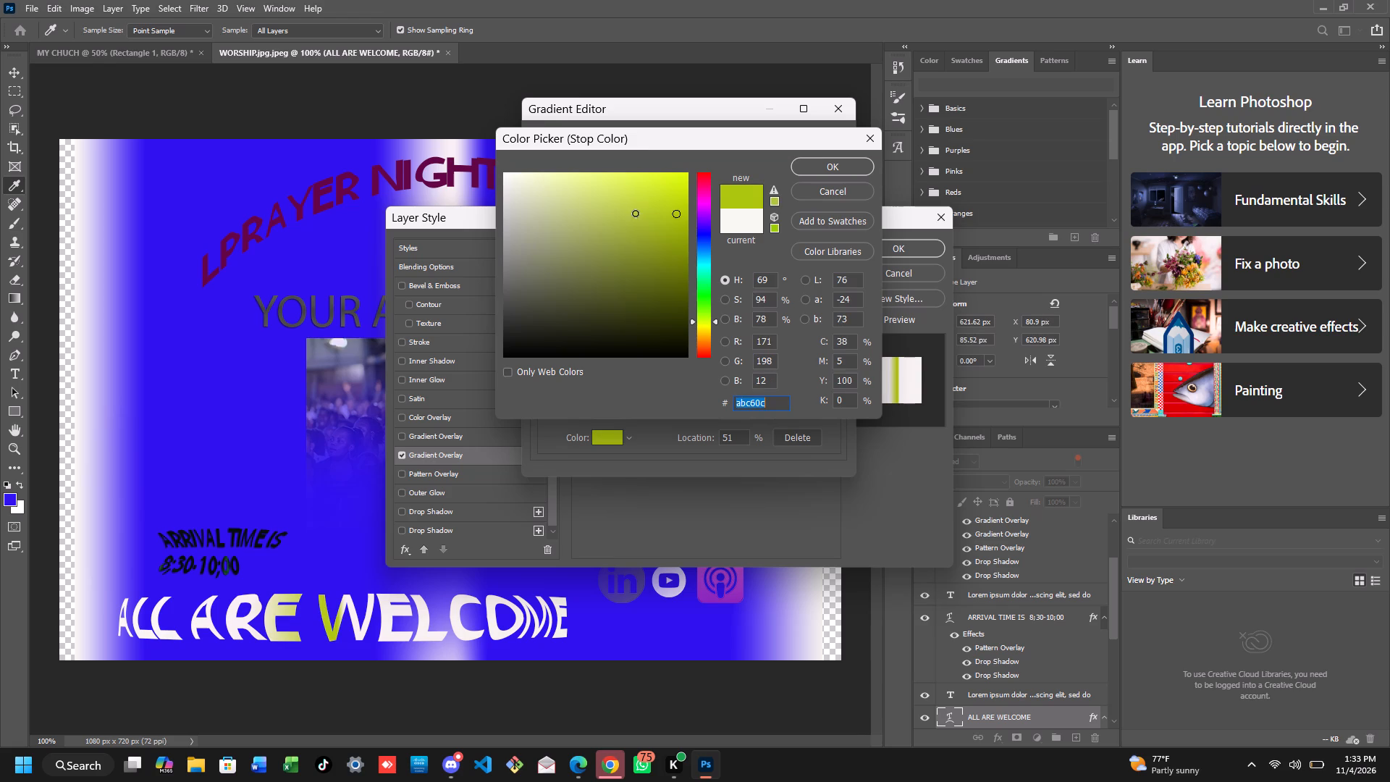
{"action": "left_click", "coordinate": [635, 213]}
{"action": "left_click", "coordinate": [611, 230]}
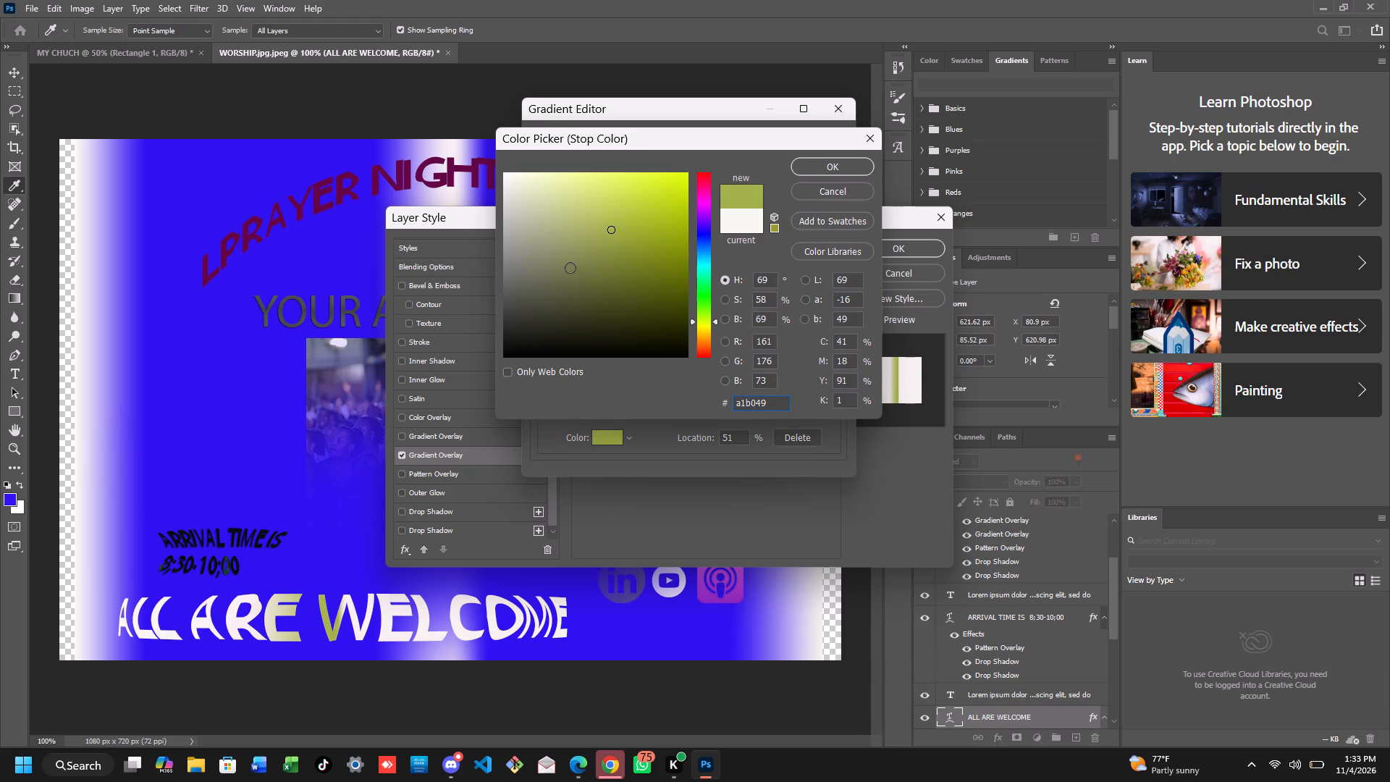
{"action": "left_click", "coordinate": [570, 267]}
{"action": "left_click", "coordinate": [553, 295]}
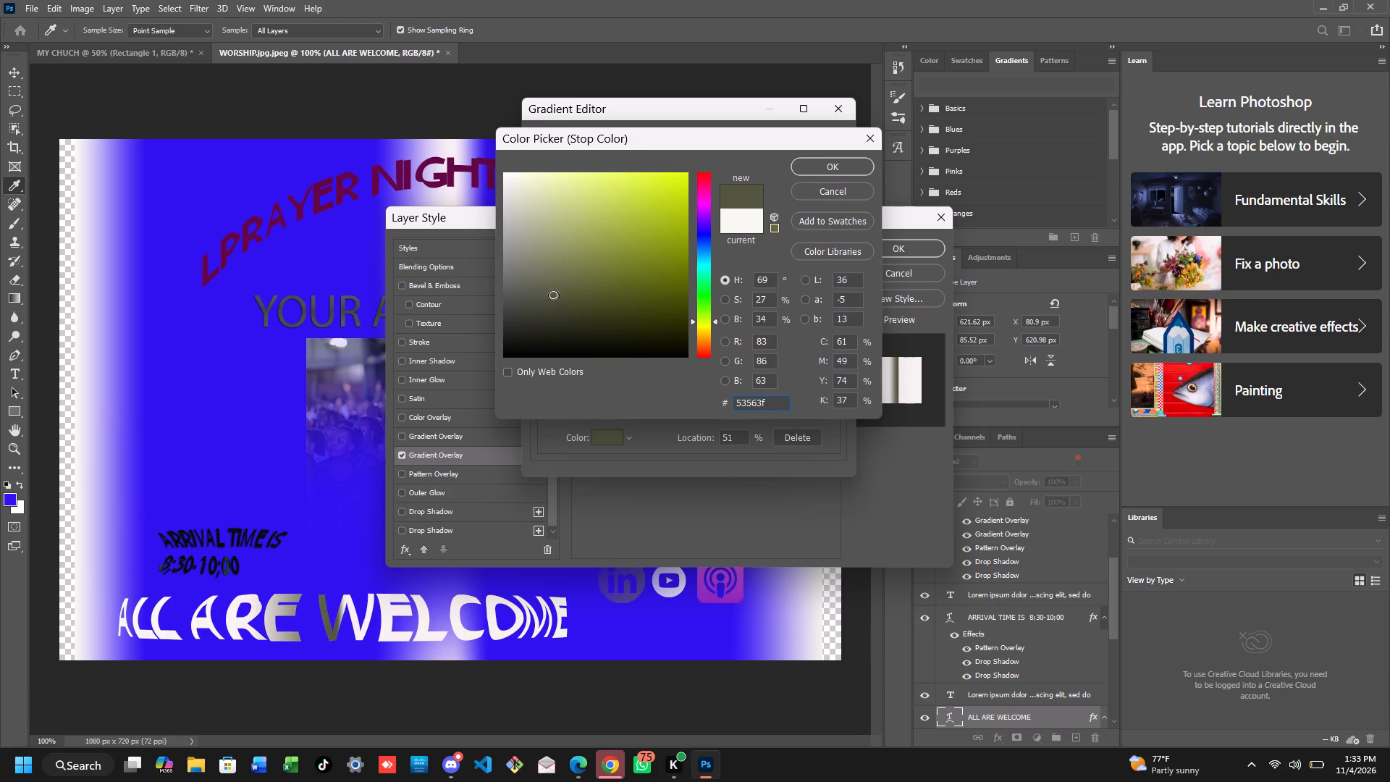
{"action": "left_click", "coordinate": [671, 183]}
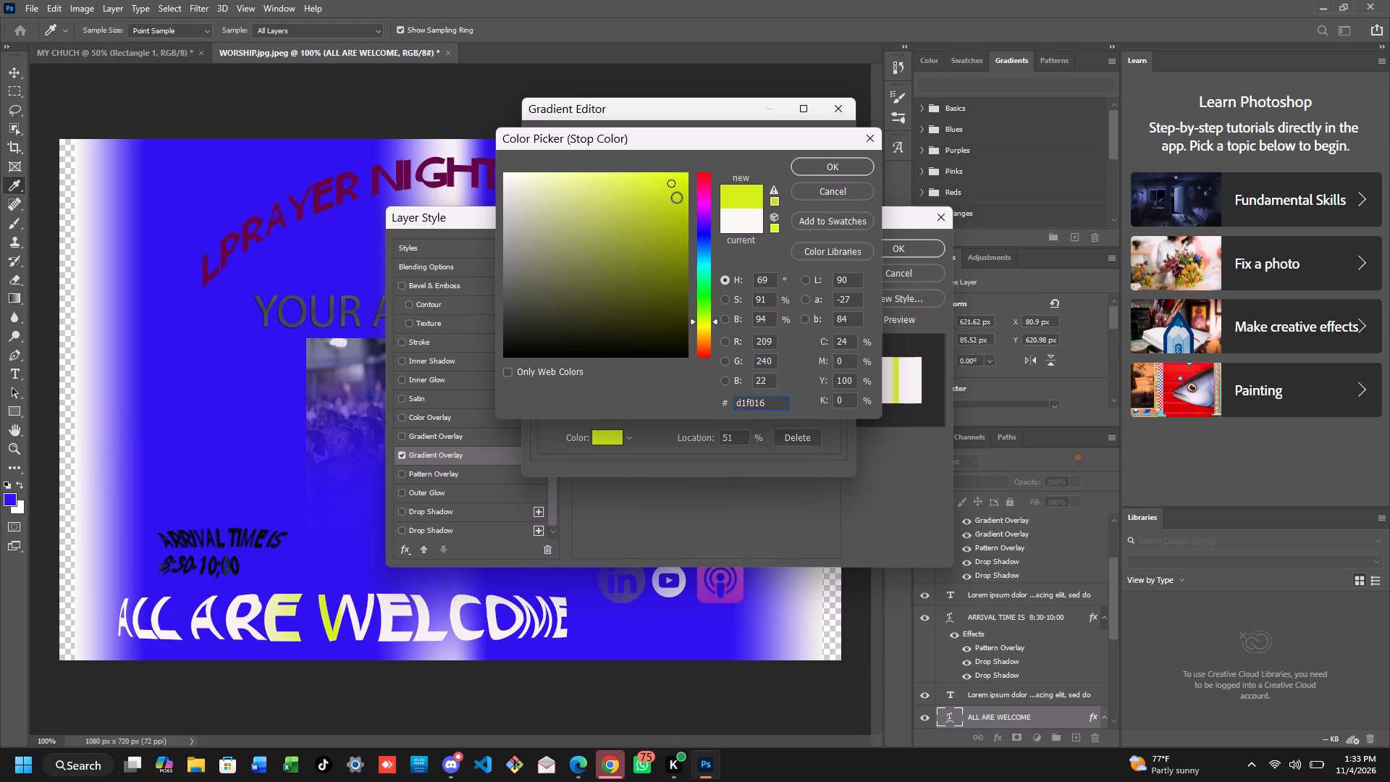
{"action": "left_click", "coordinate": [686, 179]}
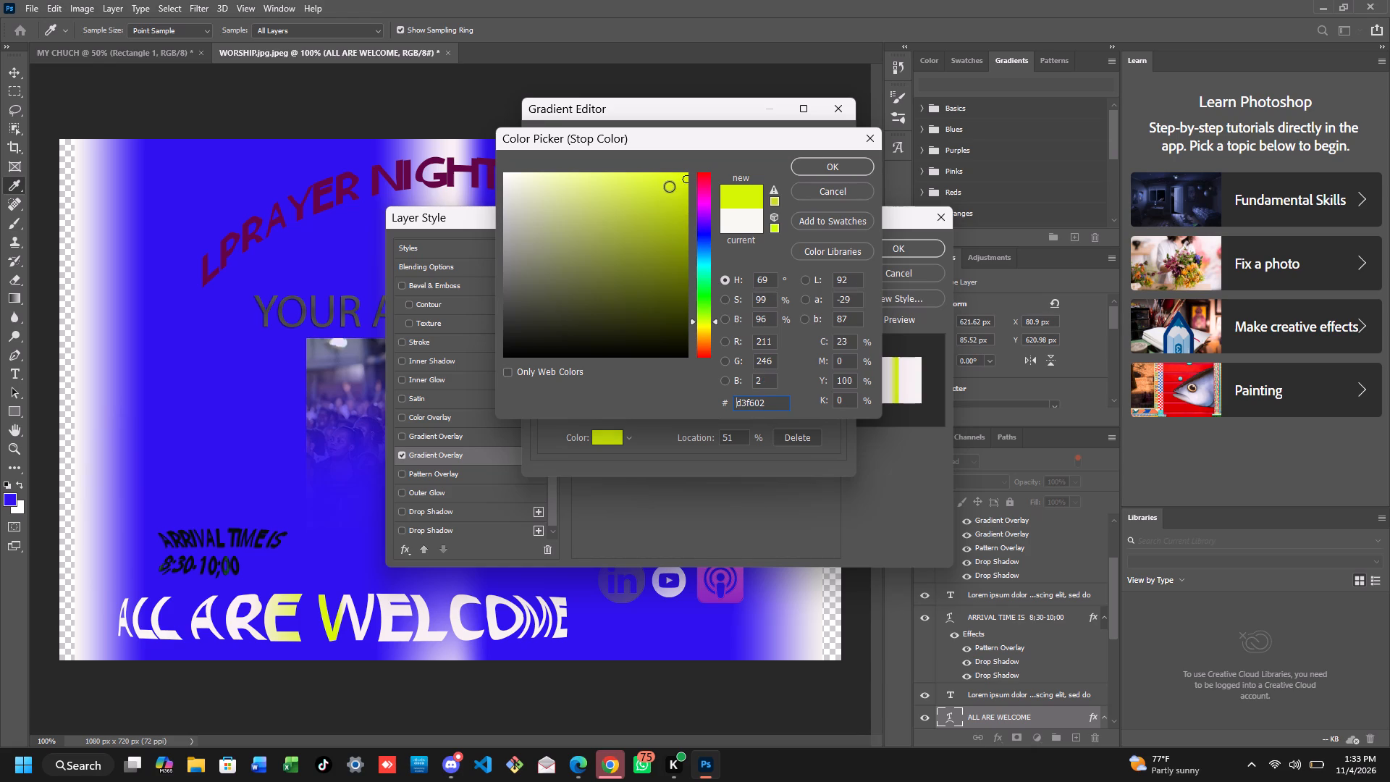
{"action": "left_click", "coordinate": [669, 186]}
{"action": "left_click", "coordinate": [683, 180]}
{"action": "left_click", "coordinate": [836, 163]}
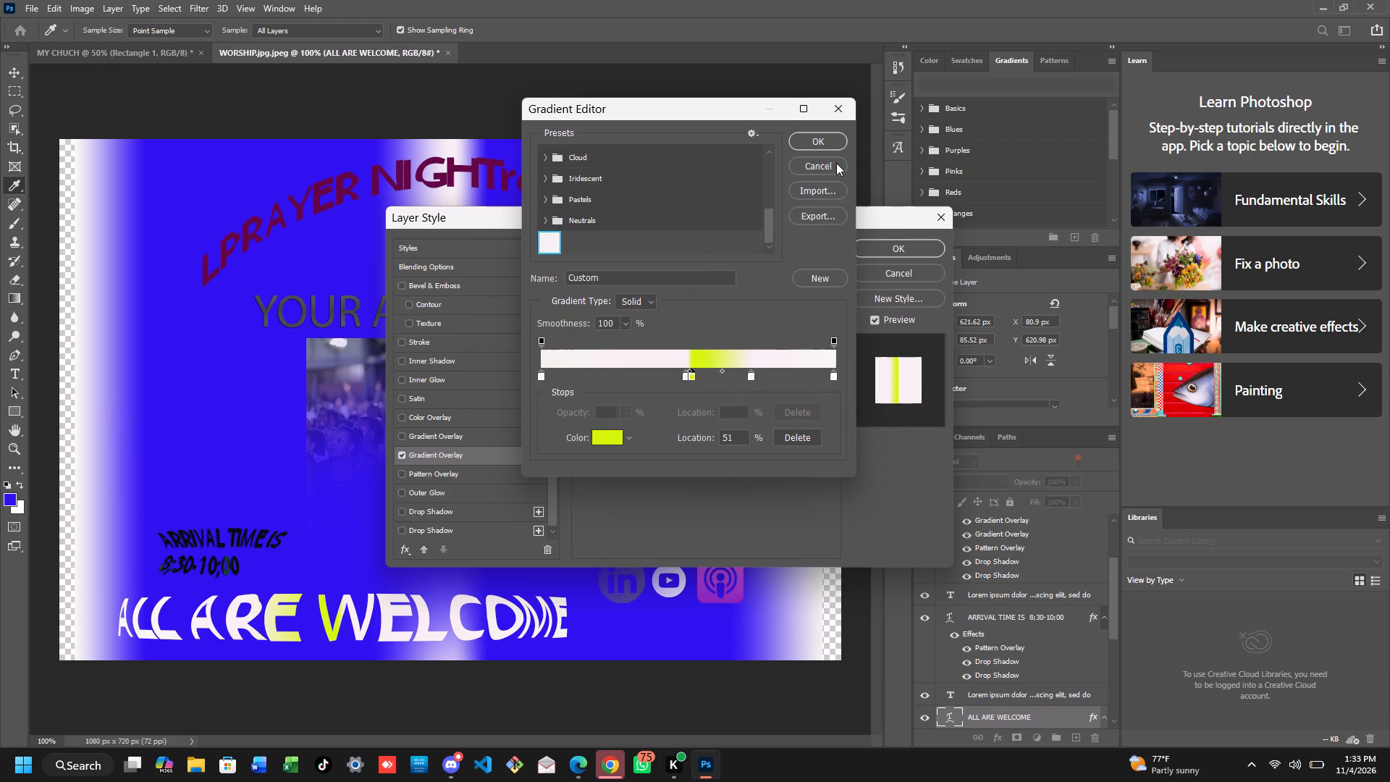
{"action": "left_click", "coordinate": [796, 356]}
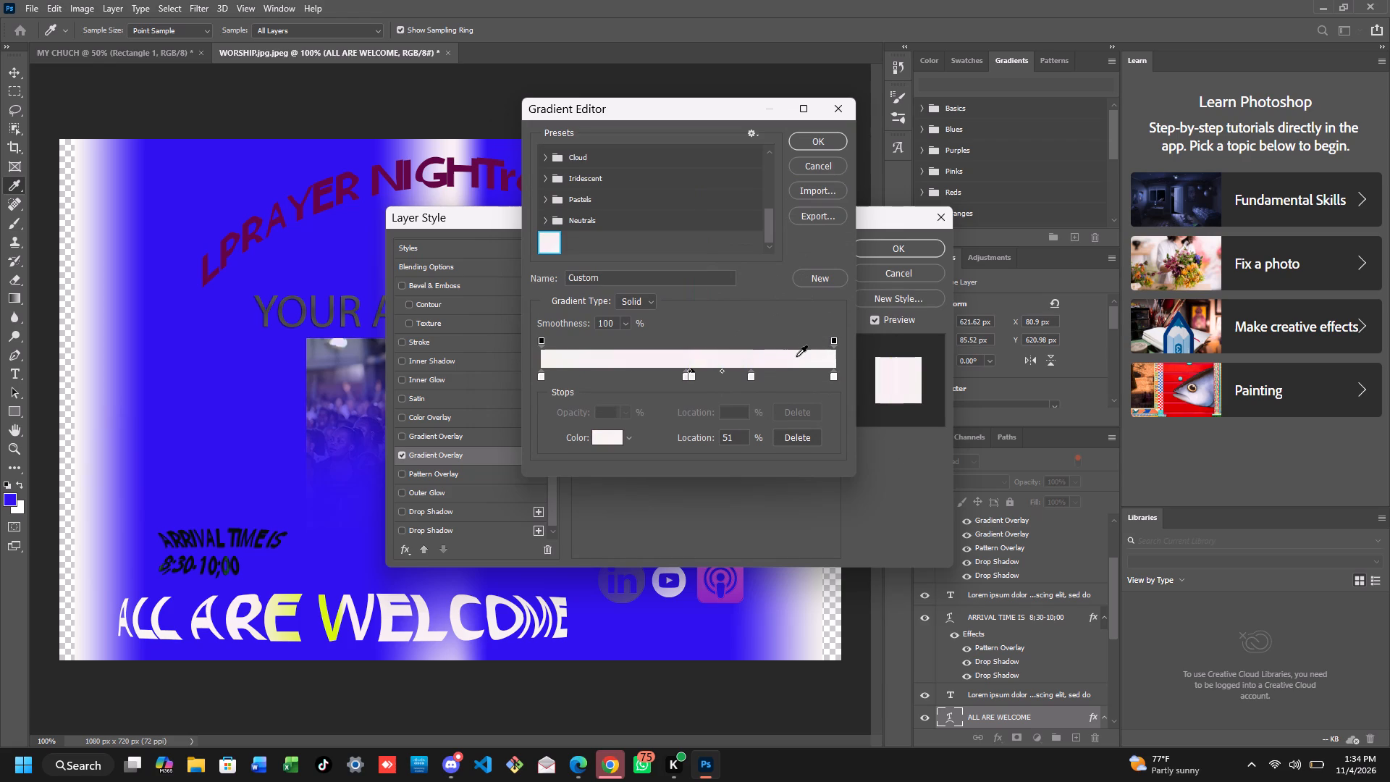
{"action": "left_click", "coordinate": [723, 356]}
Set the 51% stop's colour to green #0bef71, accepting the gradient and the ALL ARE WELCOME layer style.
{"action": "left_click", "coordinate": [628, 437]}
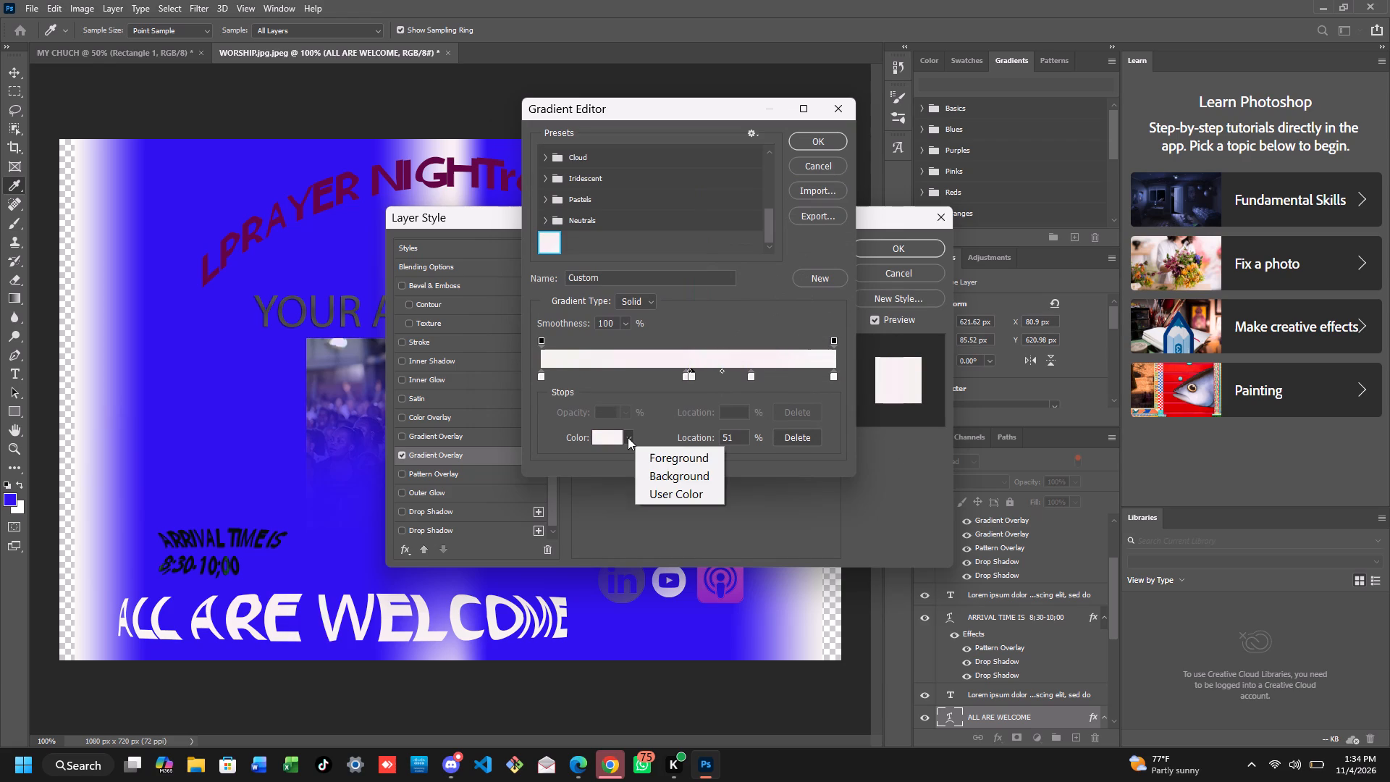
{"action": "left_click", "coordinate": [607, 440]}
{"action": "left_click", "coordinate": [607, 440]}
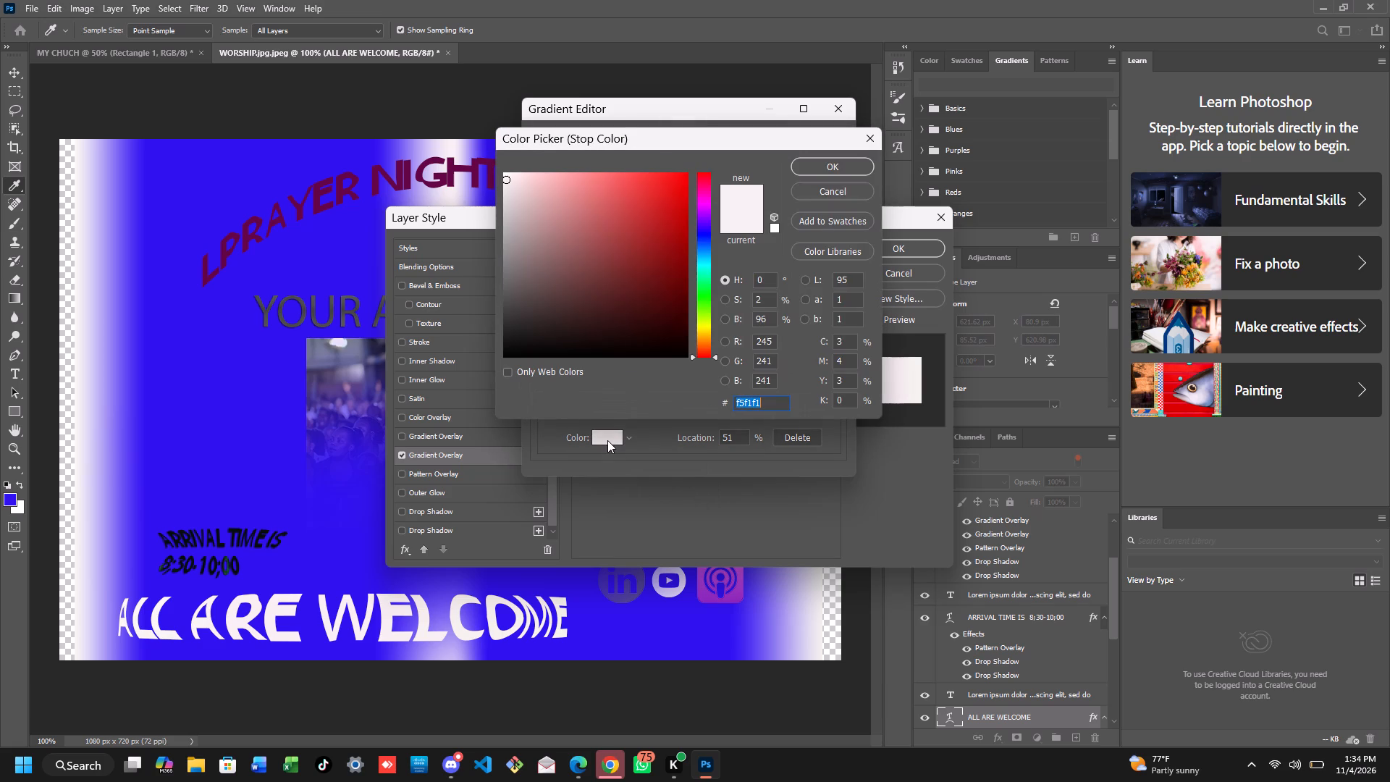
{"action": "left_click", "coordinate": [670, 185]}
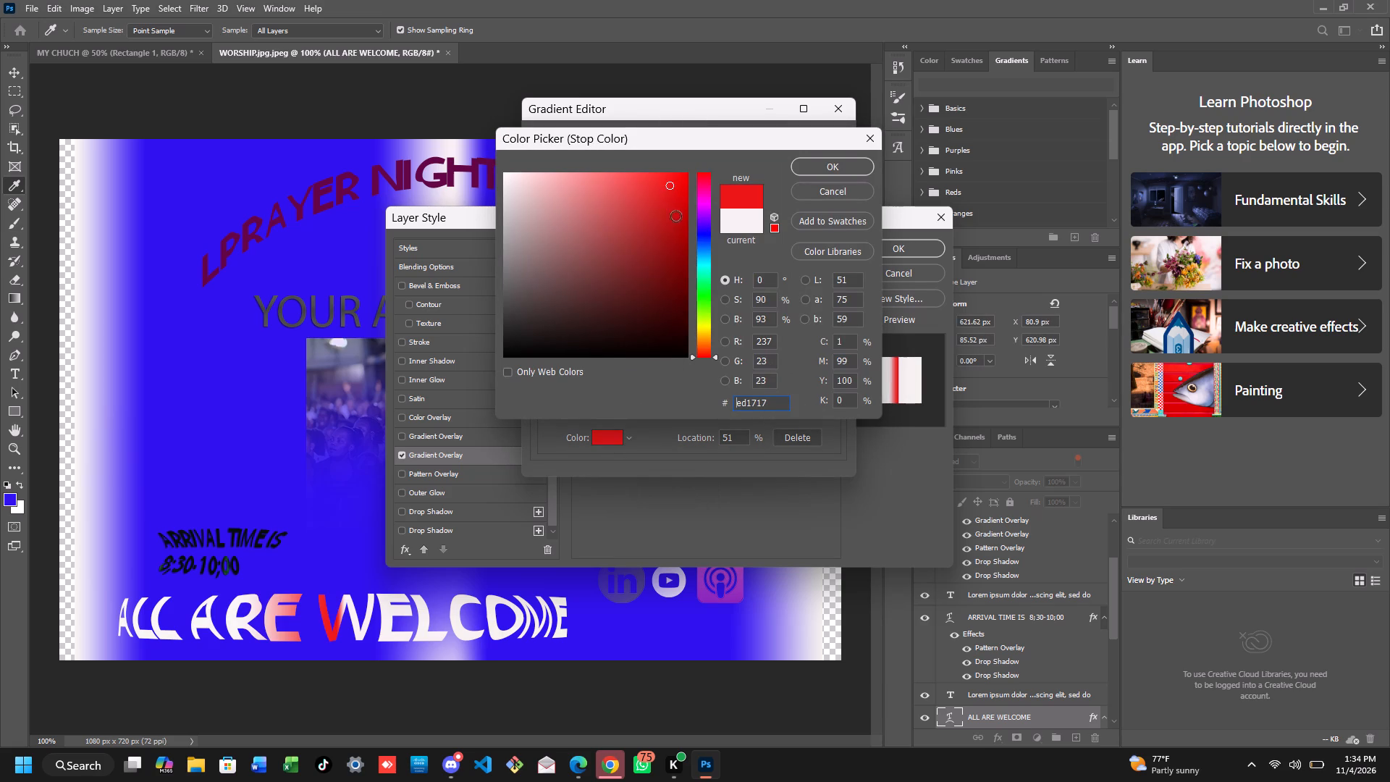
{"action": "left_click", "coordinate": [696, 240]}
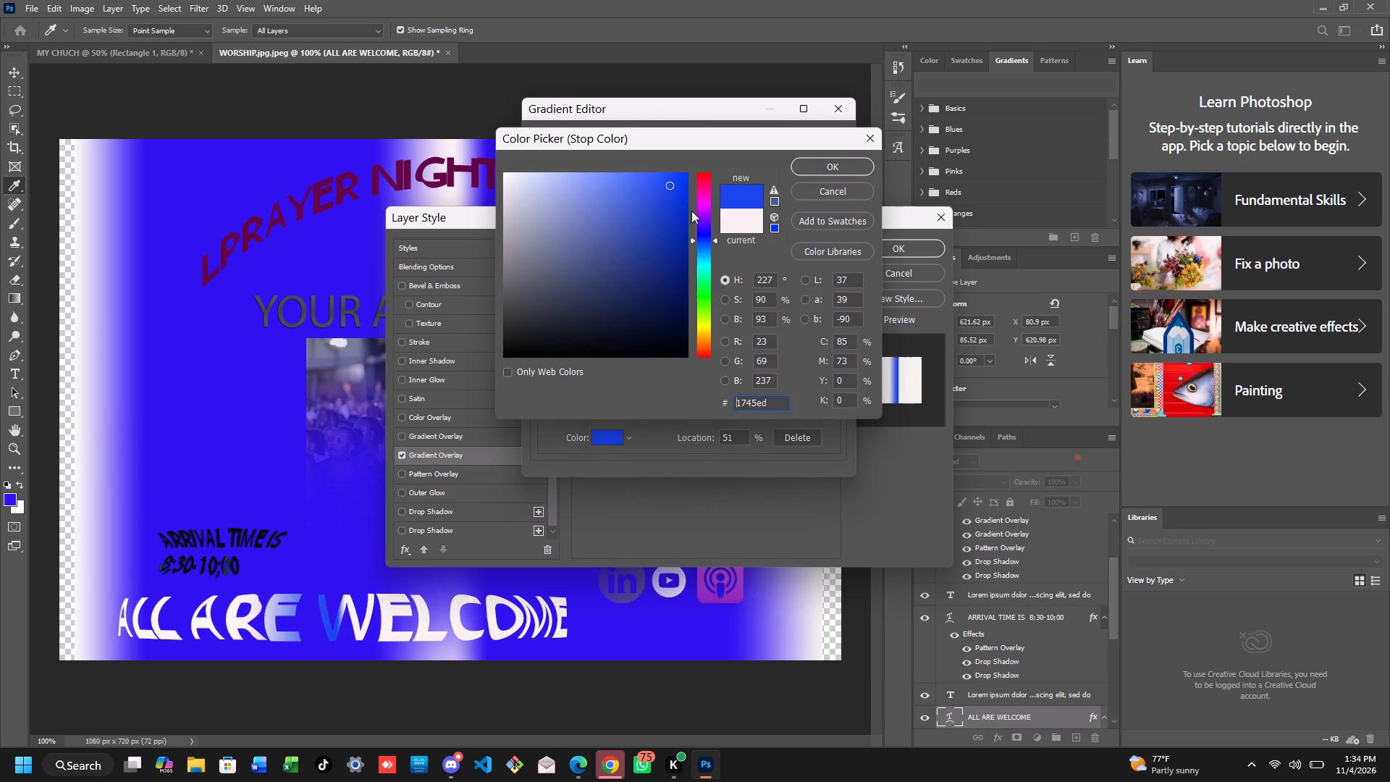
{"action": "left_click", "coordinate": [699, 211]}
{"action": "double_click", "coordinate": [665, 192]}
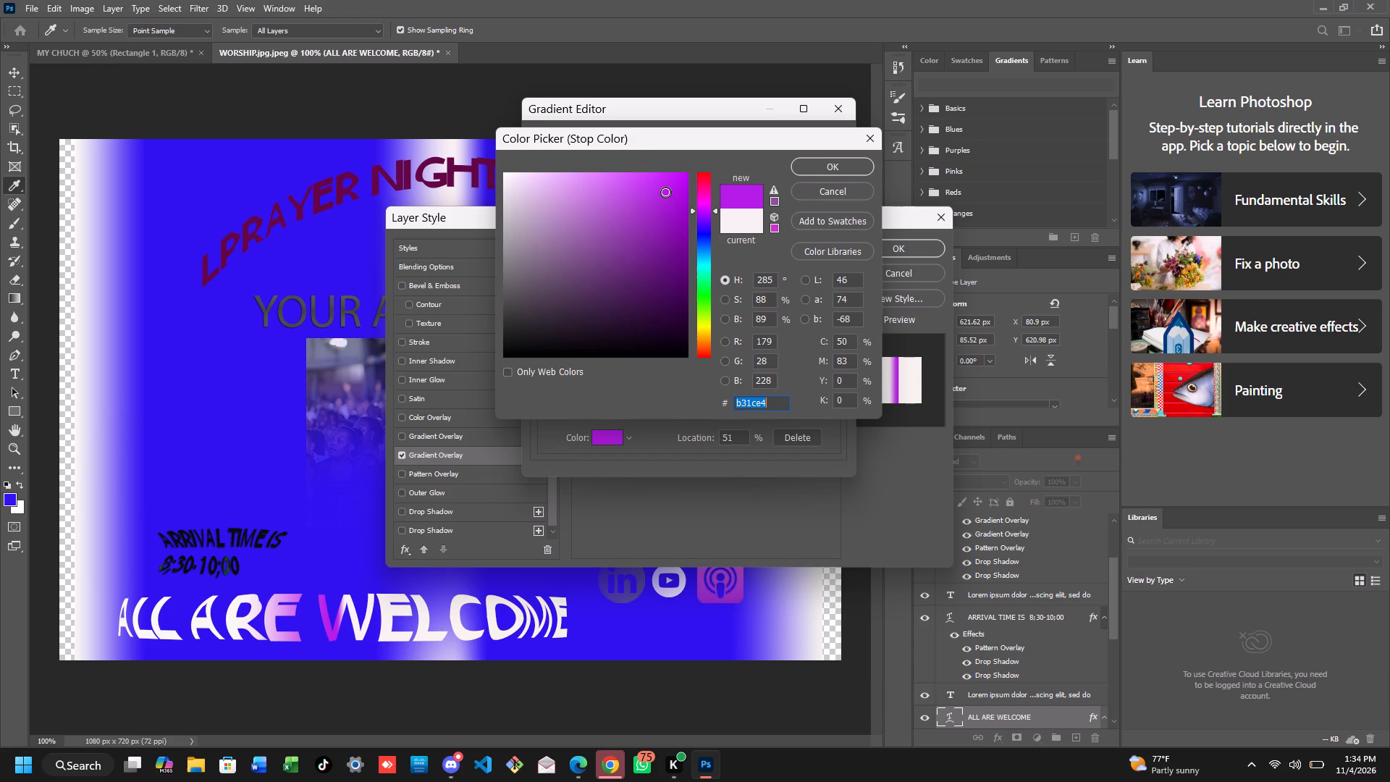
{"action": "left_click", "coordinate": [704, 282]}
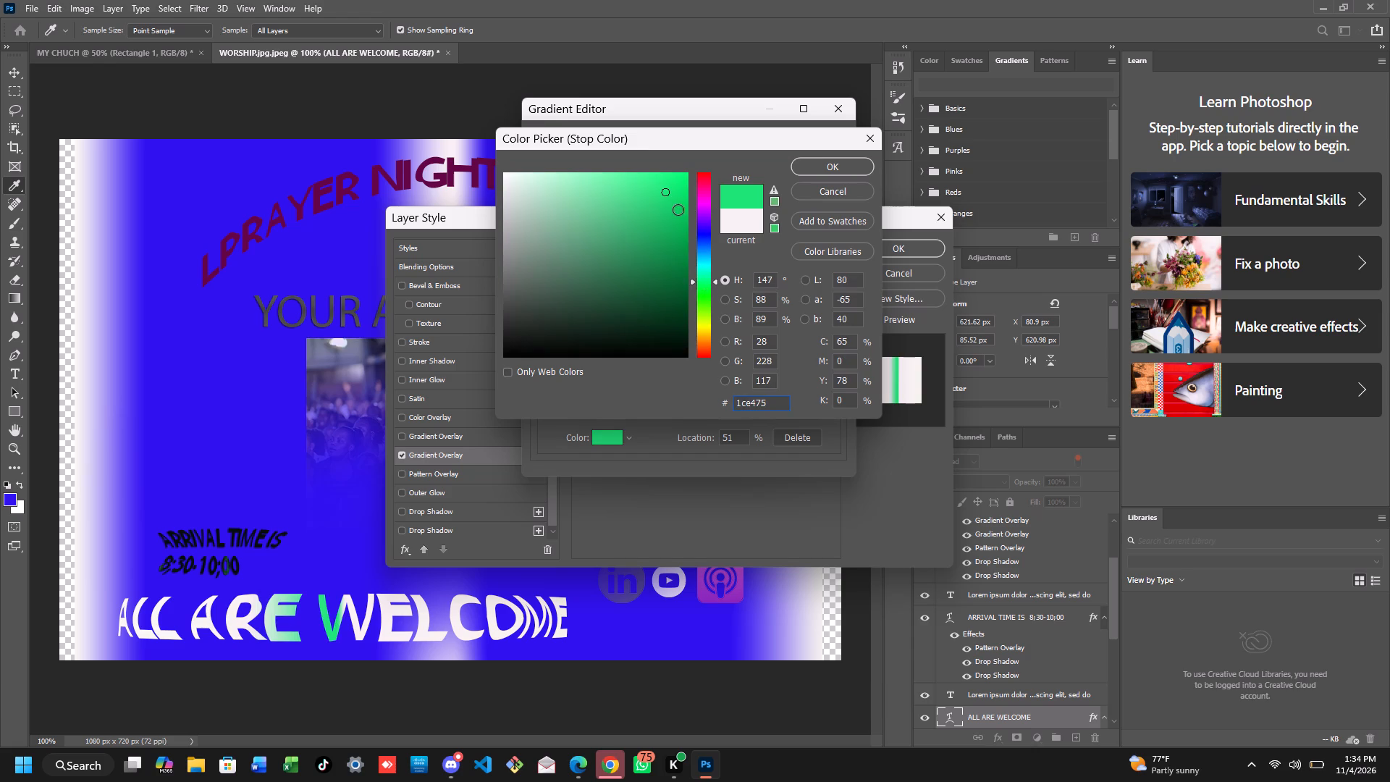
{"action": "left_click", "coordinate": [679, 184]}
{"action": "left_click", "coordinate": [733, 193]}
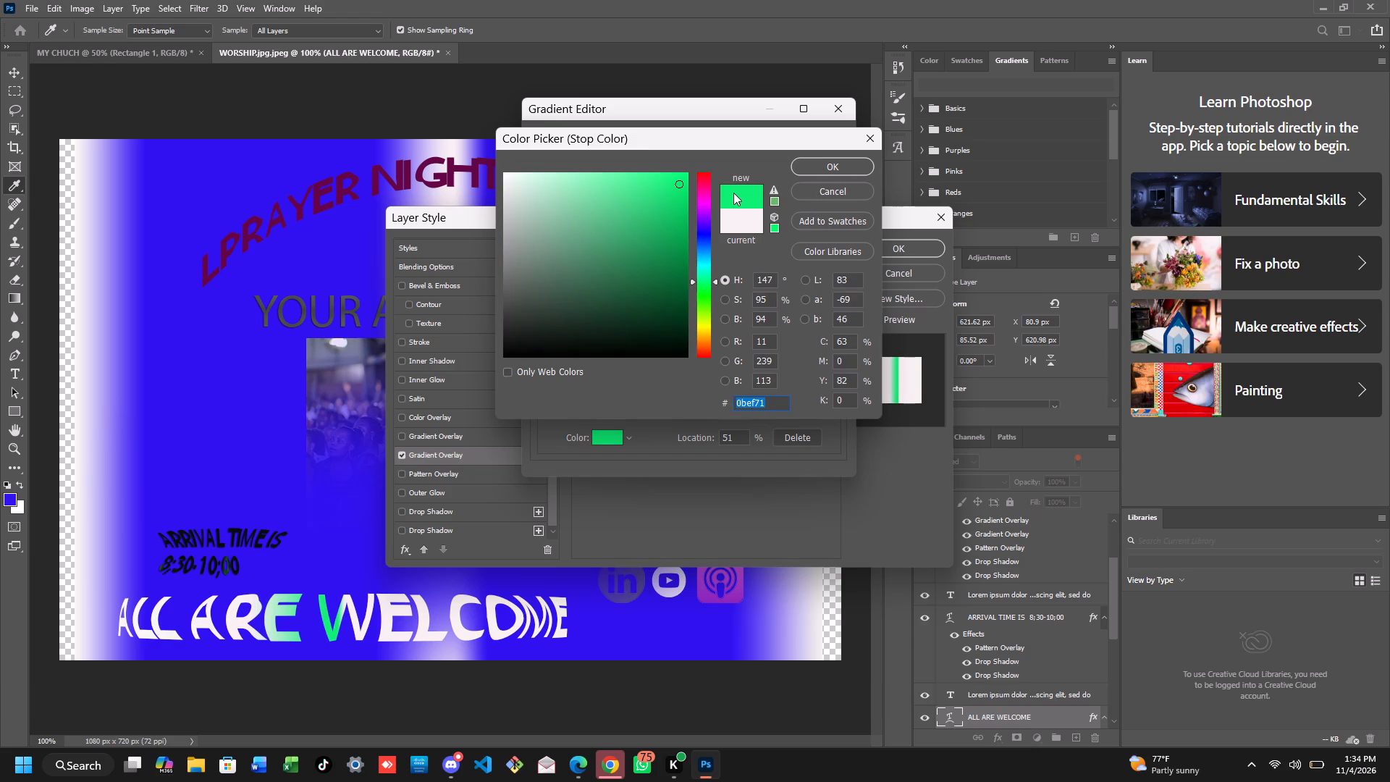
{"action": "left_click", "coordinate": [827, 167]}
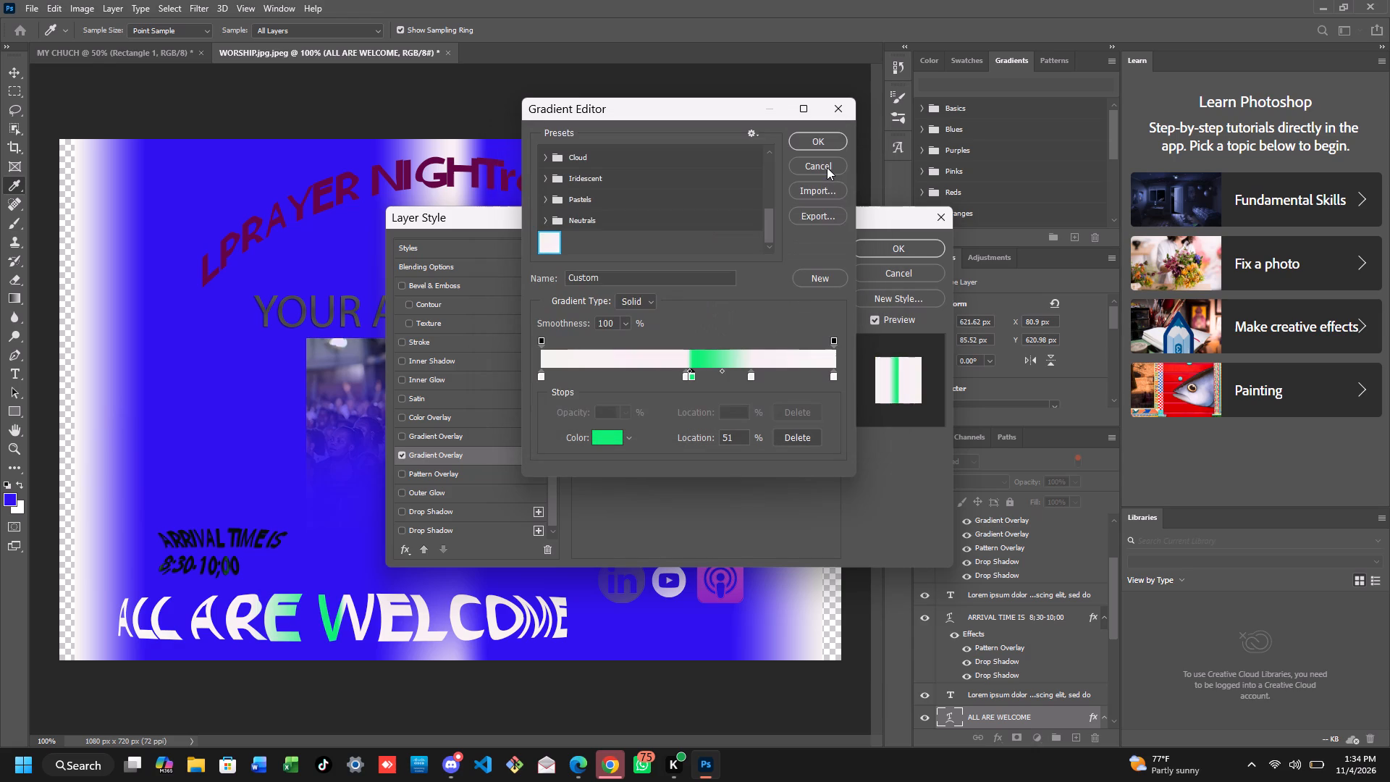
{"action": "left_click", "coordinate": [828, 140]}
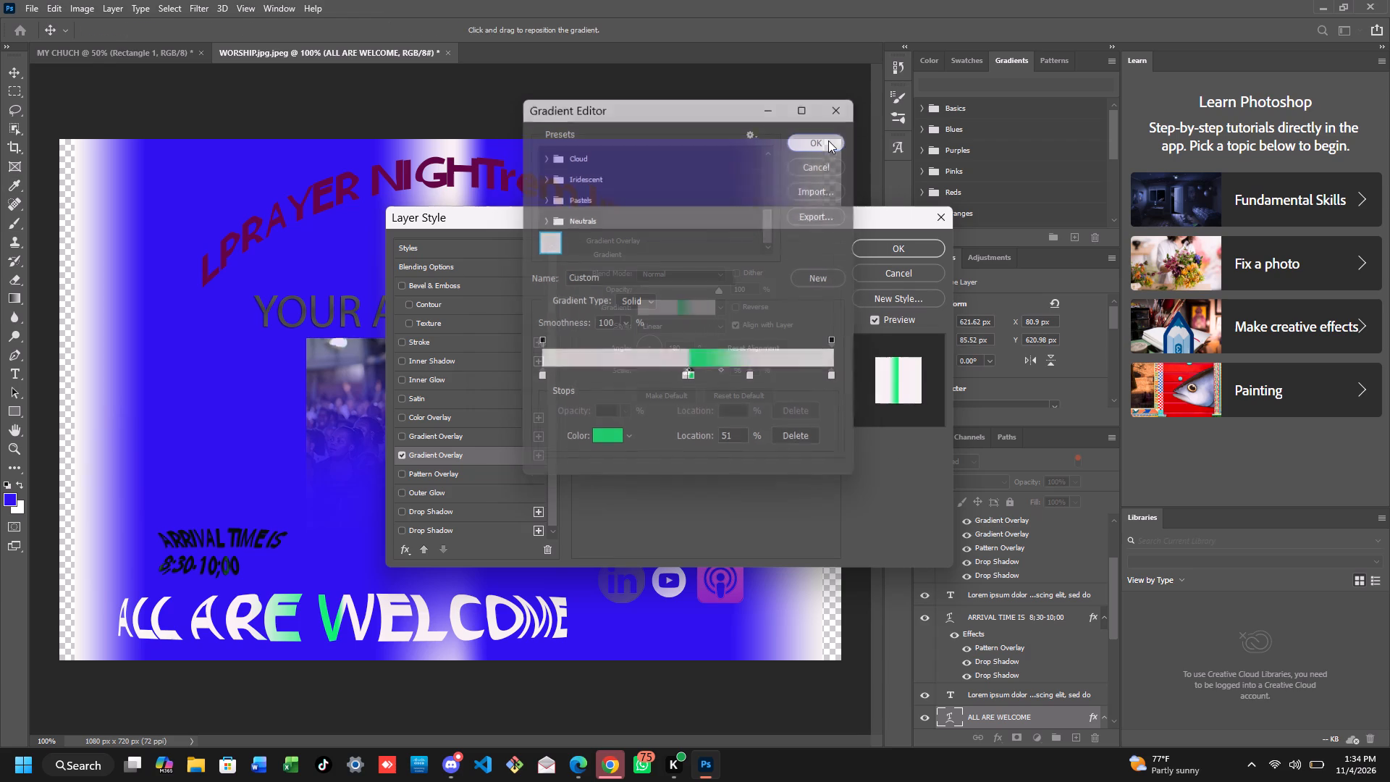
{"action": "left_click", "coordinate": [882, 243]}
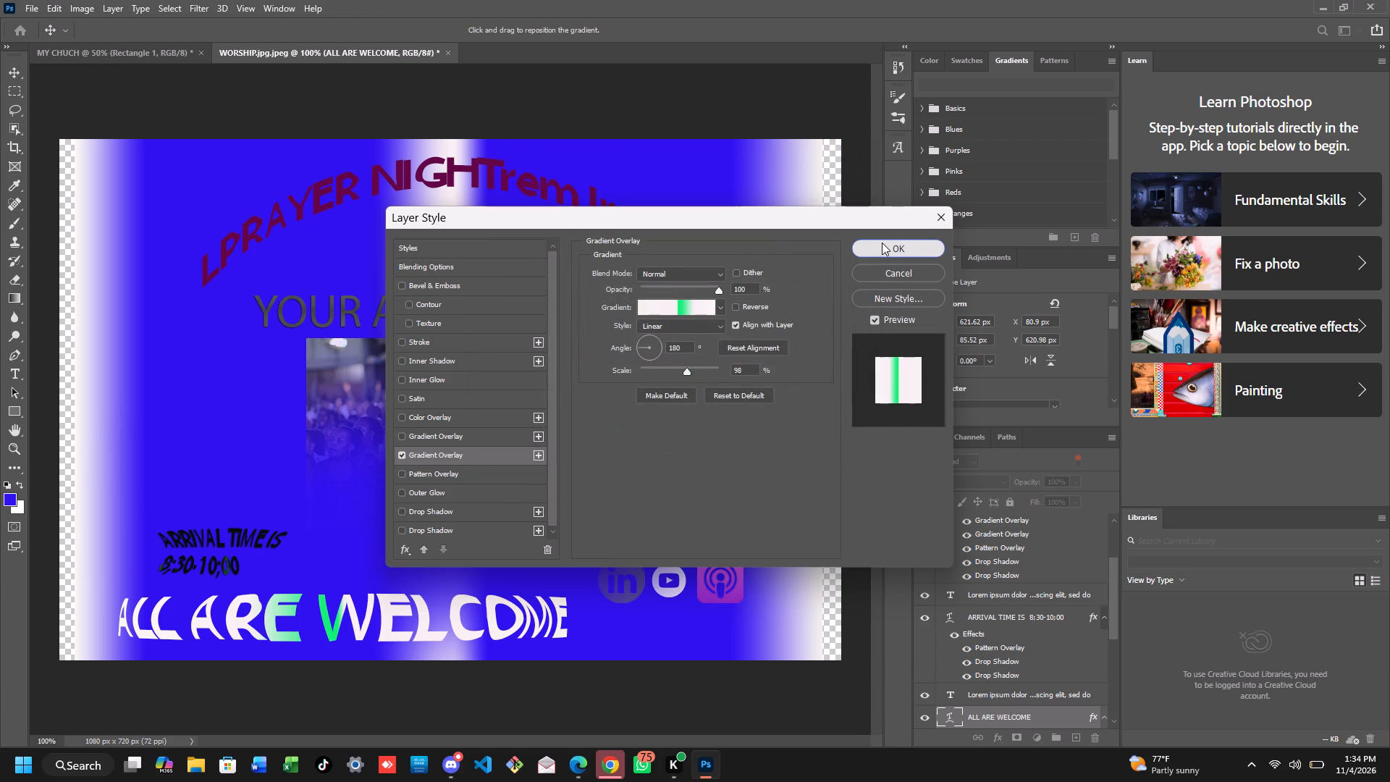